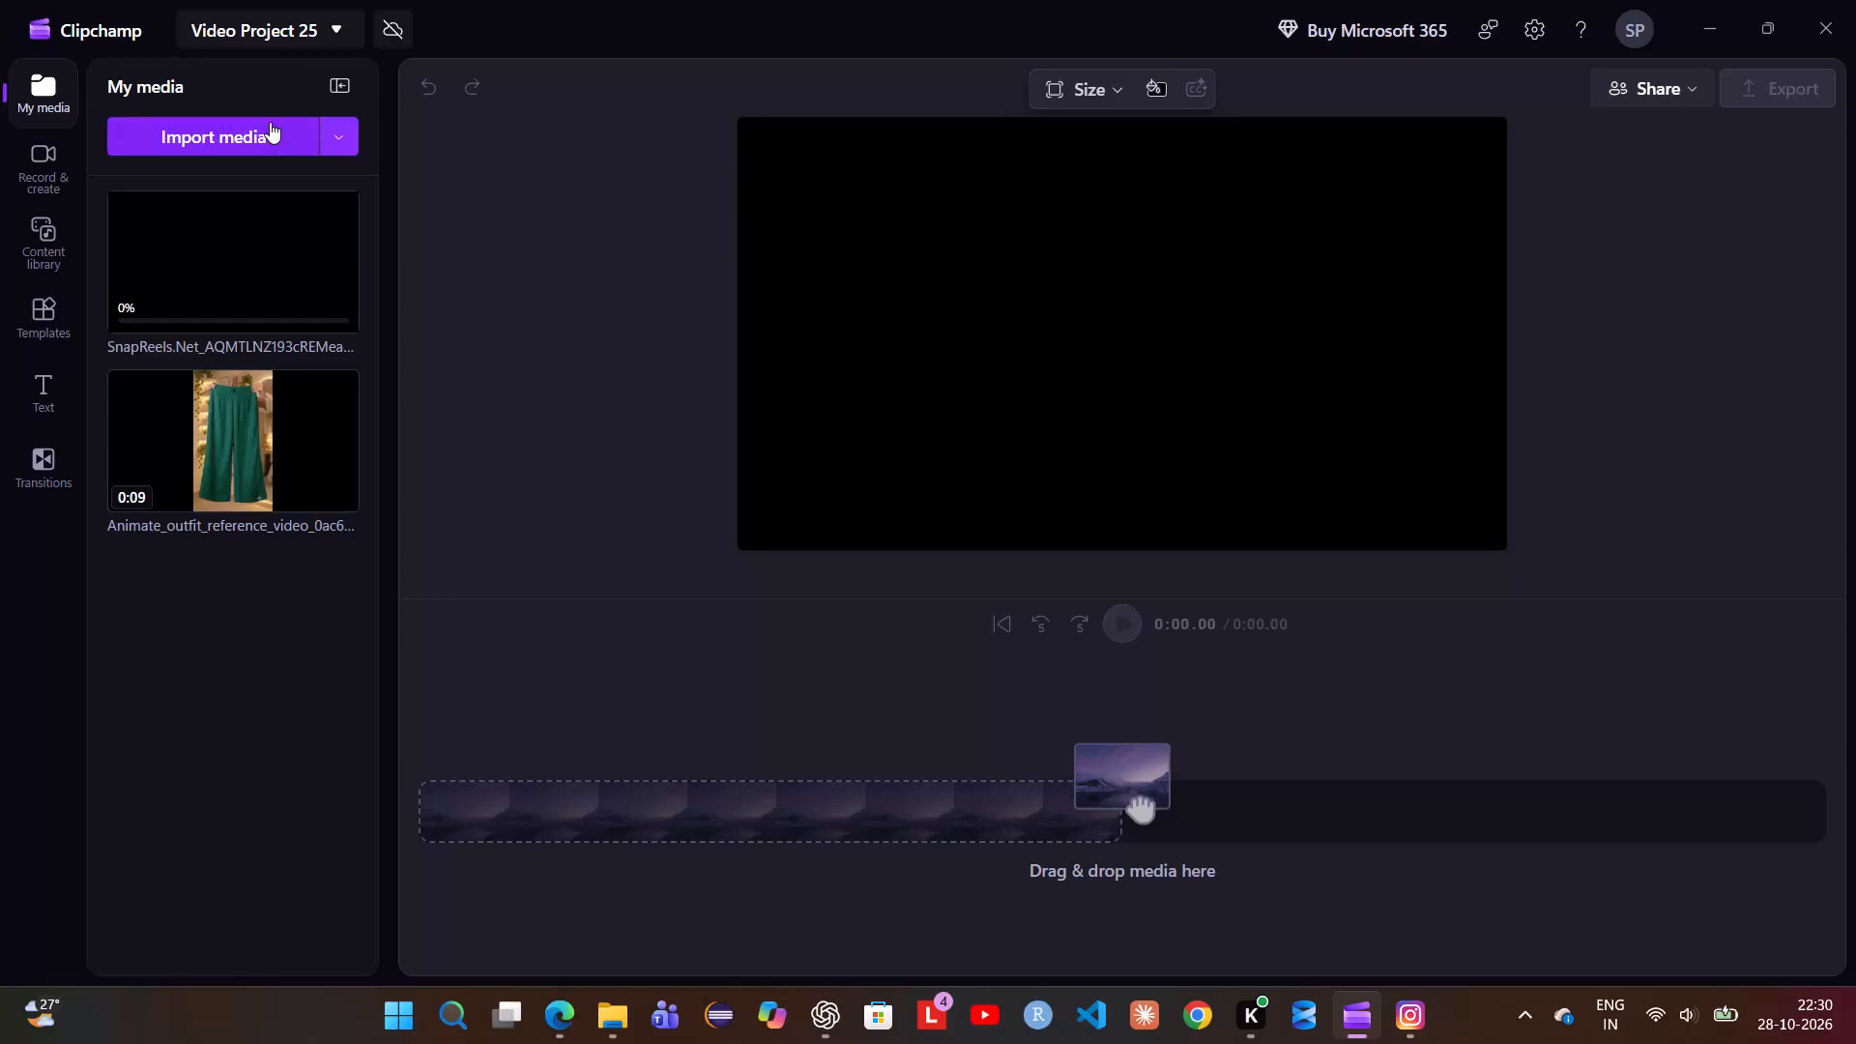
# Import green_dress_sticker_4k.png from the Downloads folder into the project media.
pyautogui.click(270, 122)
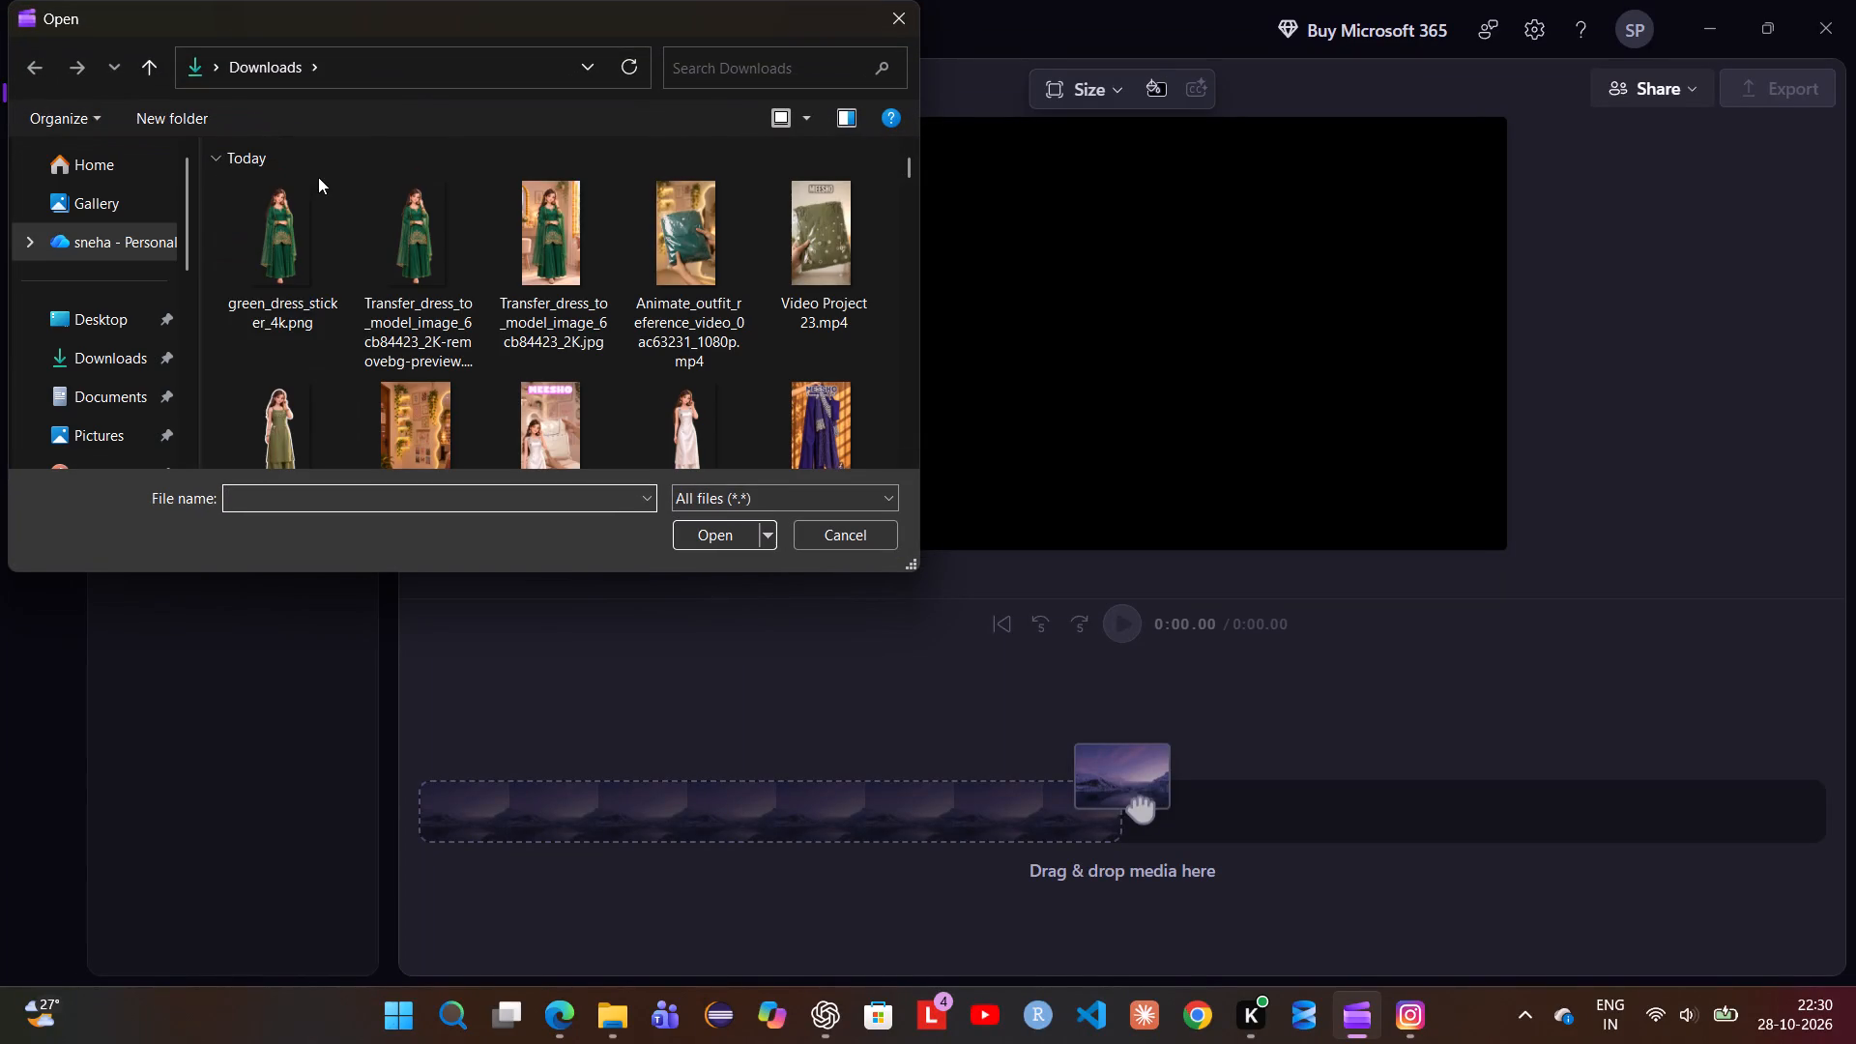
pyautogui.click(285, 201)
pyautogui.press('Return')
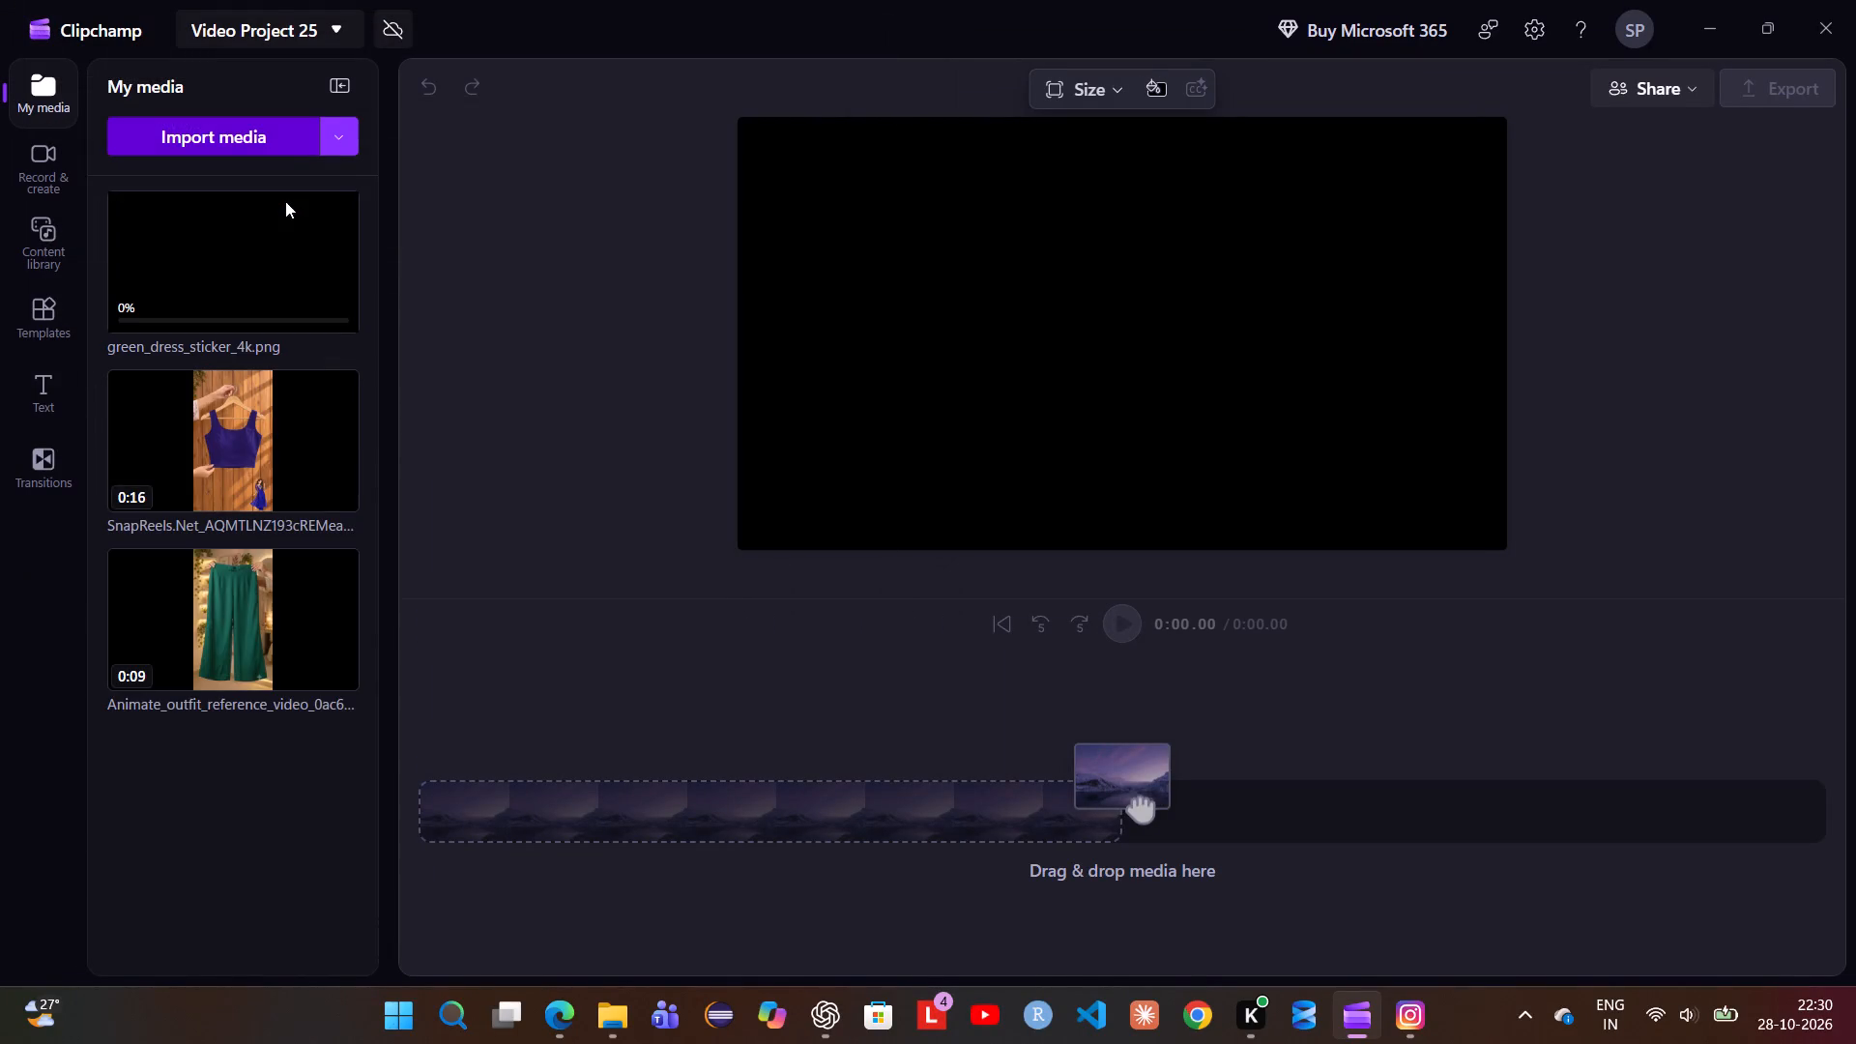
# Stack the media from 0:00 on three timeline tracks: dress sticker on top, Animate_outfit video in the middle, SnapReels video at the bottom.
pyautogui.moveTo(149, 371); pyautogui.dragTo(510, 797)
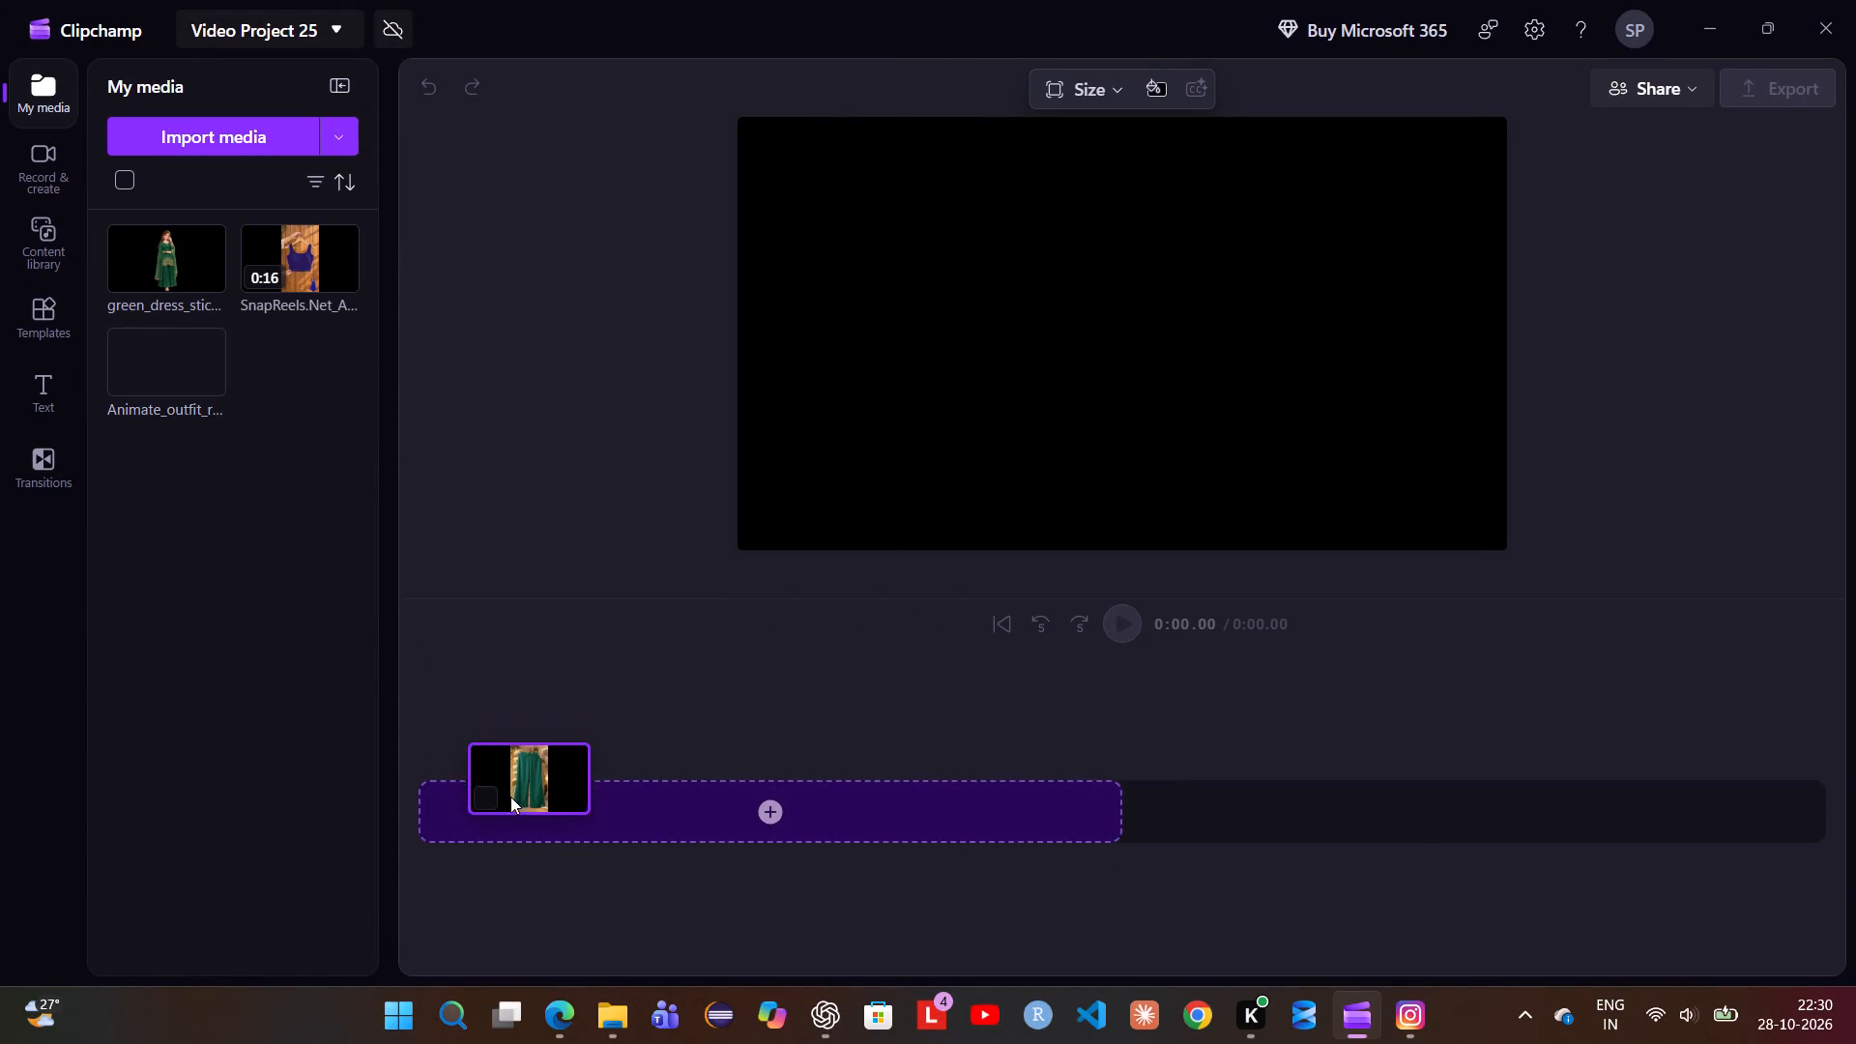
pyautogui.moveTo(510, 797); pyautogui.dragTo(510, 798)
pyautogui.moveTo(301, 244); pyautogui.dragTo(450, 855)
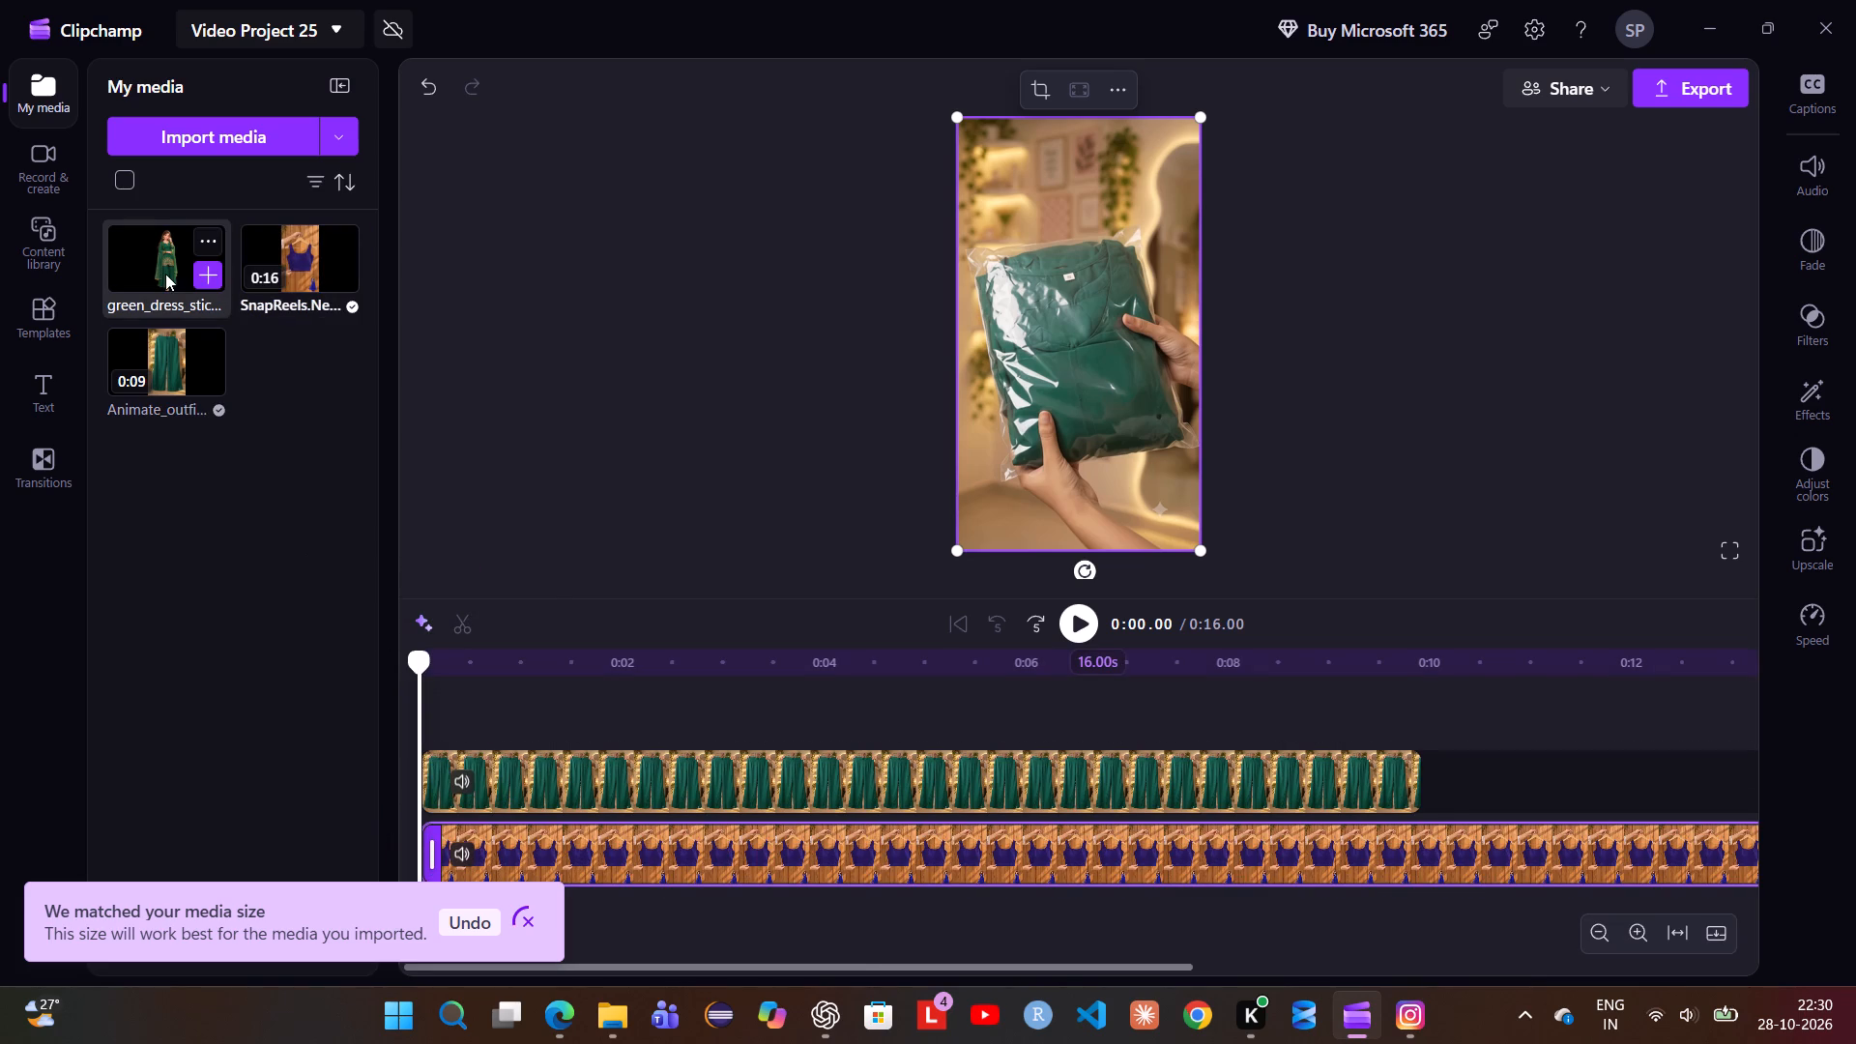
pyautogui.moveTo(165, 274); pyautogui.dragTo(469, 712)
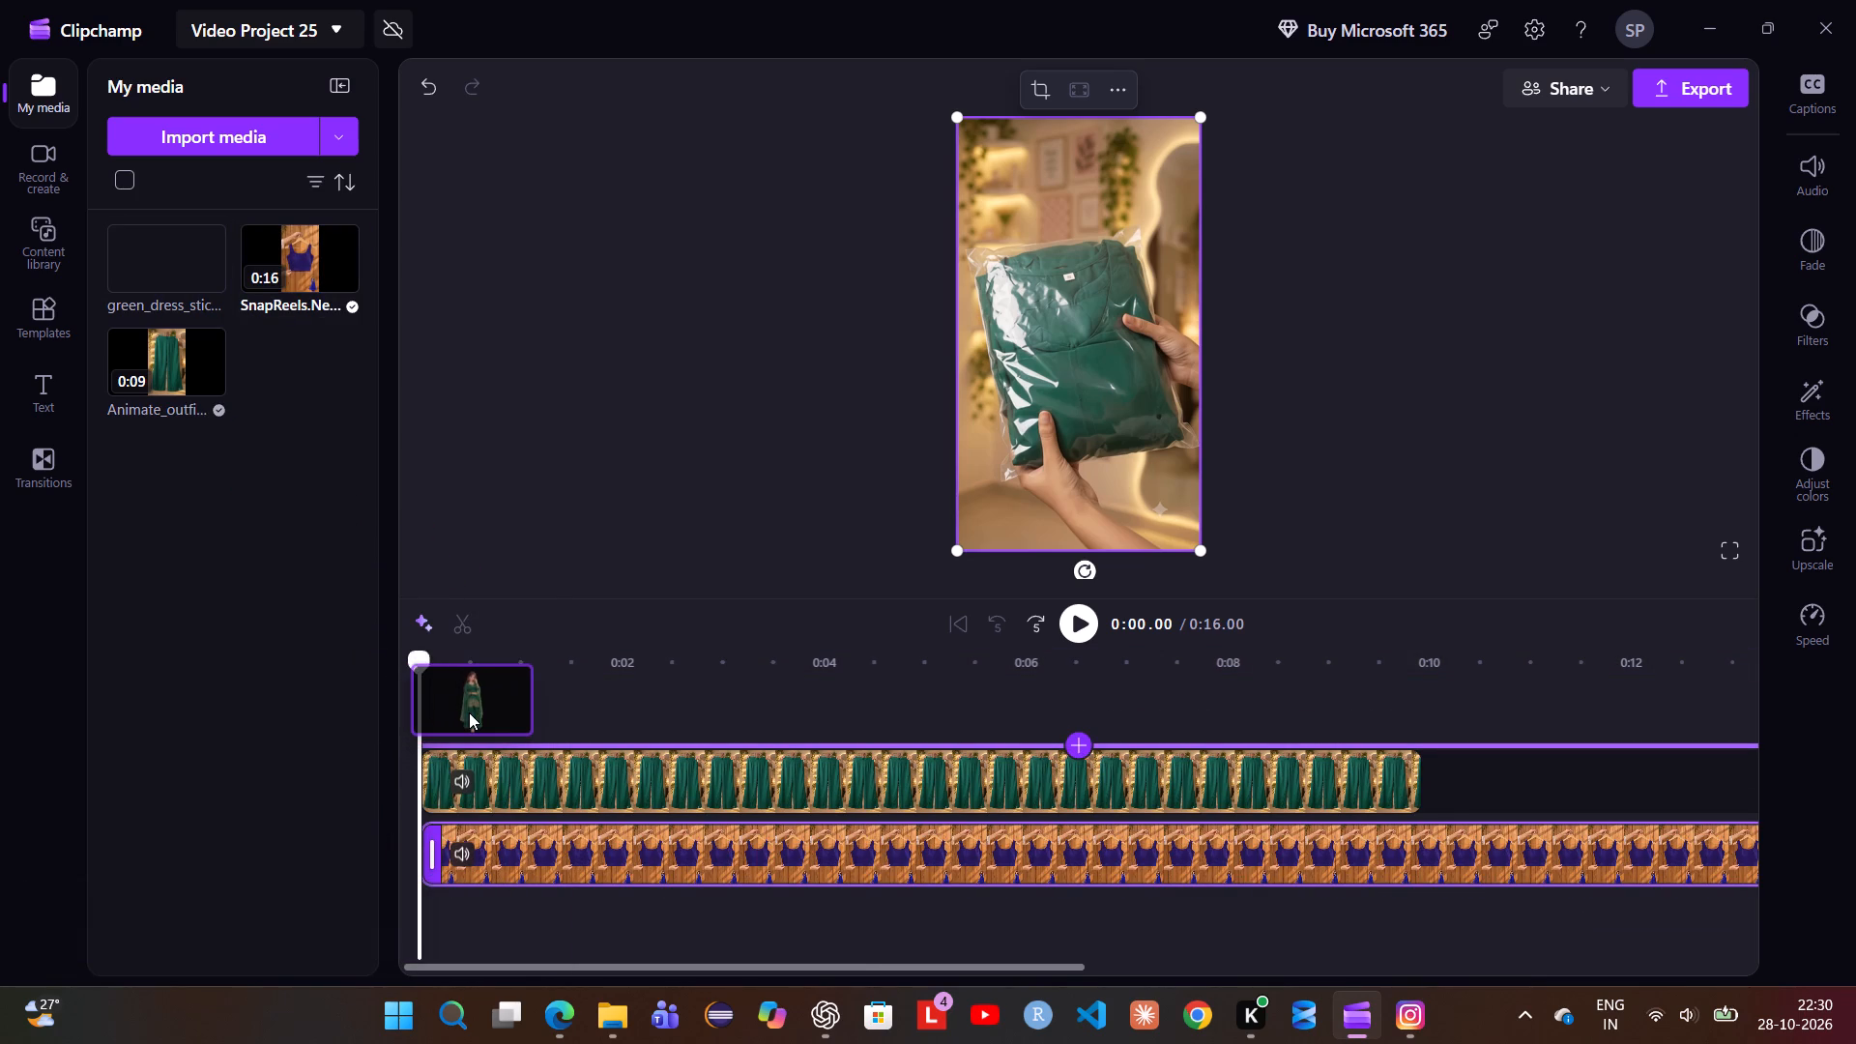
pyautogui.moveTo(469, 712); pyautogui.dragTo(469, 711)
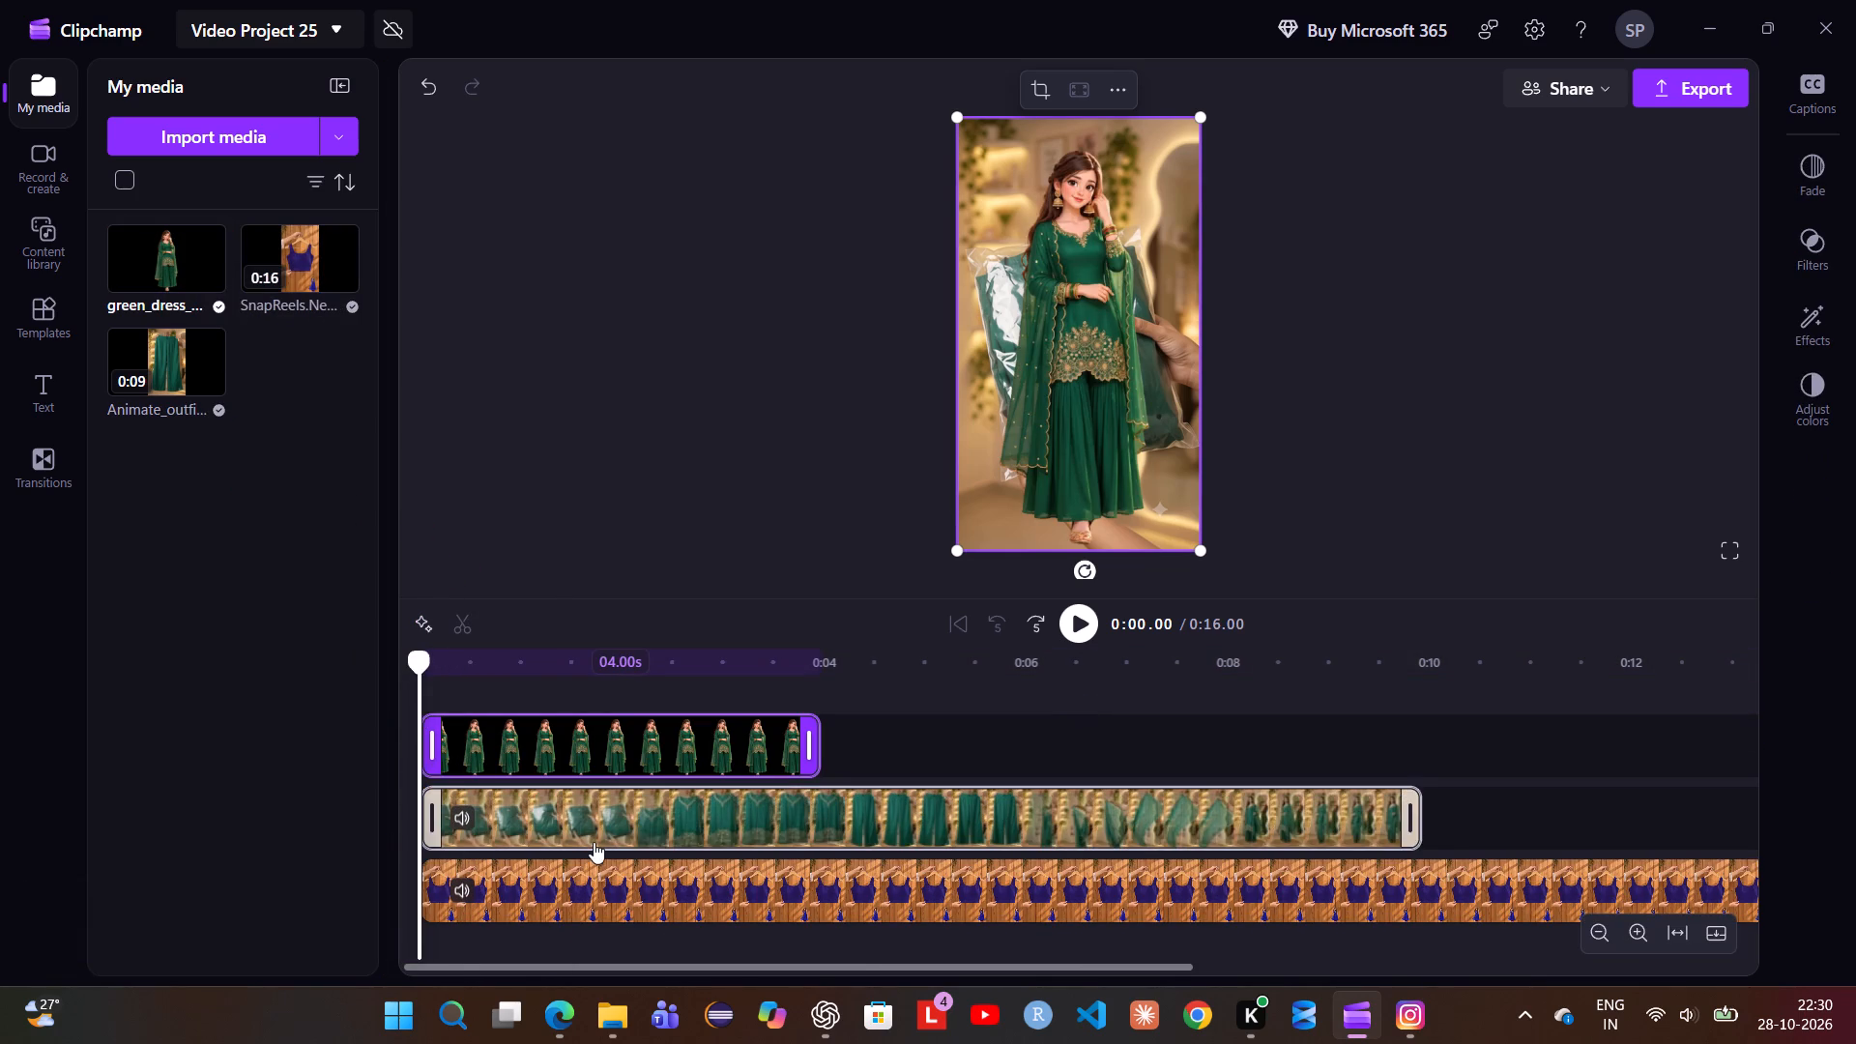
# Shrink the green dress sticker slightly and move it to the lower-left part of the video frame.
pyautogui.click(1044, 314)
pyautogui.click(1072, 305)
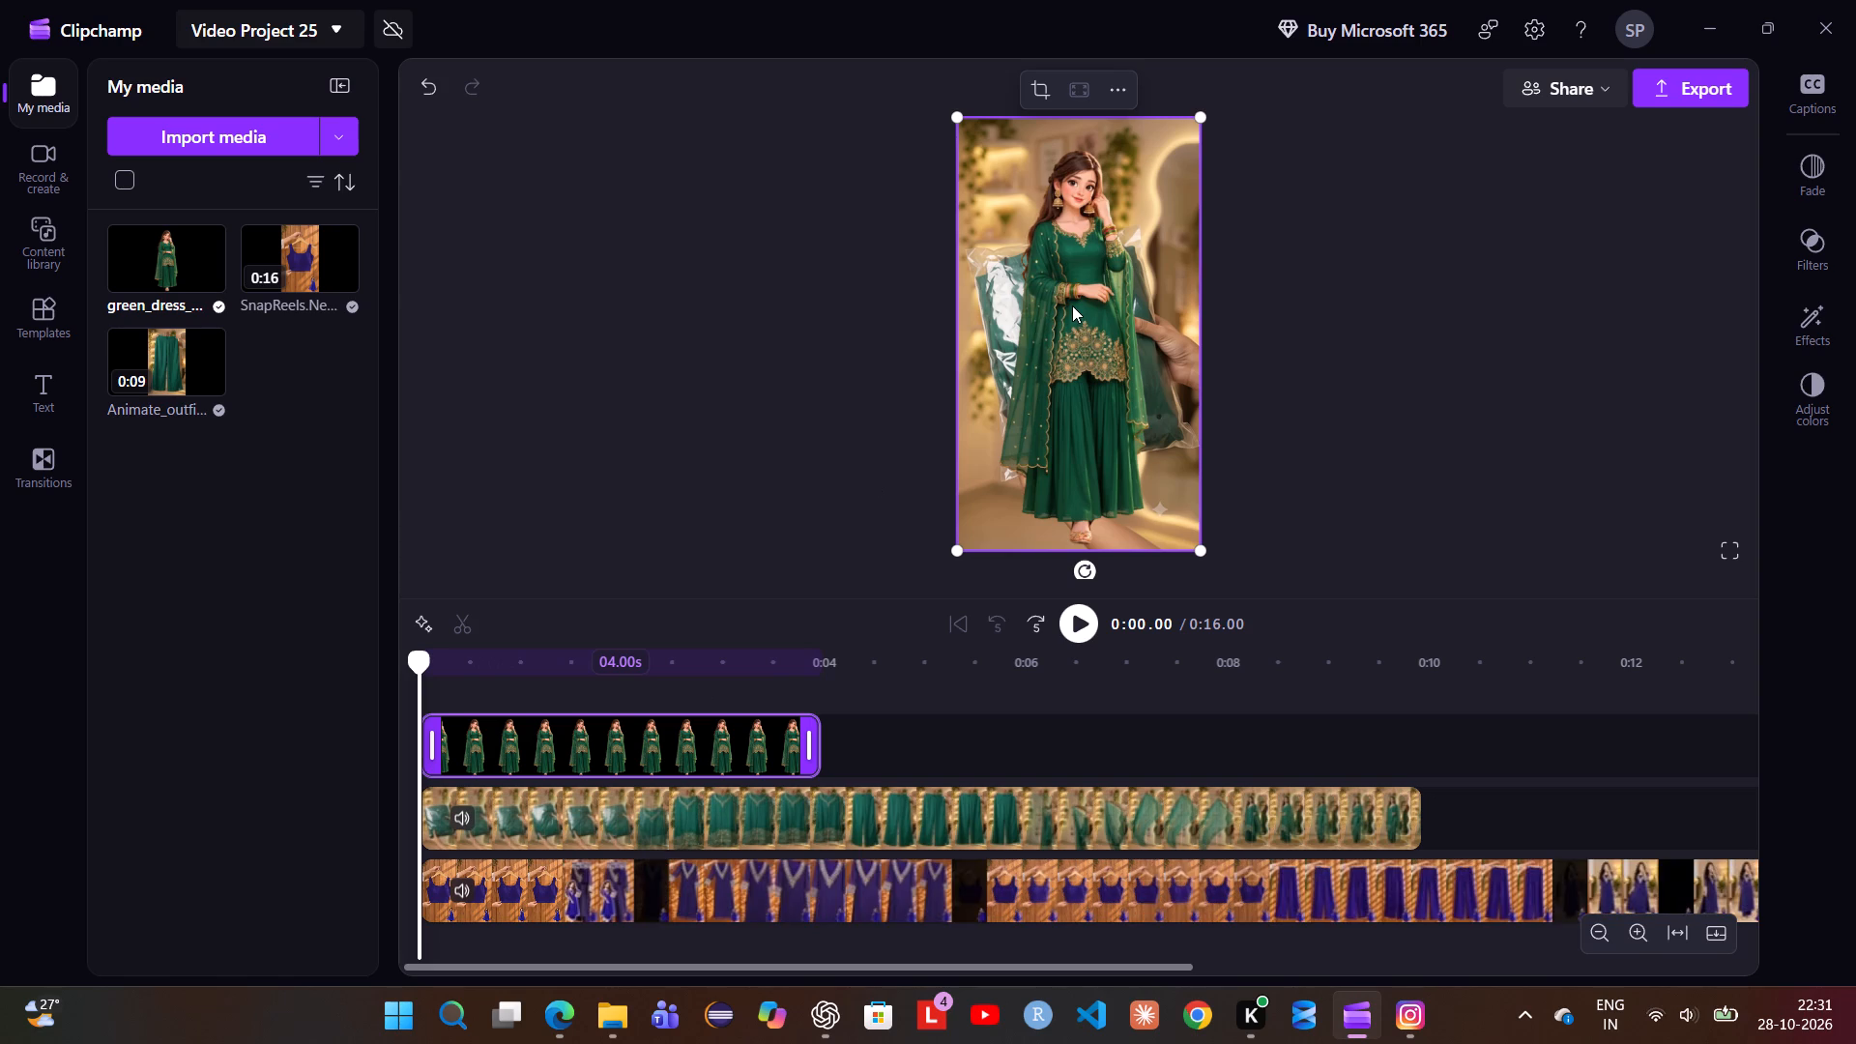
pyautogui.click(719, 753)
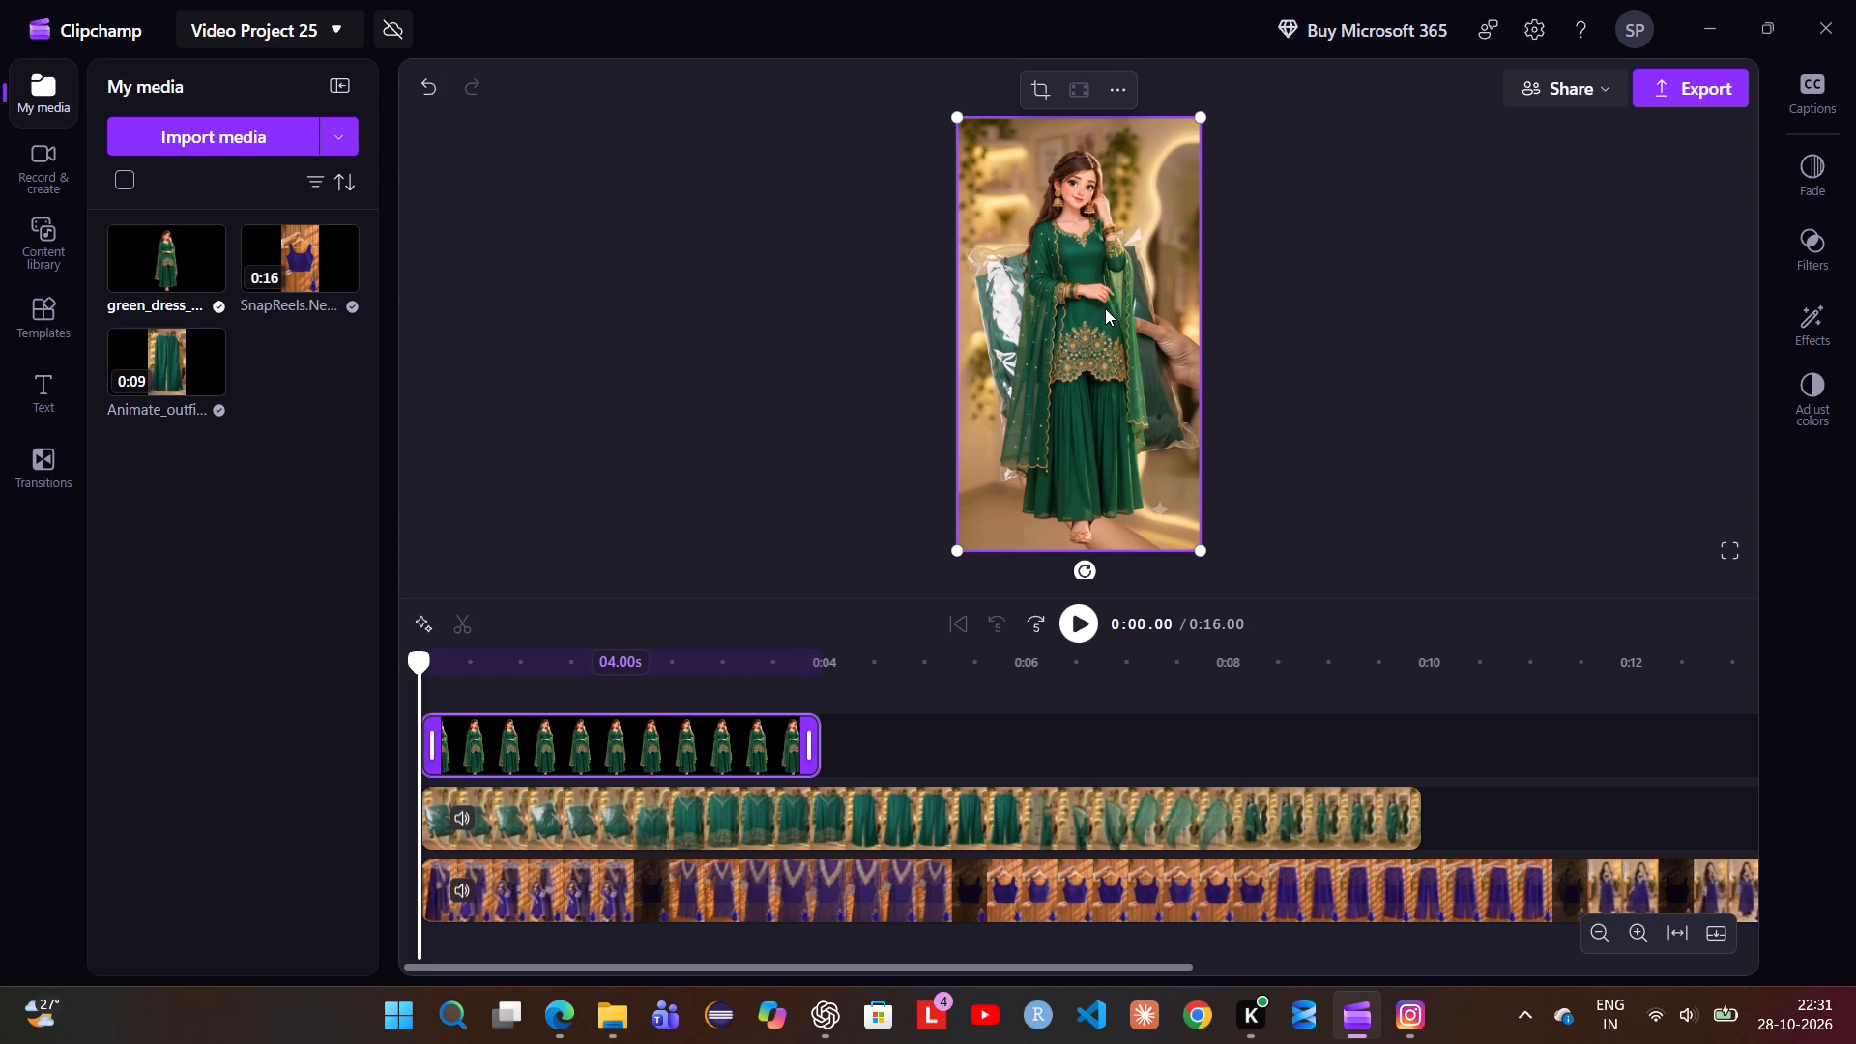
pyautogui.moveTo(1105, 308); pyautogui.dragTo(1068, 326)
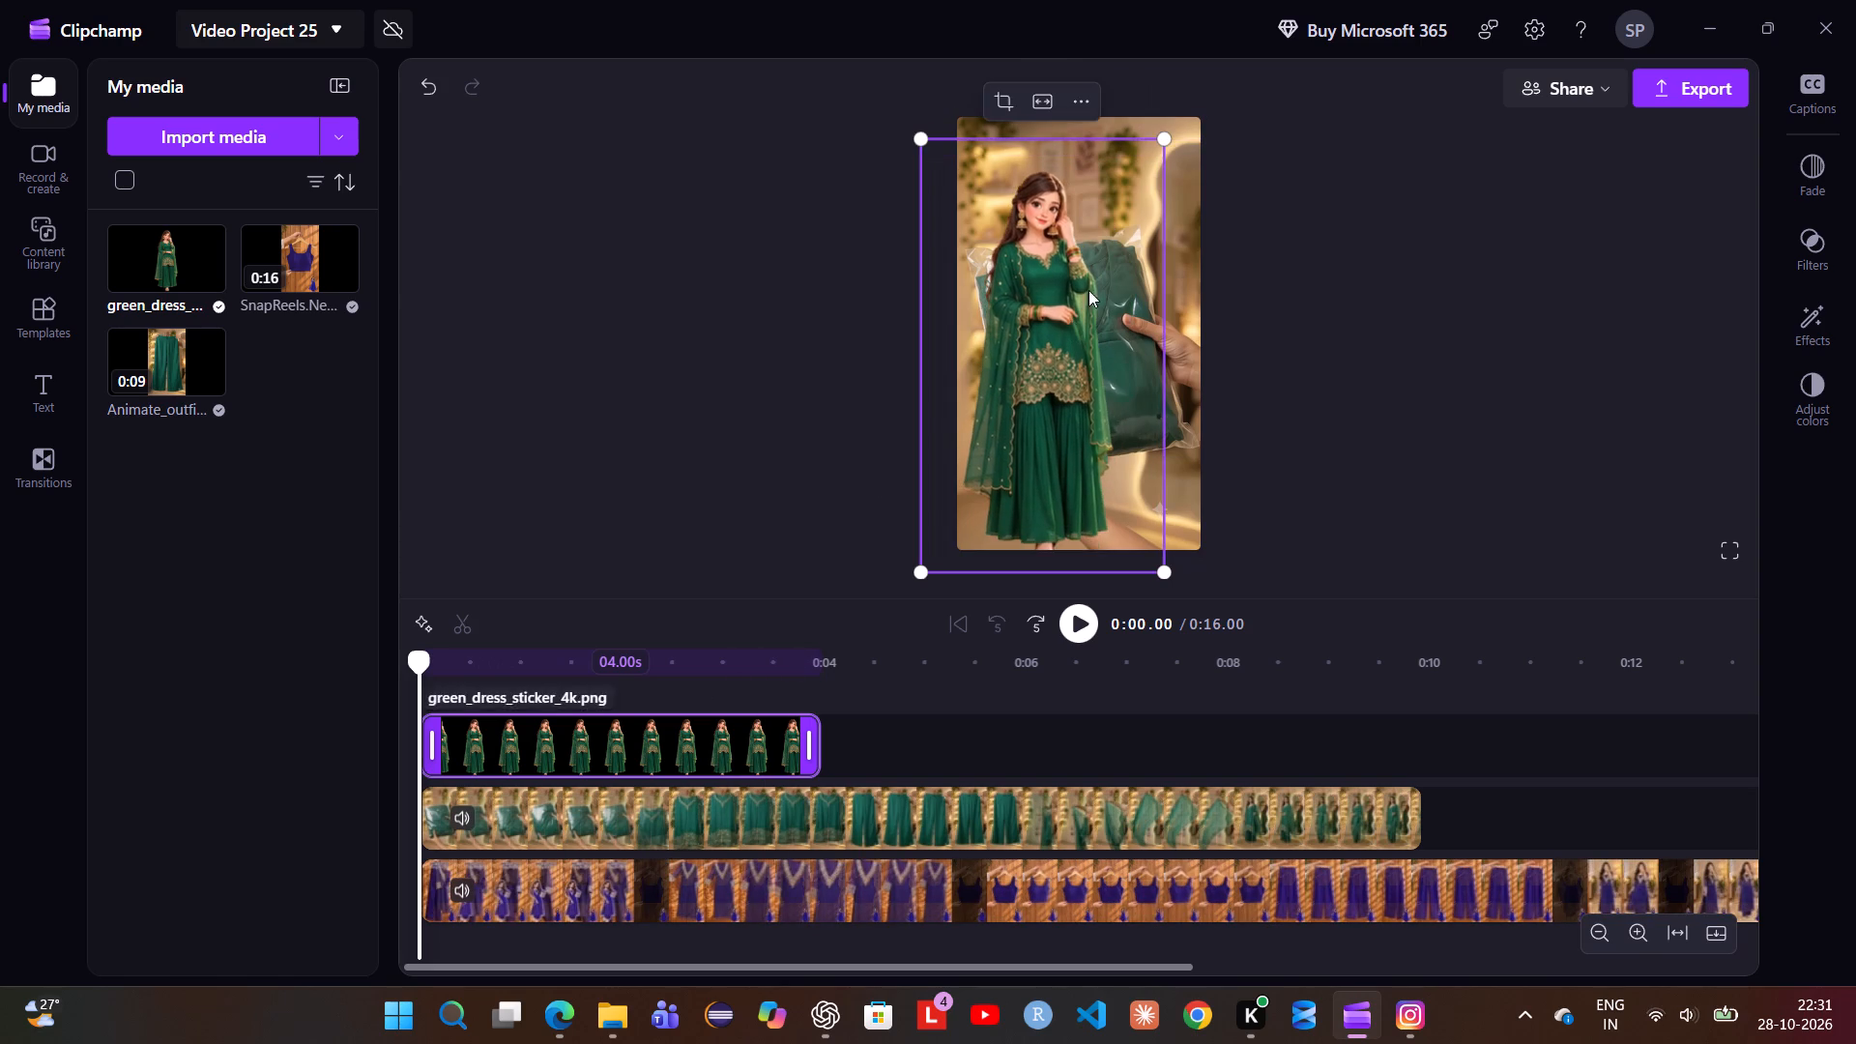
pyautogui.moveTo(1164, 144); pyautogui.dragTo(1161, 152)
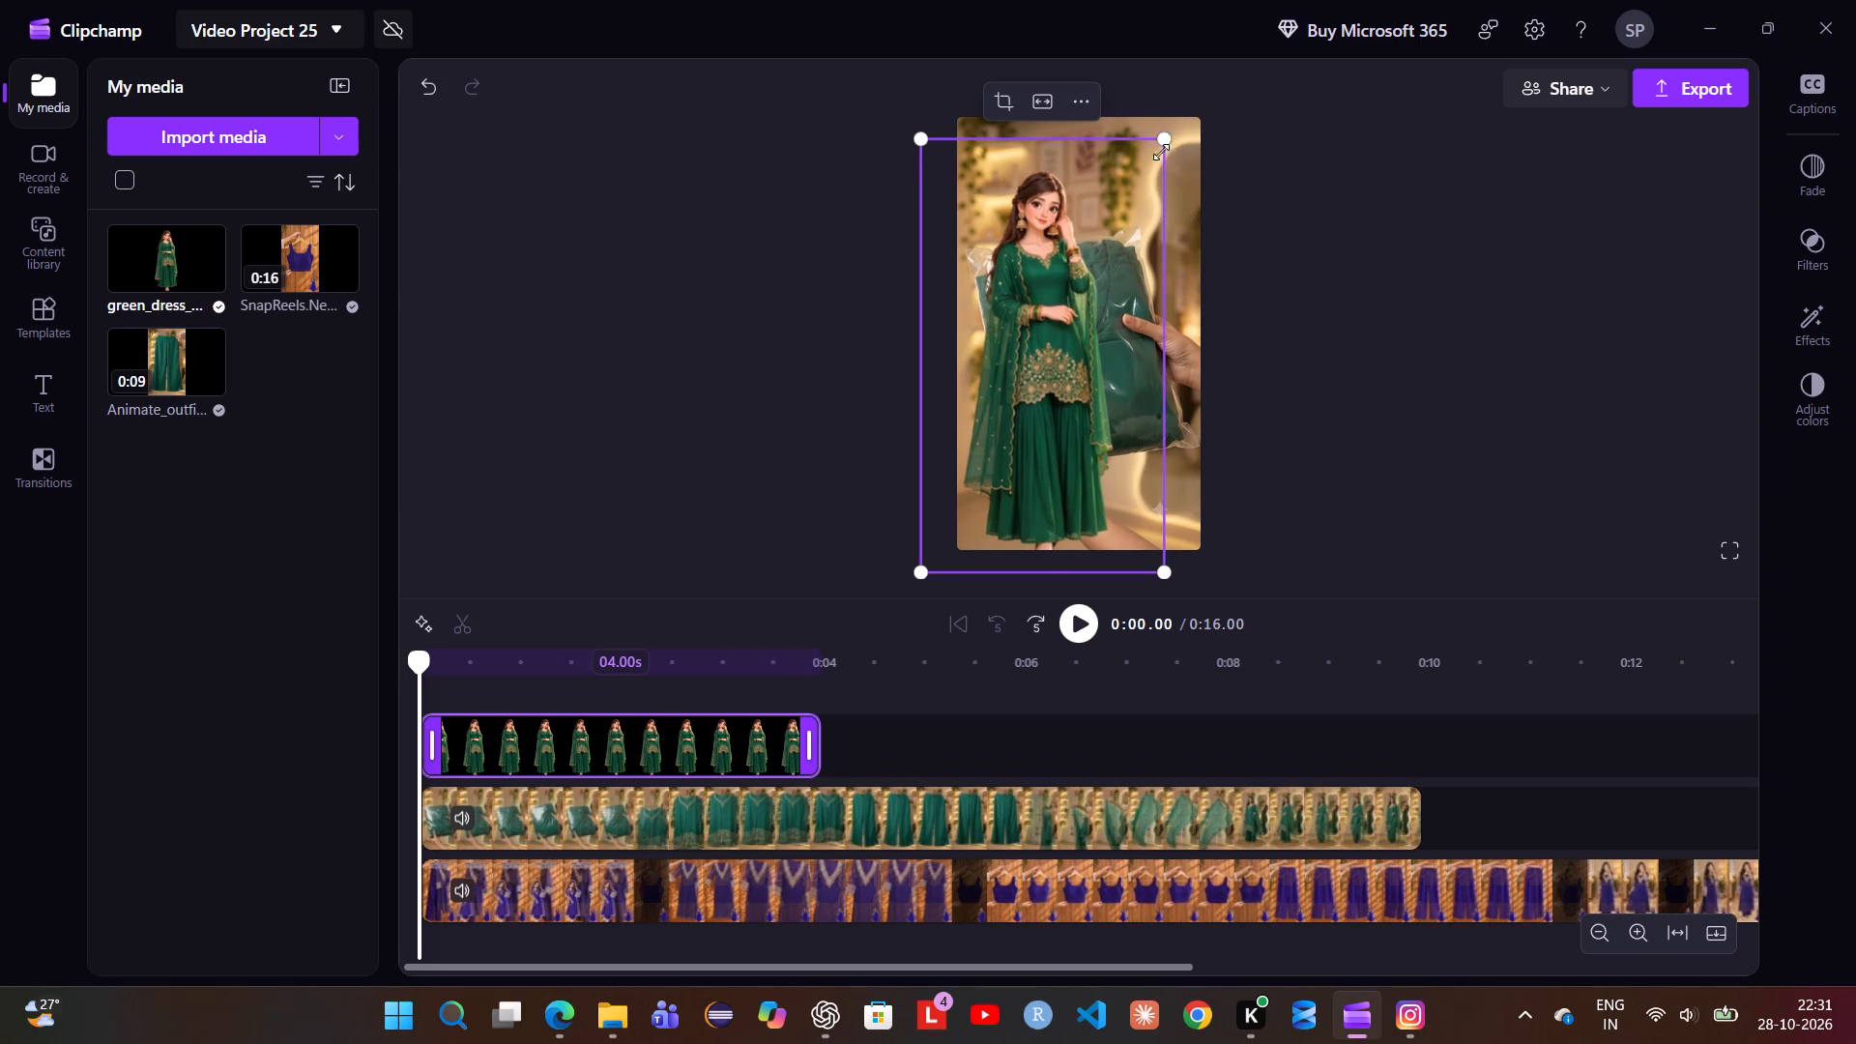
pyautogui.moveTo(1161, 152); pyautogui.dragTo(1153, 174)
pyautogui.moveTo(1025, 313); pyautogui.dragTo(1023, 317)
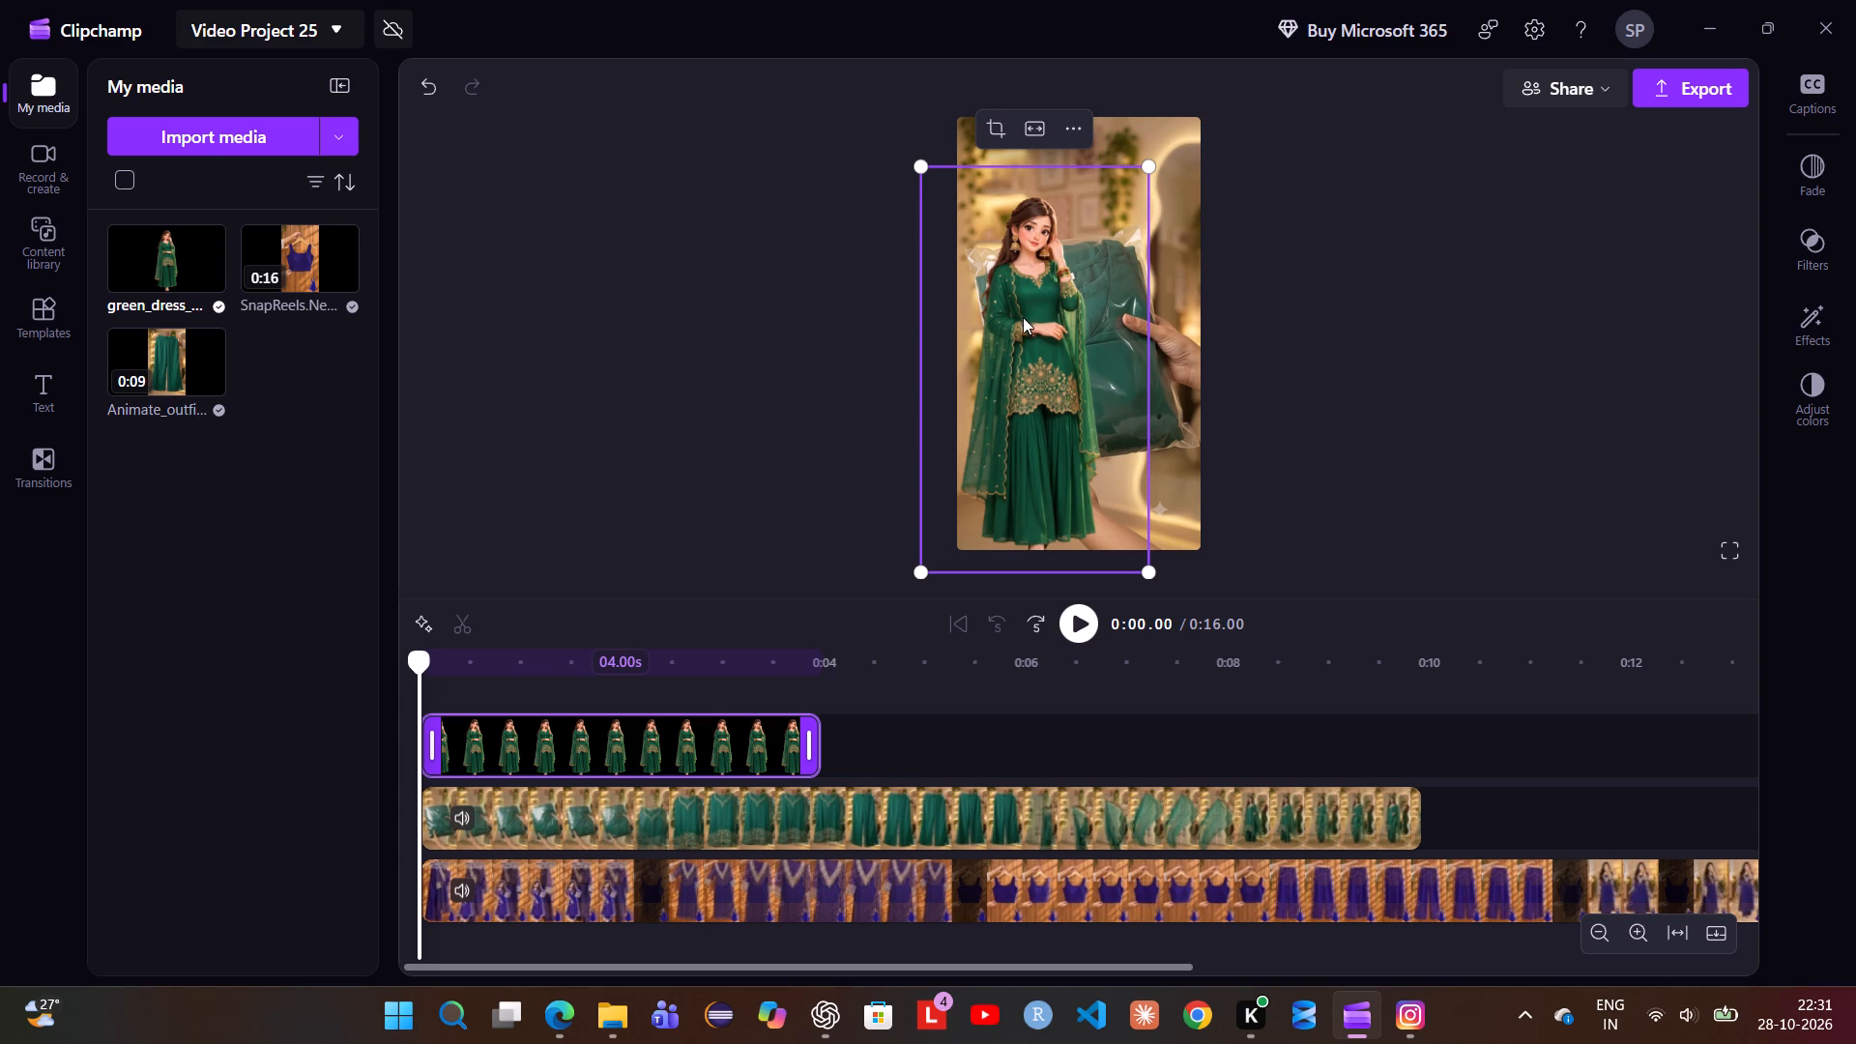
pyautogui.moveTo(1023, 317); pyautogui.dragTo(1022, 322)
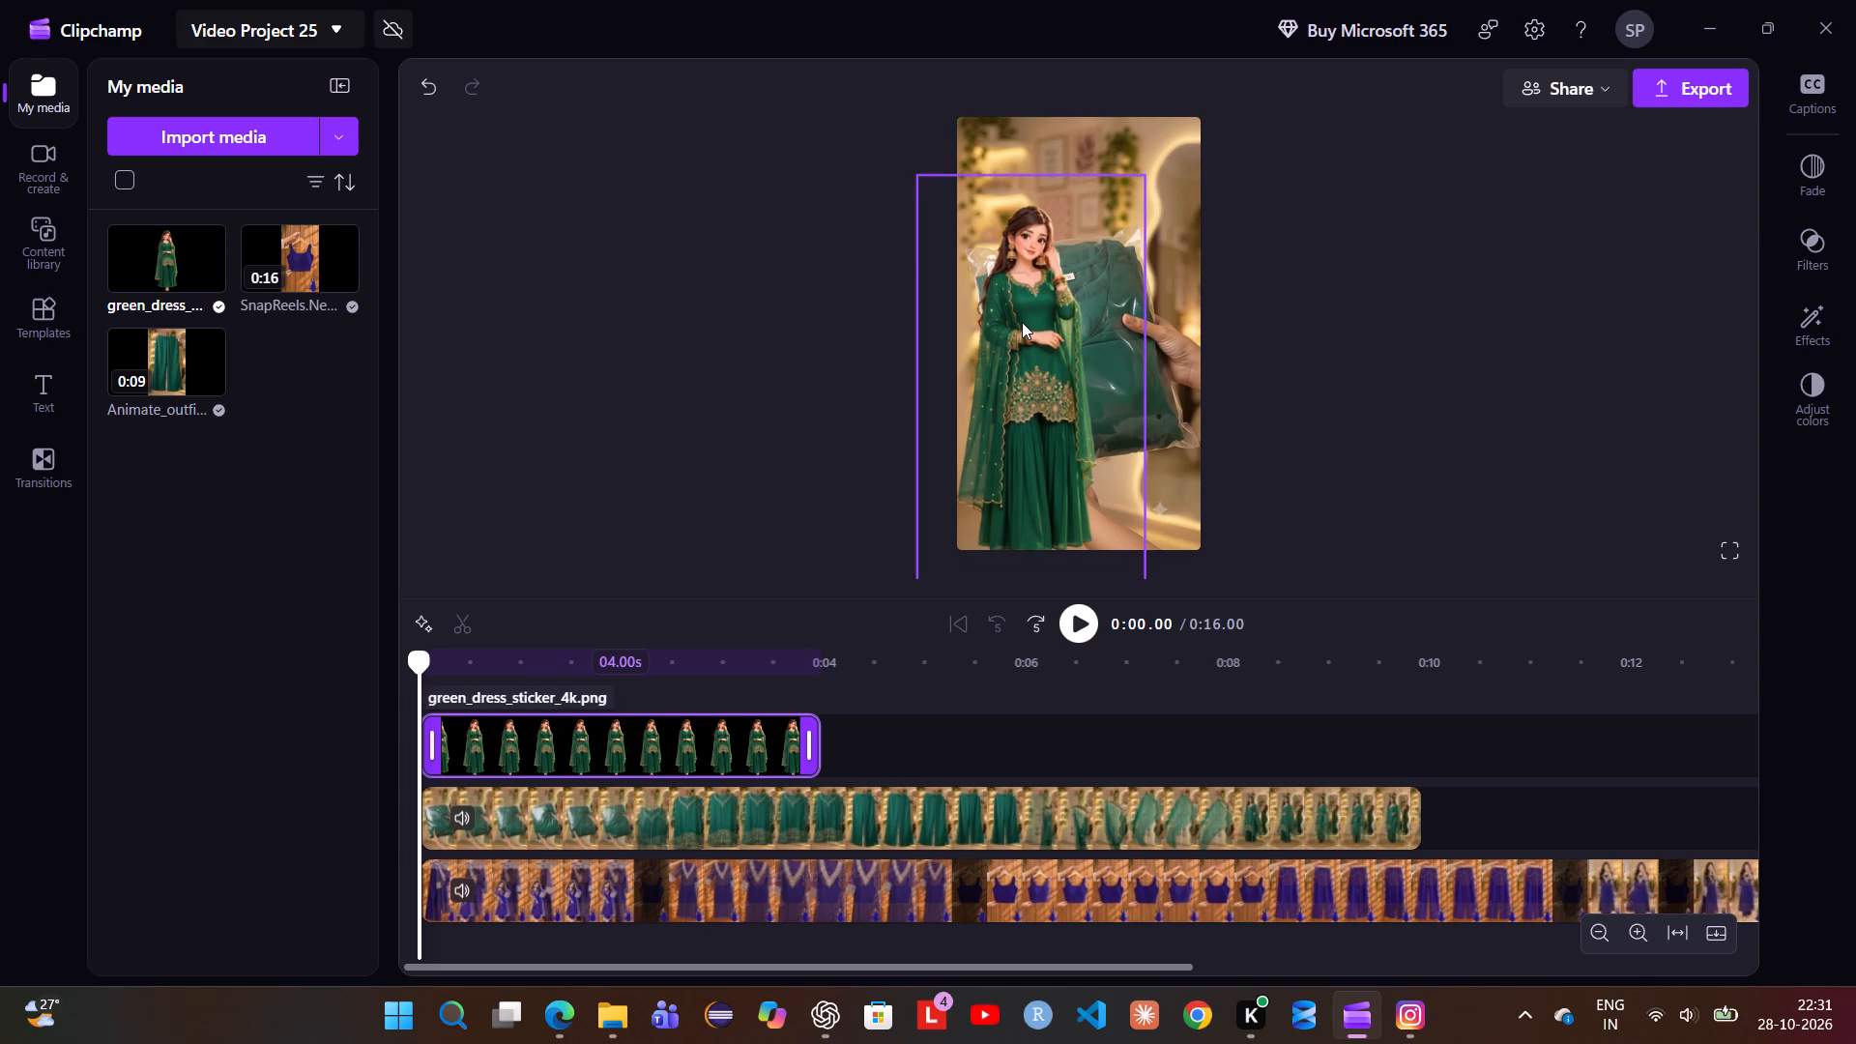
pyautogui.moveTo(1022, 322); pyautogui.dragTo(1021, 322)
# Trim the start of the SnapReels clip to a 9.95 s length matching the Animate_outfit clip, and move it back to 0:00.
pyautogui.click(791, 865)
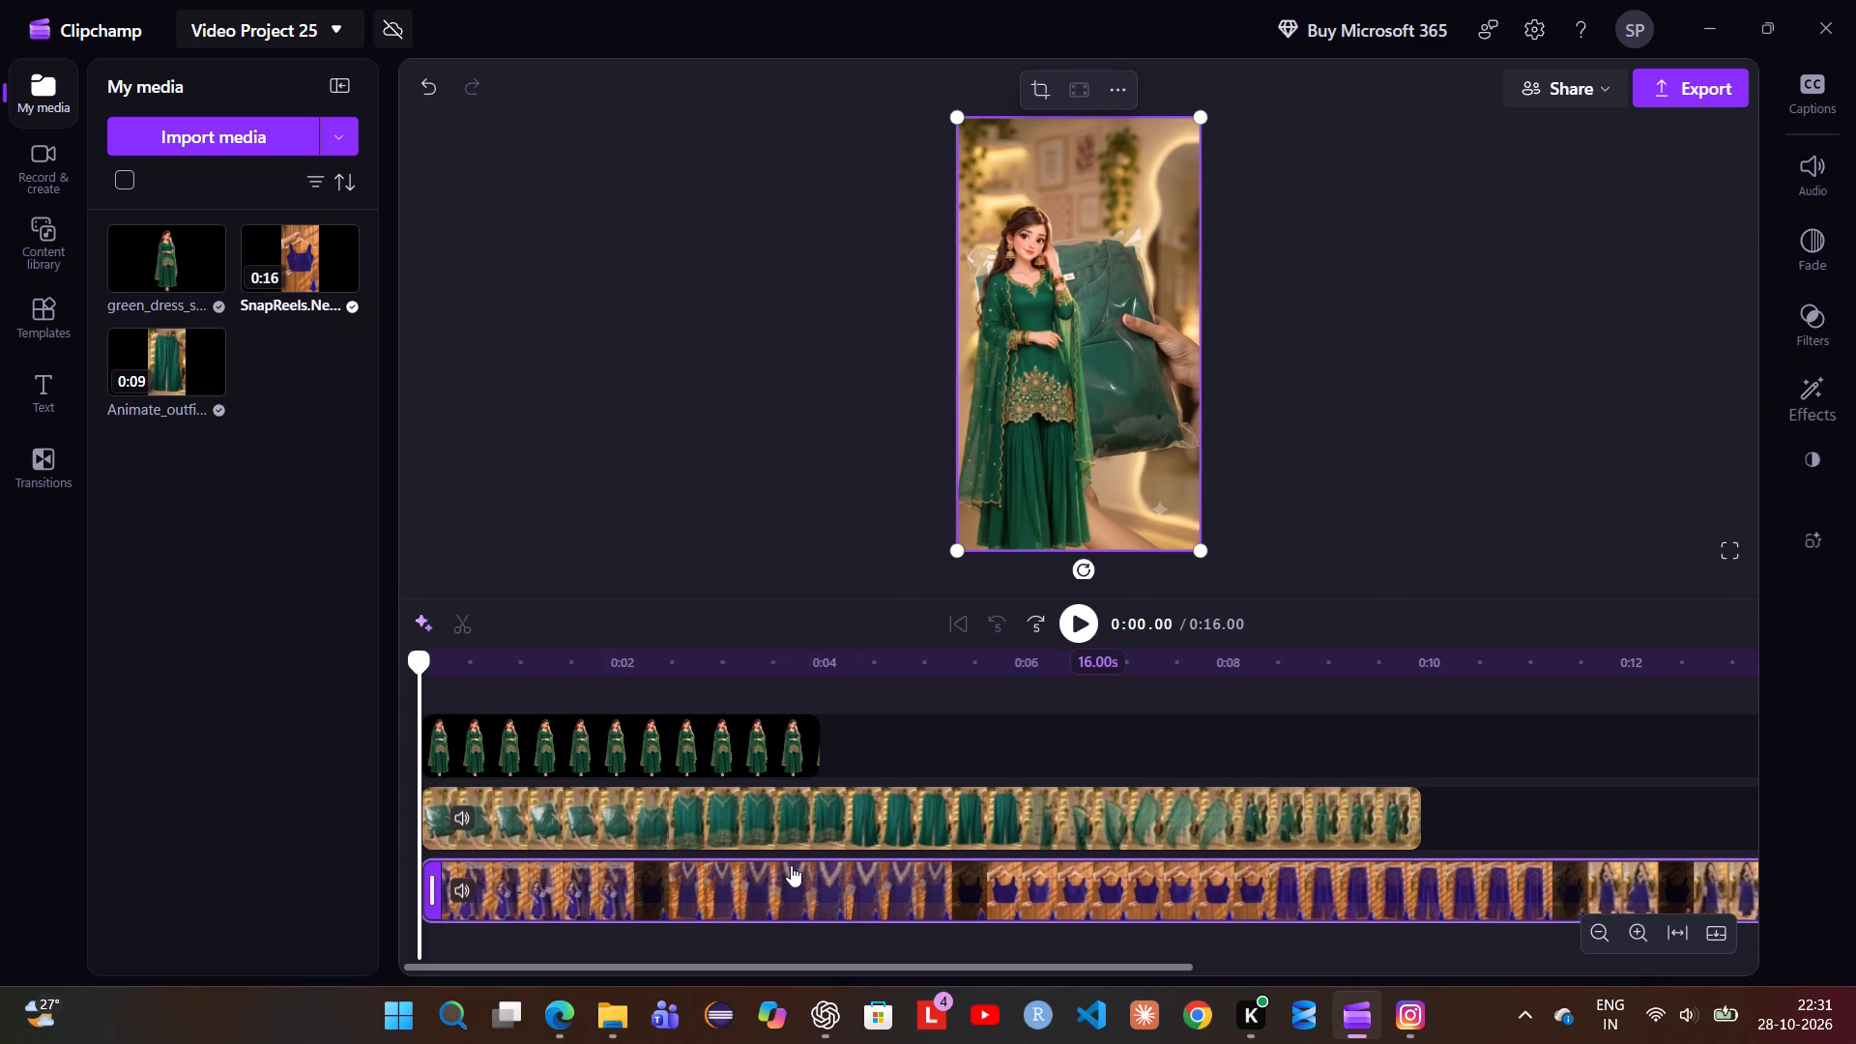
pyautogui.moveTo(436, 887); pyautogui.dragTo(532, 884)
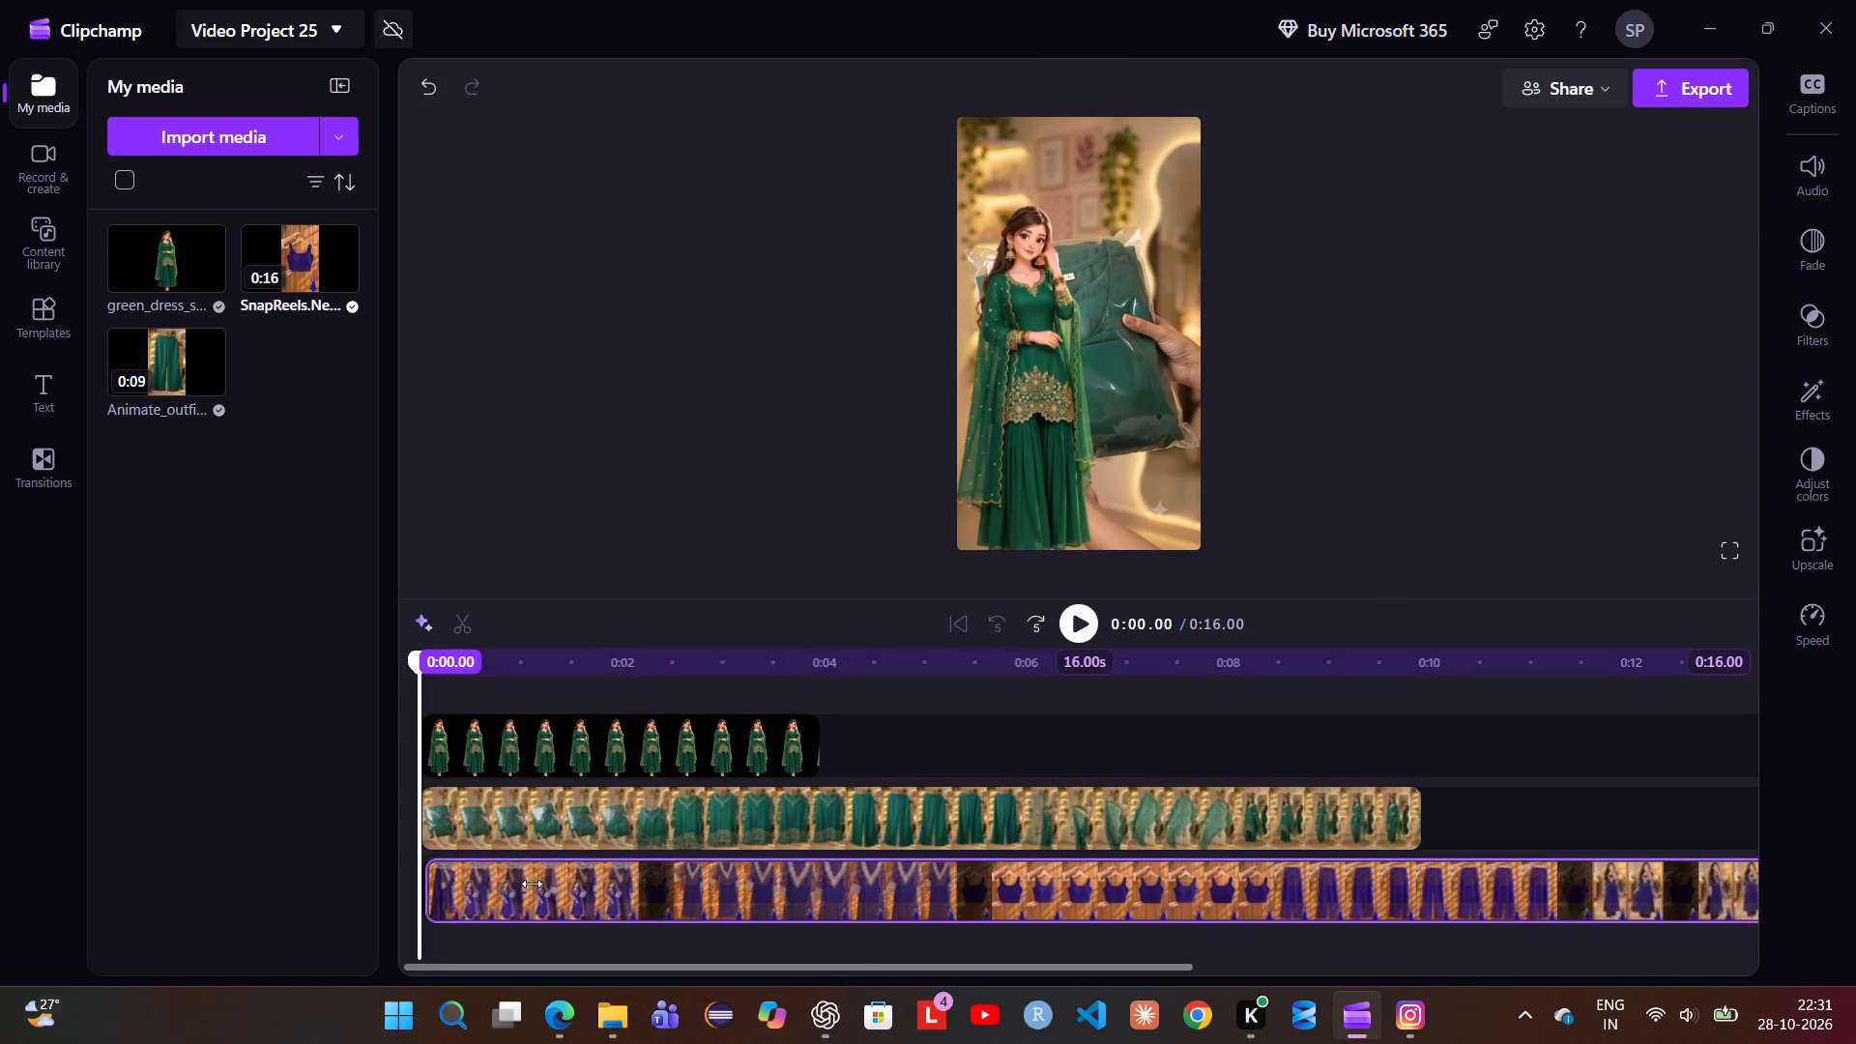
pyautogui.moveTo(532, 884); pyautogui.dragTo(874, 895)
pyautogui.click(884, 895)
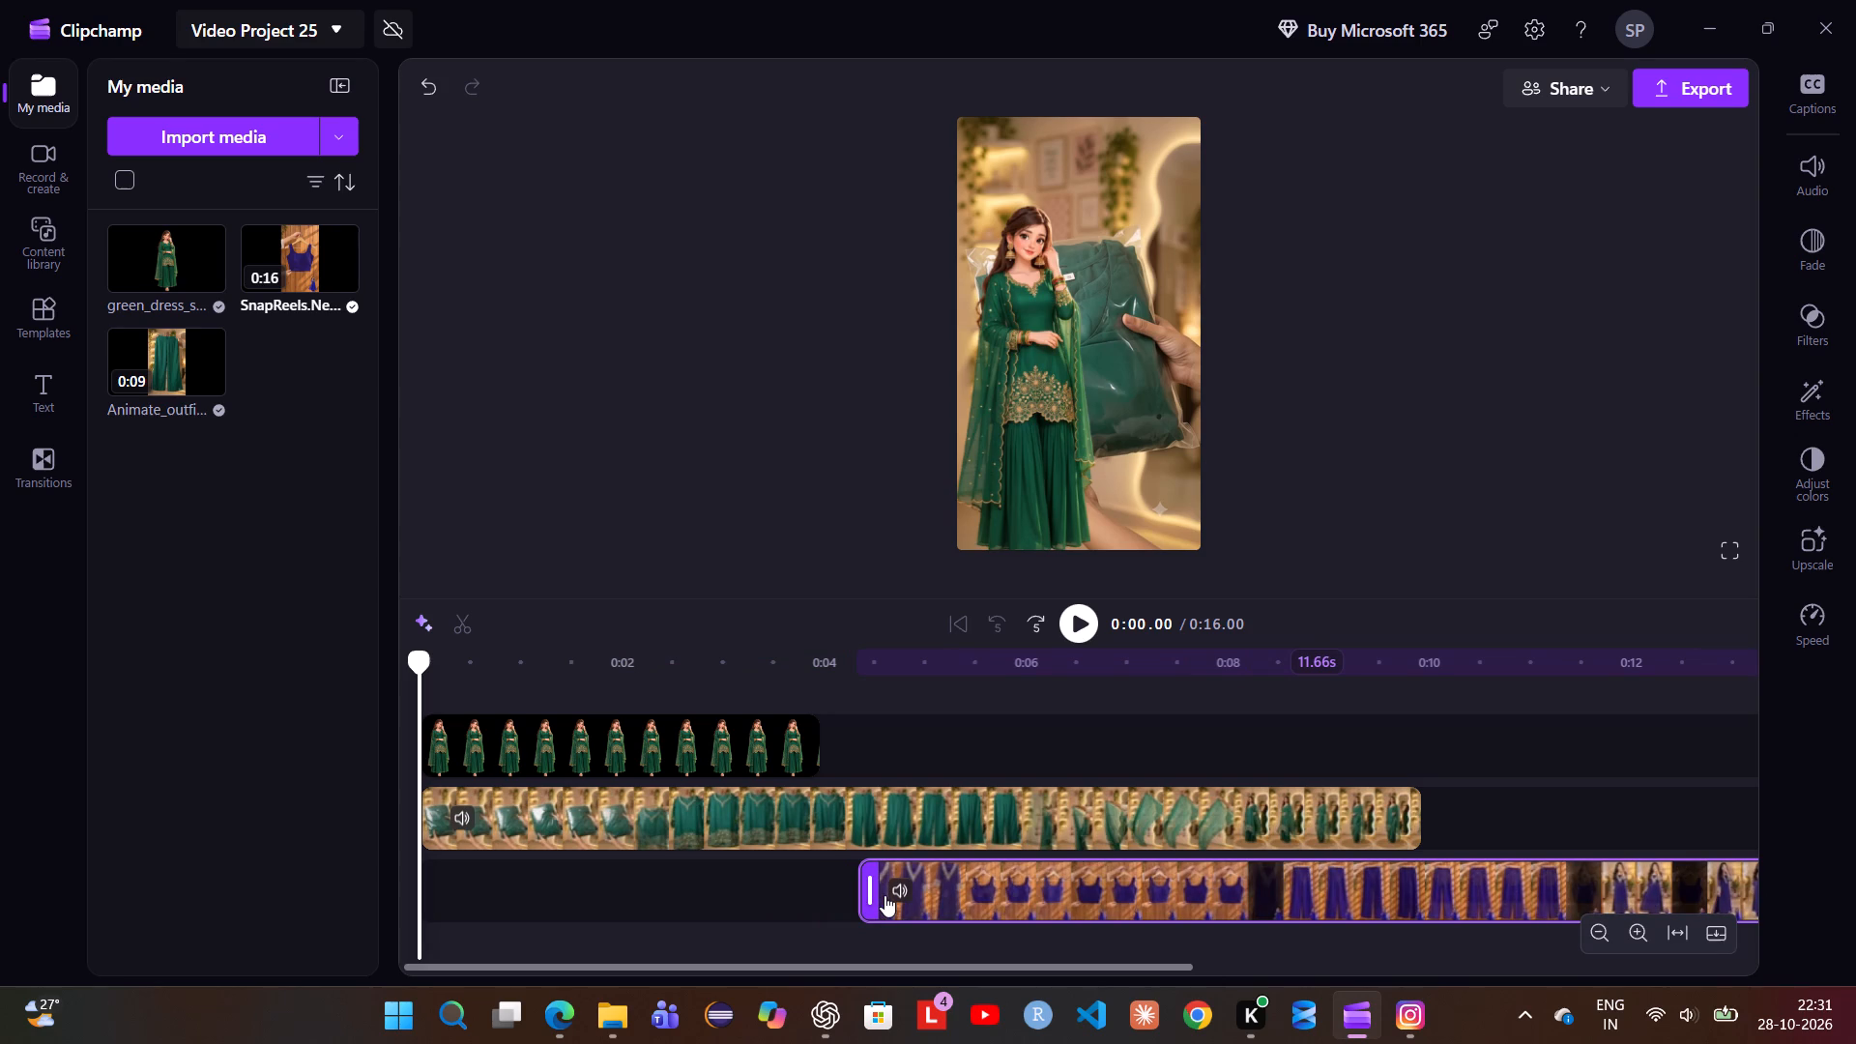
pyautogui.moveTo(884, 895); pyautogui.dragTo(408, 892)
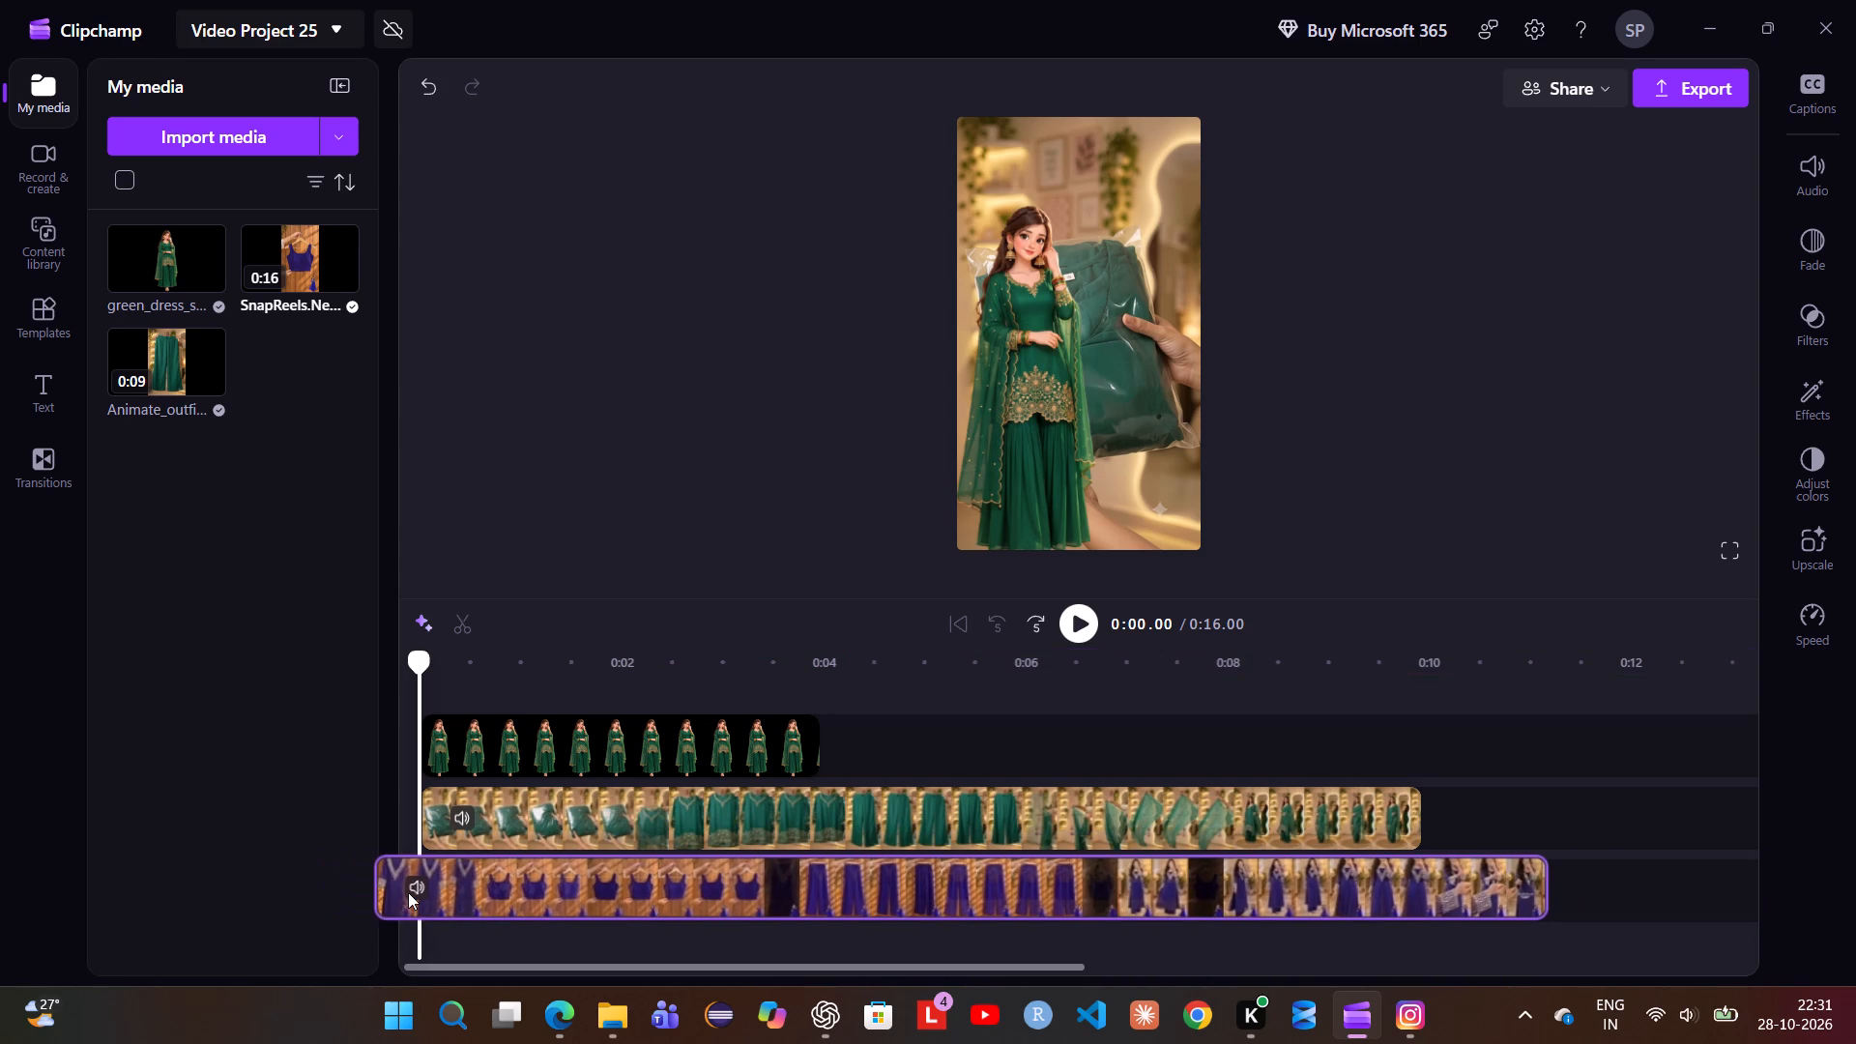
pyautogui.moveTo(408, 892); pyautogui.dragTo(418, 892)
pyautogui.moveTo(971, 868); pyautogui.dragTo(744, 866)
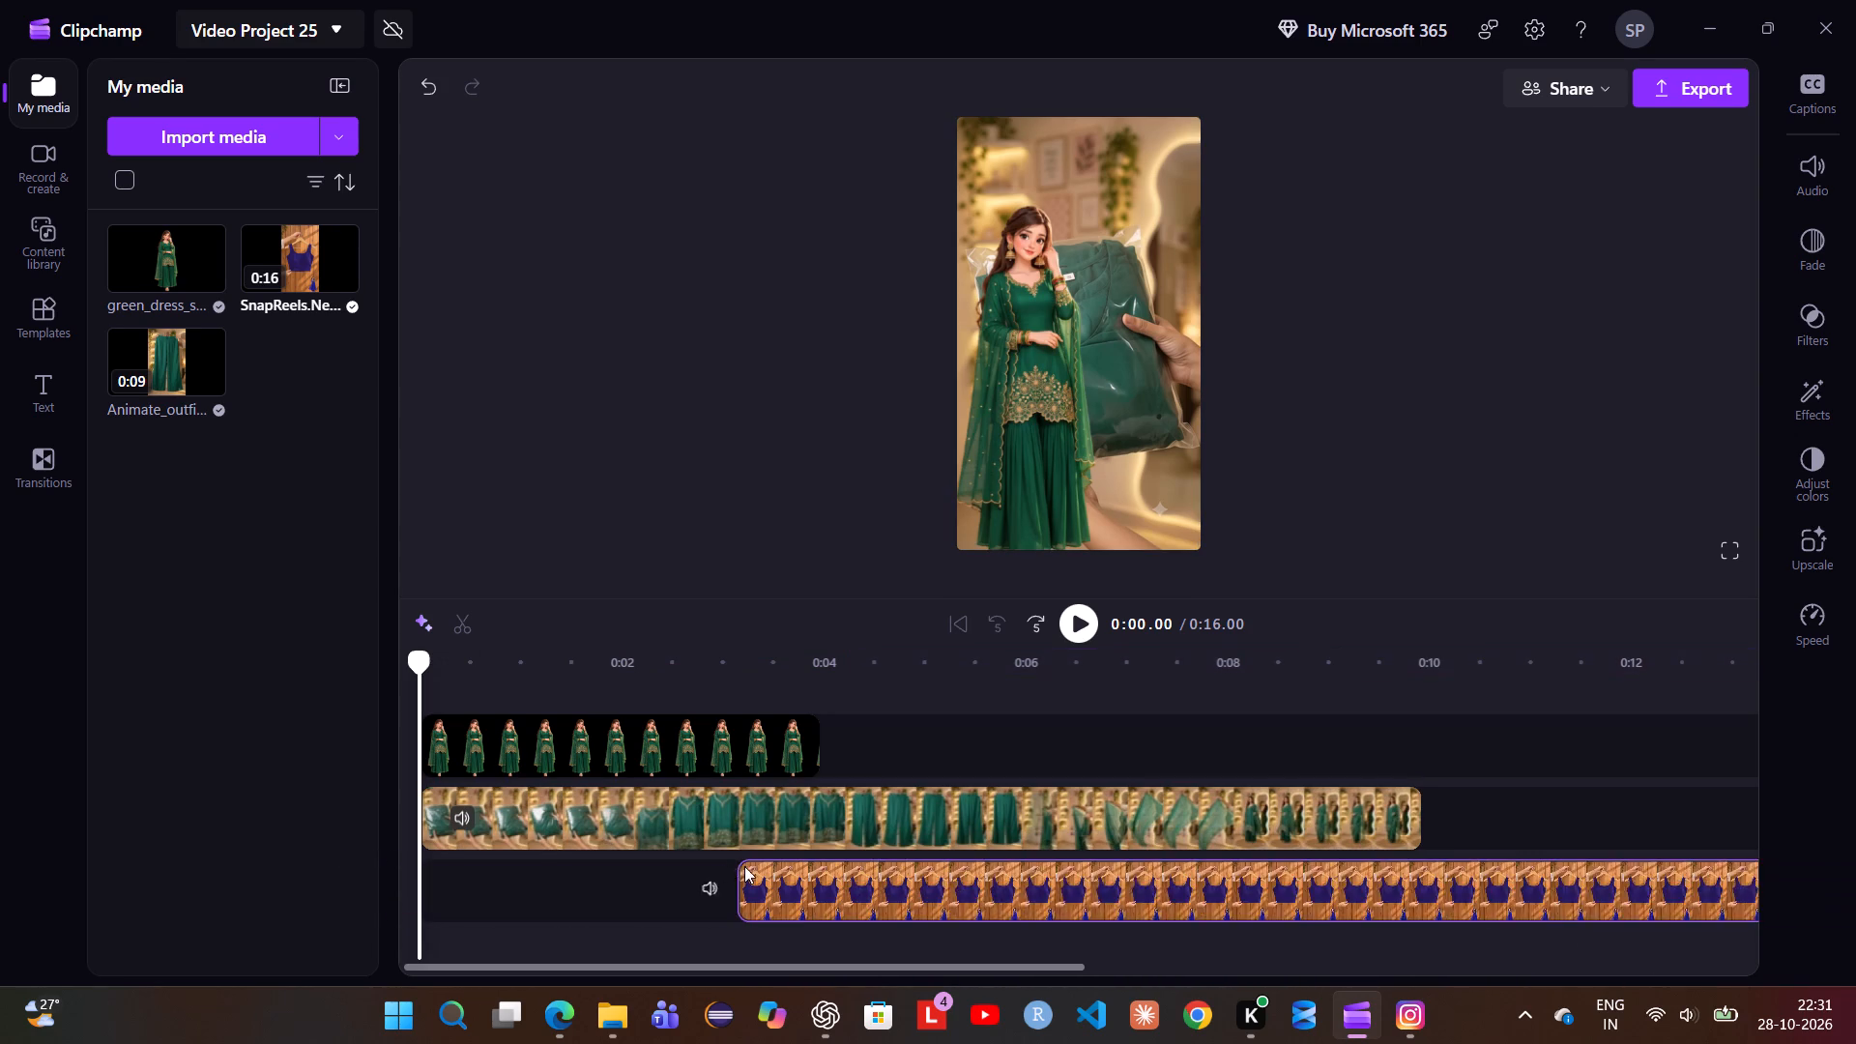
pyautogui.moveTo(744, 866); pyautogui.dragTo(517, 869)
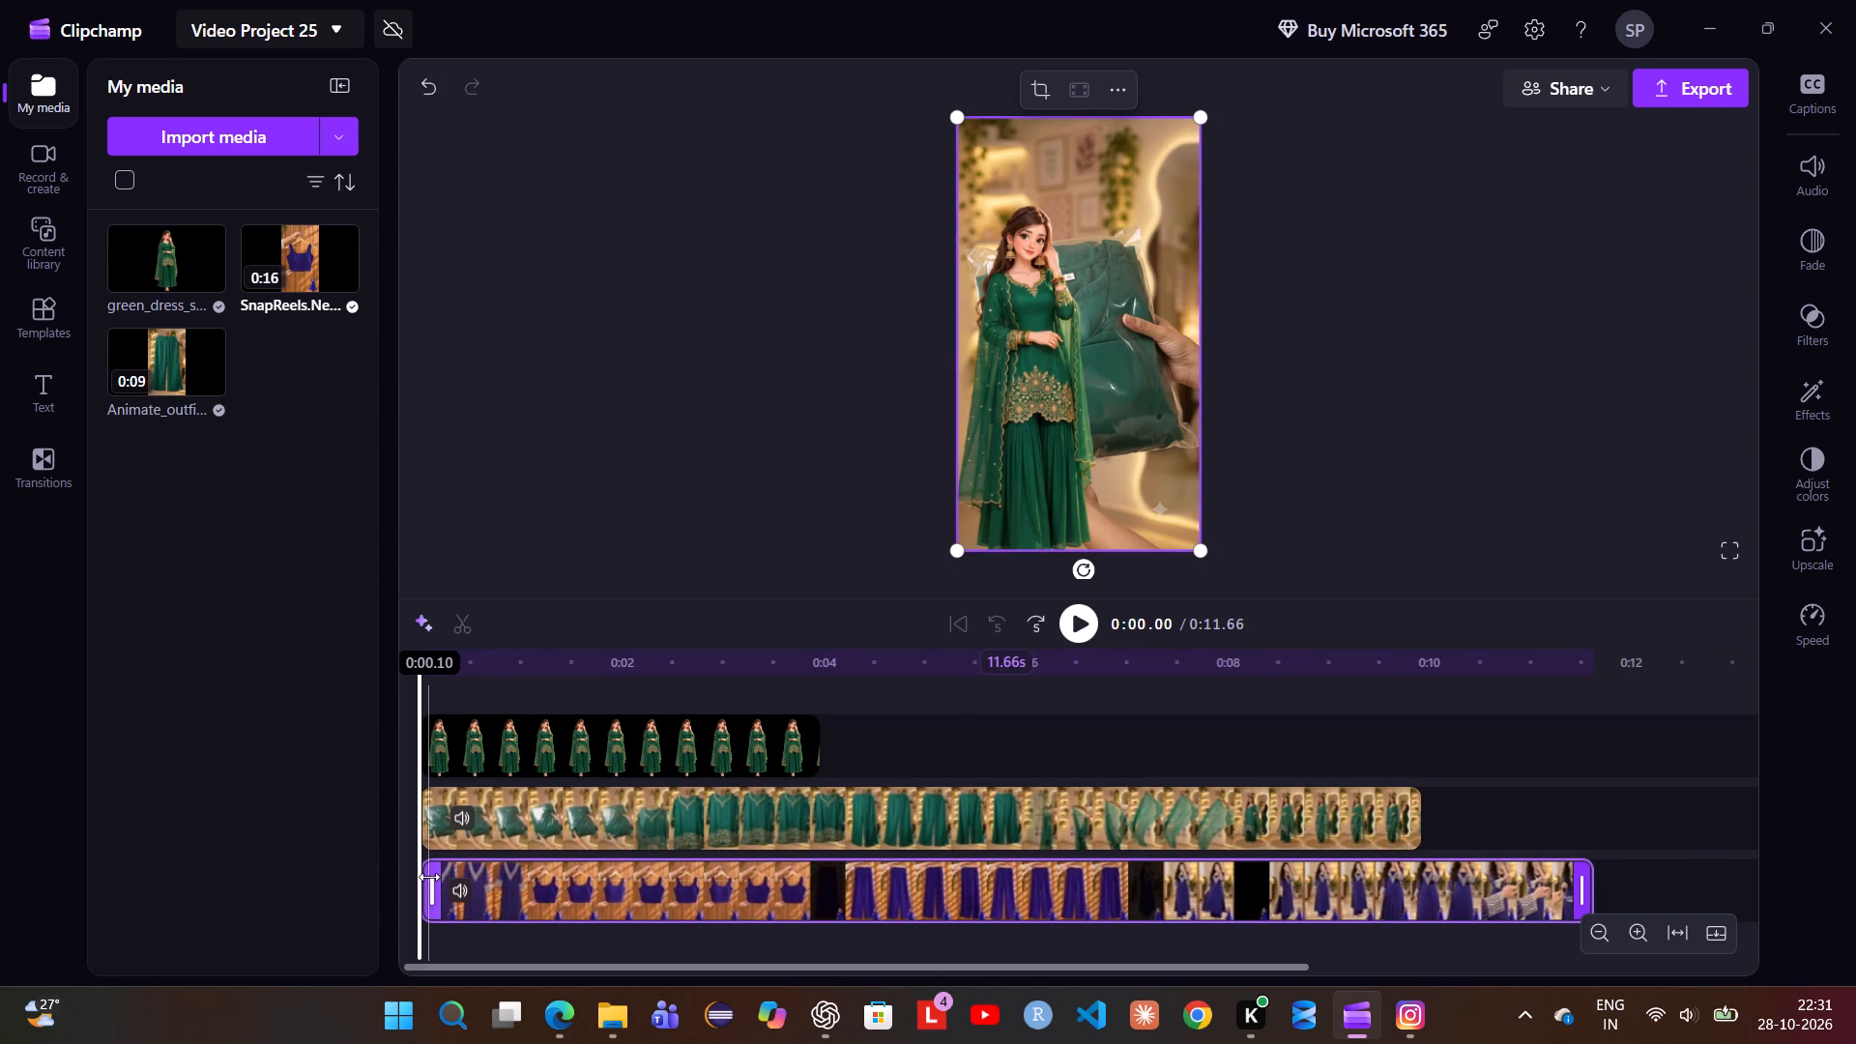
pyautogui.moveTo(429, 877); pyautogui.dragTo(569, 880)
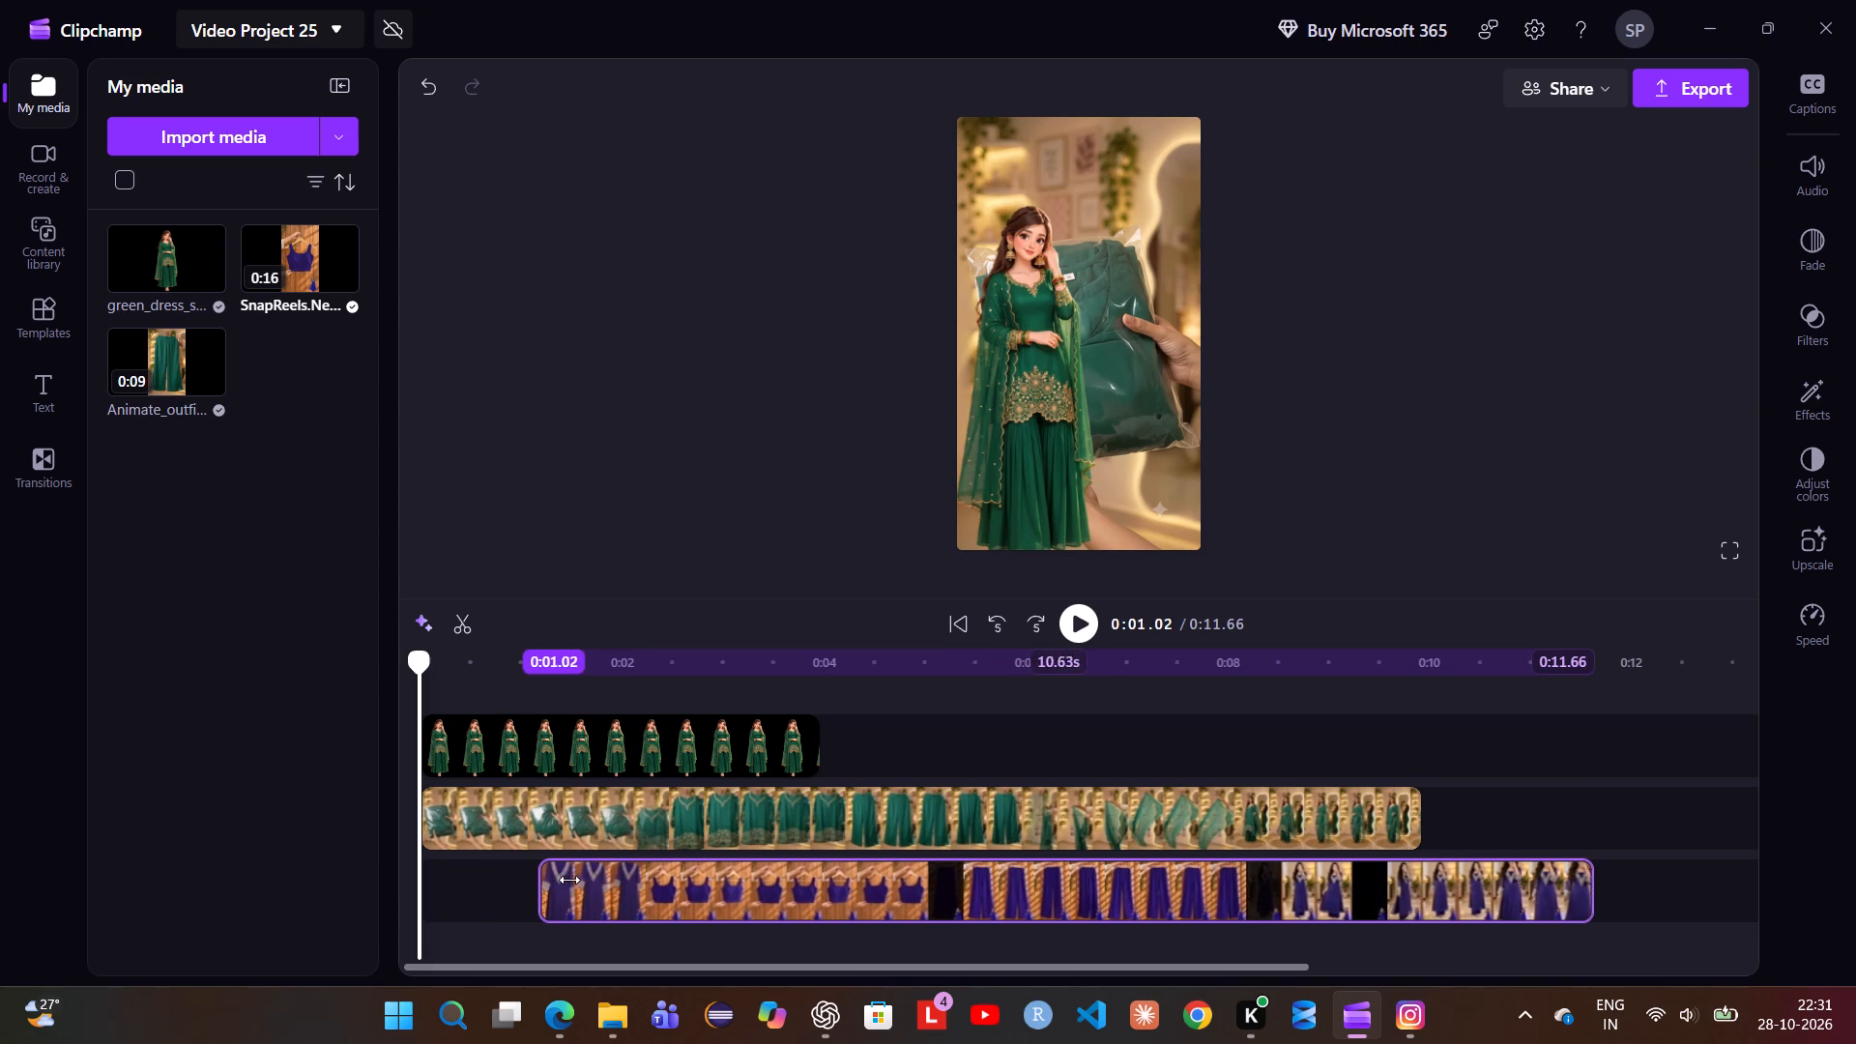
pyautogui.moveTo(569, 880); pyautogui.dragTo(601, 880)
pyautogui.moveTo(711, 878); pyautogui.dragTo(509, 884)
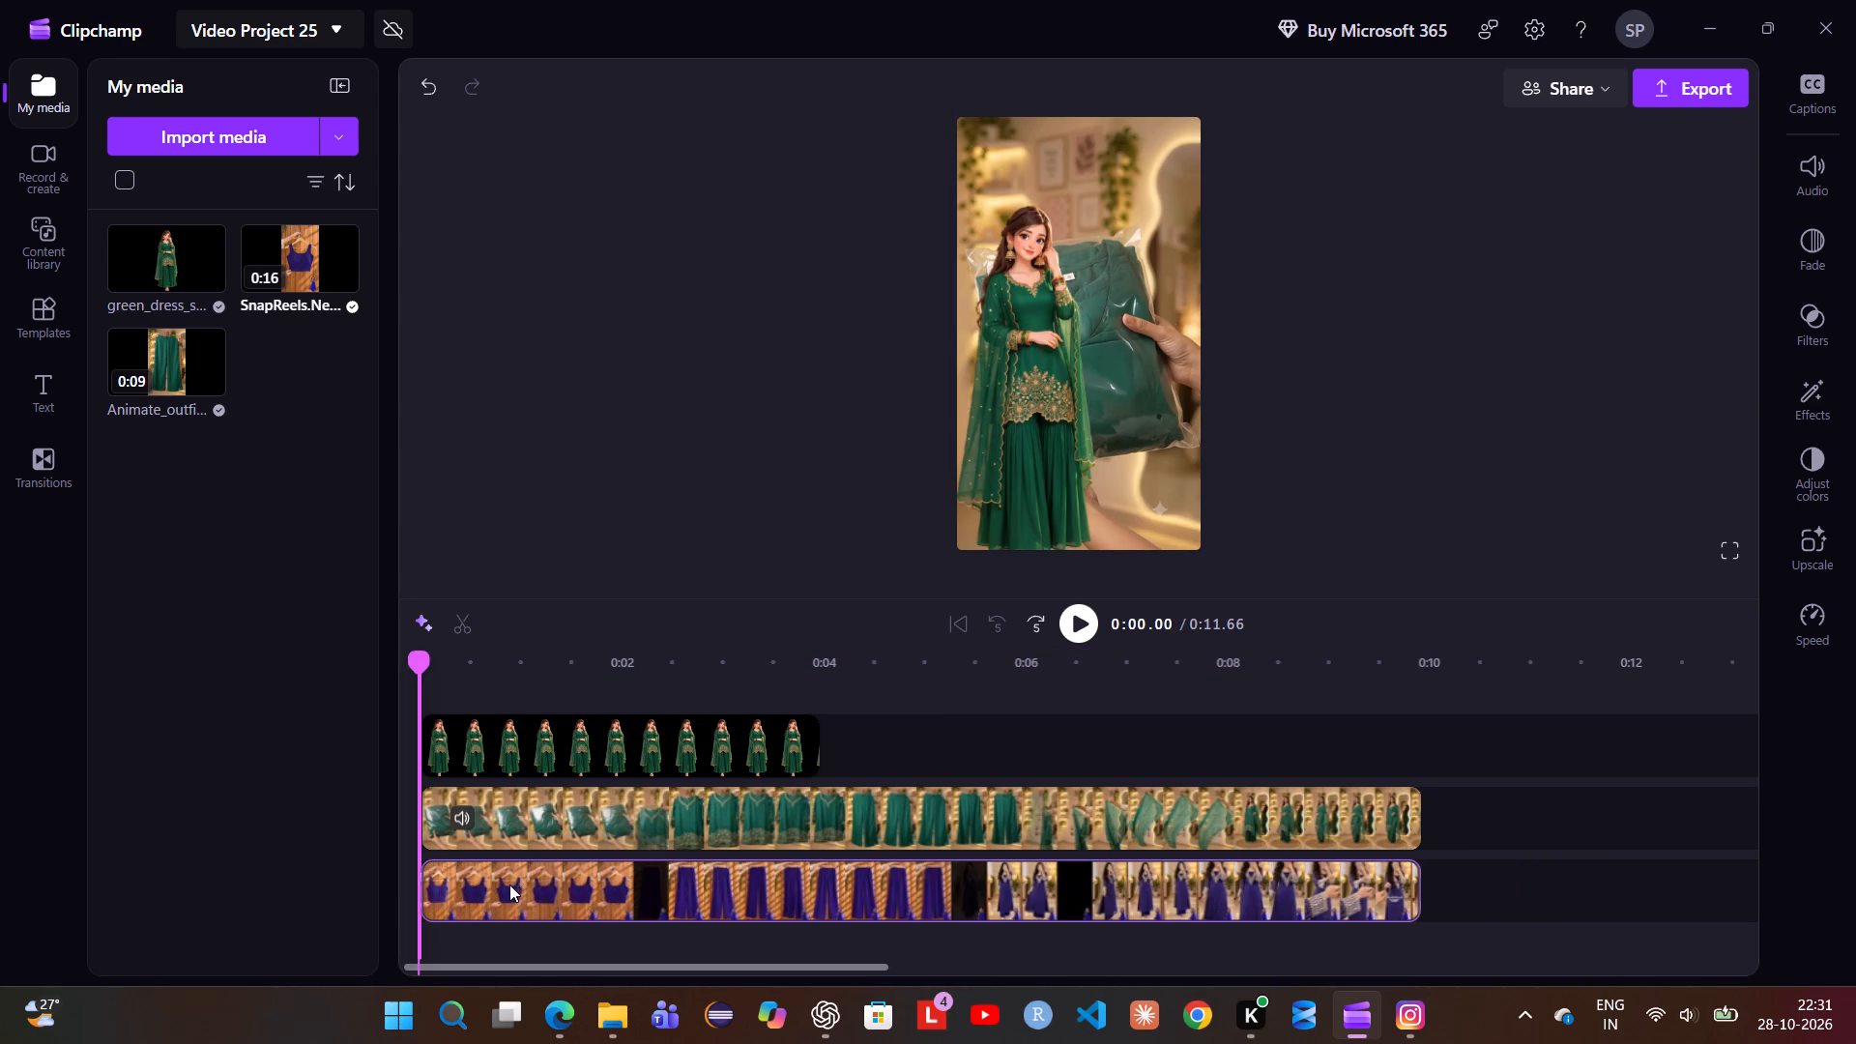
pyautogui.moveTo(509, 884); pyautogui.dragTo(493, 883)
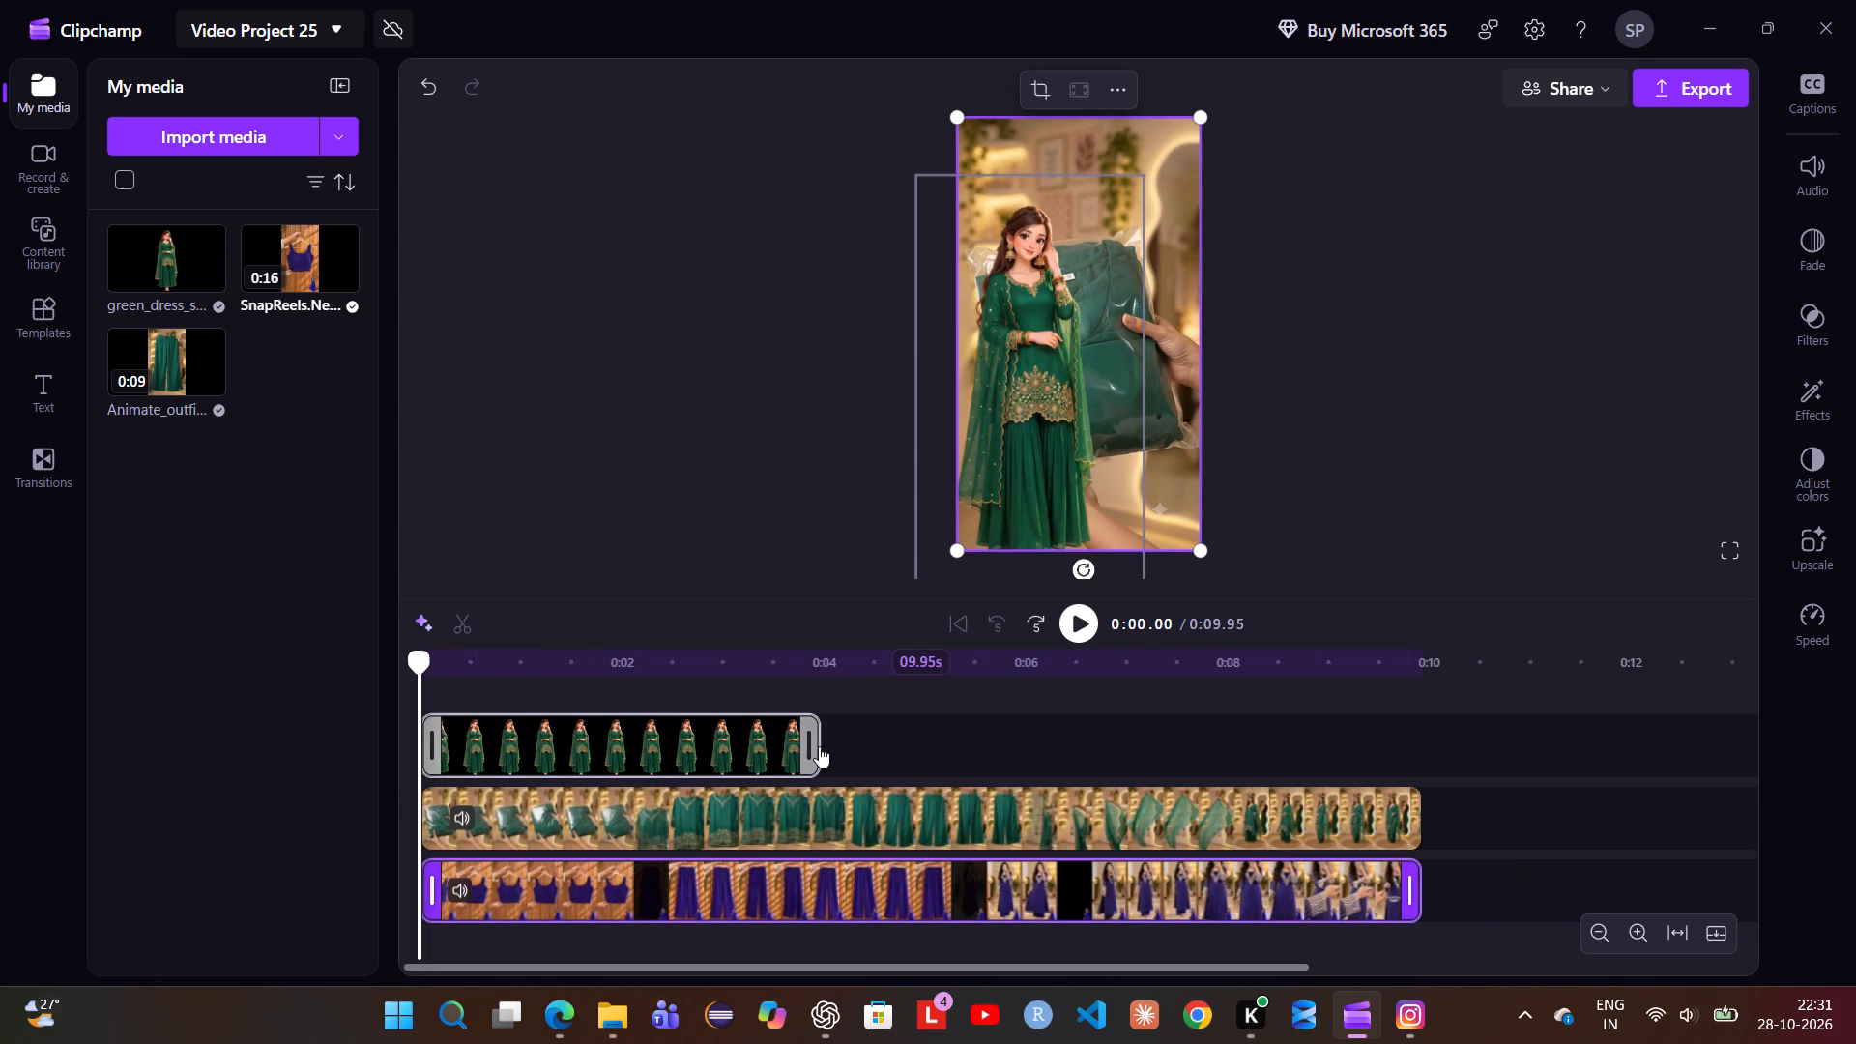
# Shorten the green dress sticker clip to about 2.02 s by trimming its end.
pyautogui.moveTo(815, 741); pyautogui.dragTo(716, 747)
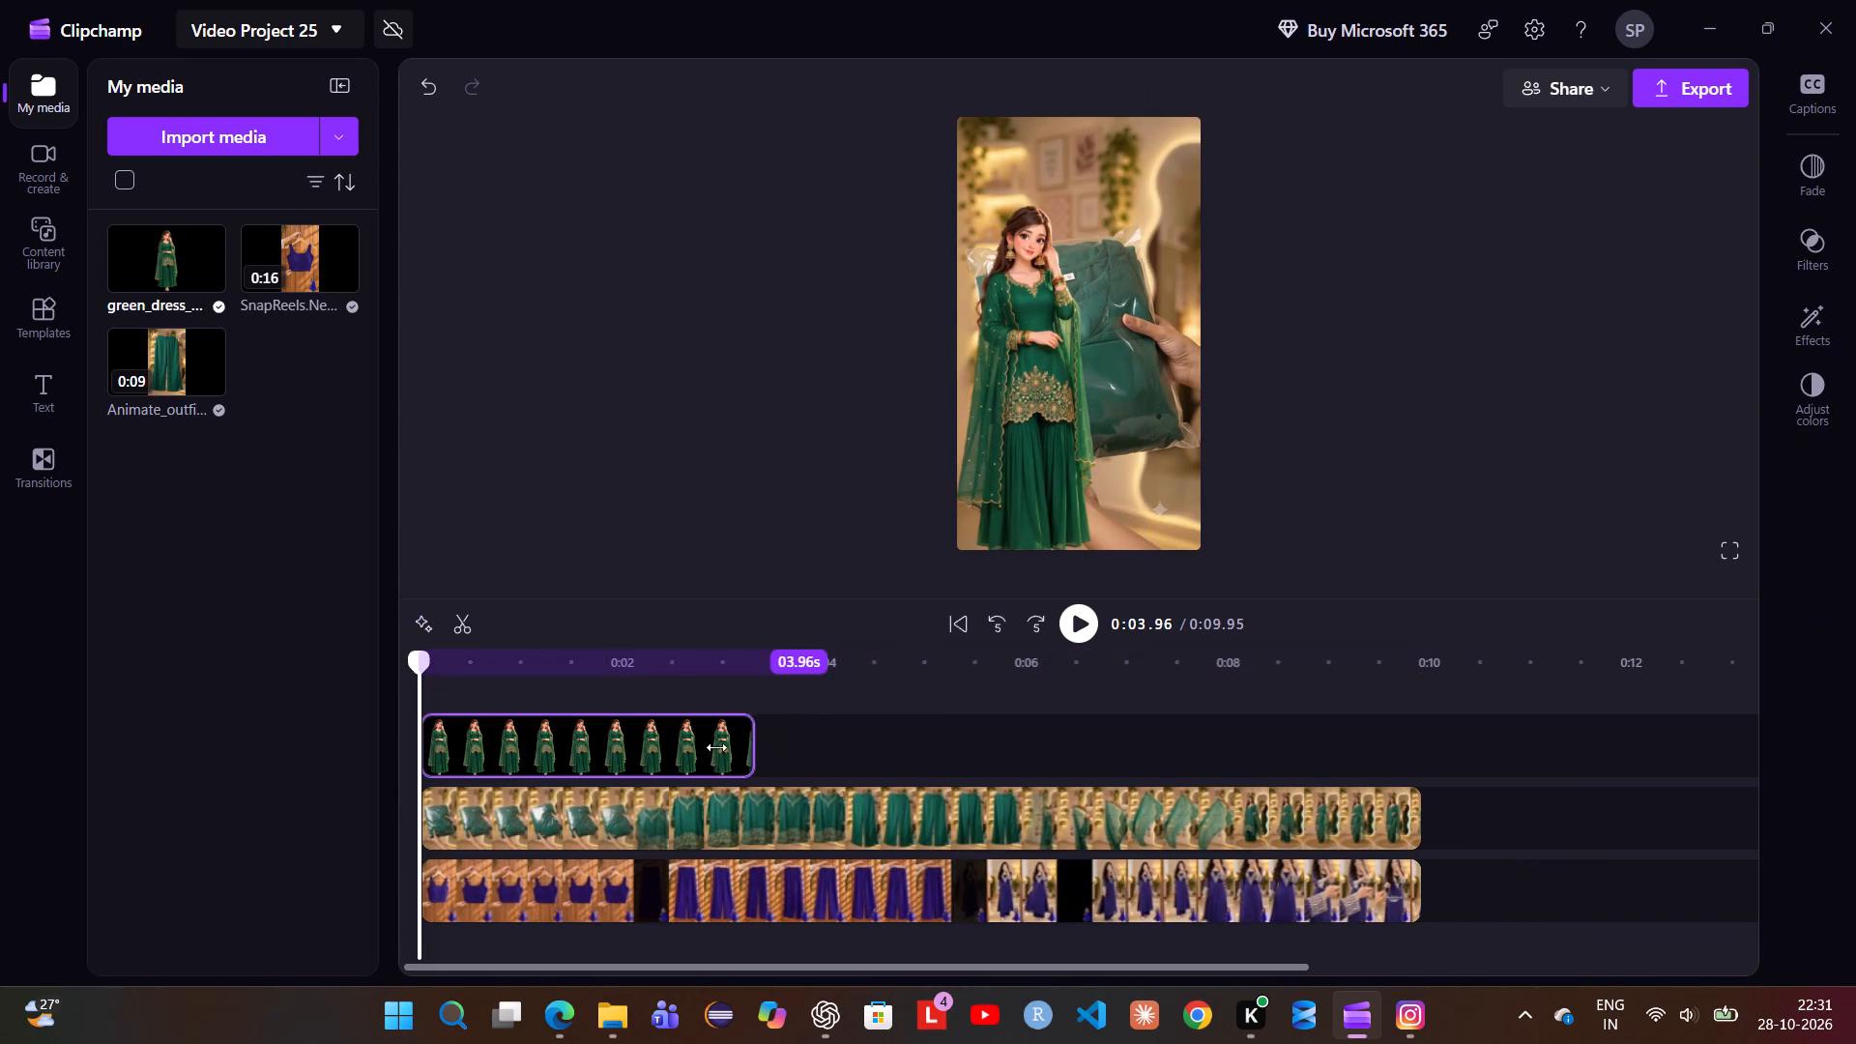
pyautogui.moveTo(716, 747); pyautogui.dragTo(652, 760)
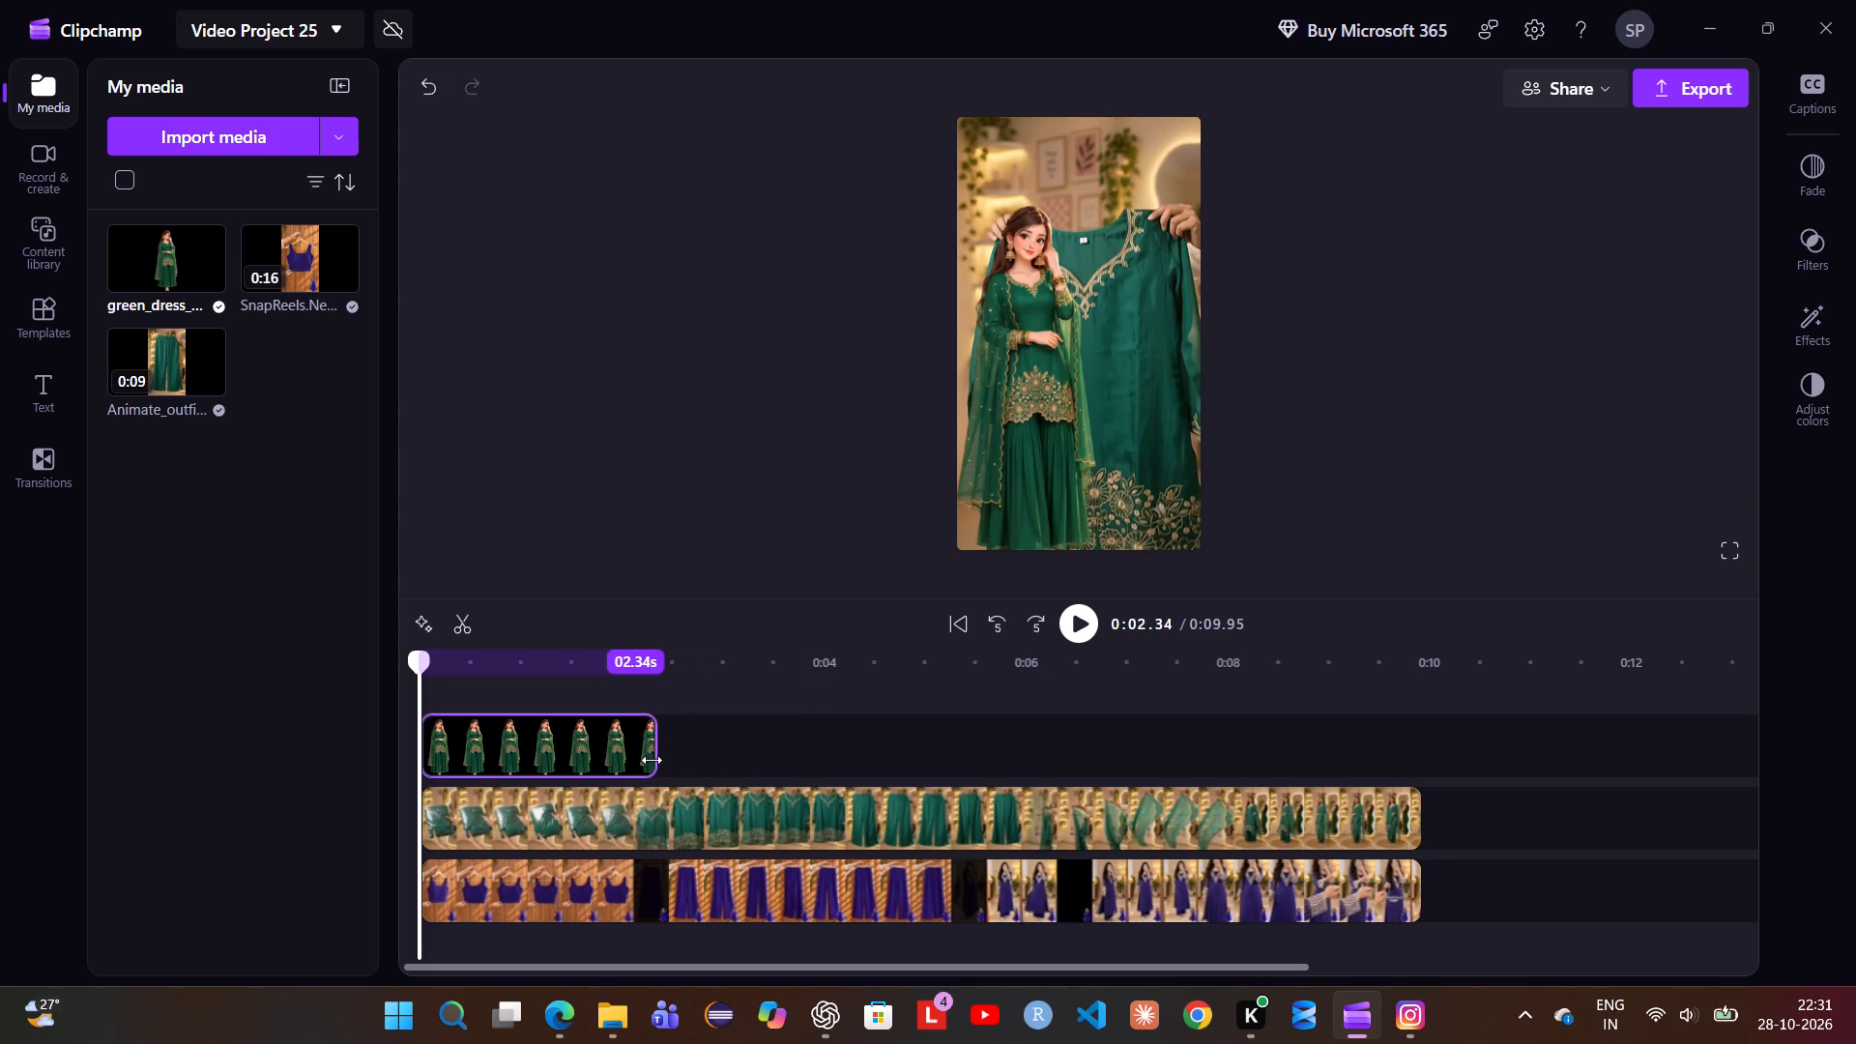
pyautogui.moveTo(652, 760); pyautogui.dragTo(645, 760)
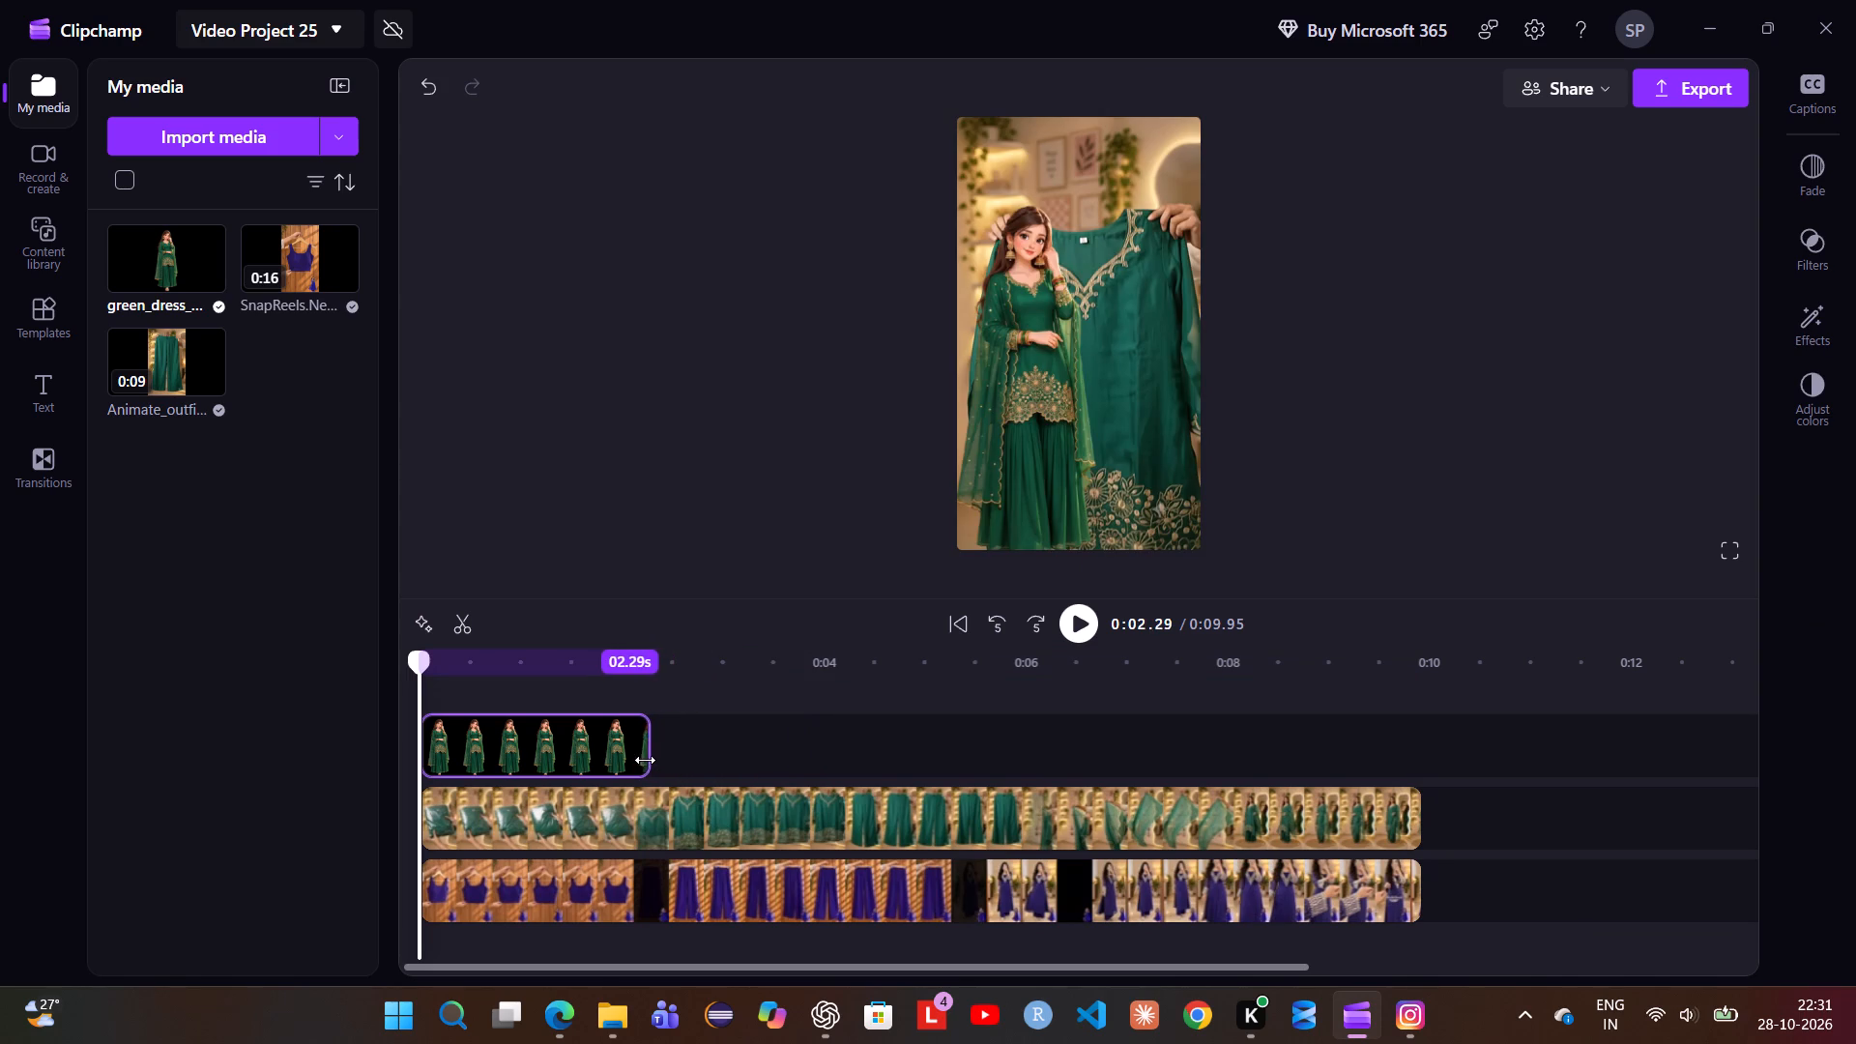
pyautogui.moveTo(645, 760); pyautogui.dragTo(622, 760)
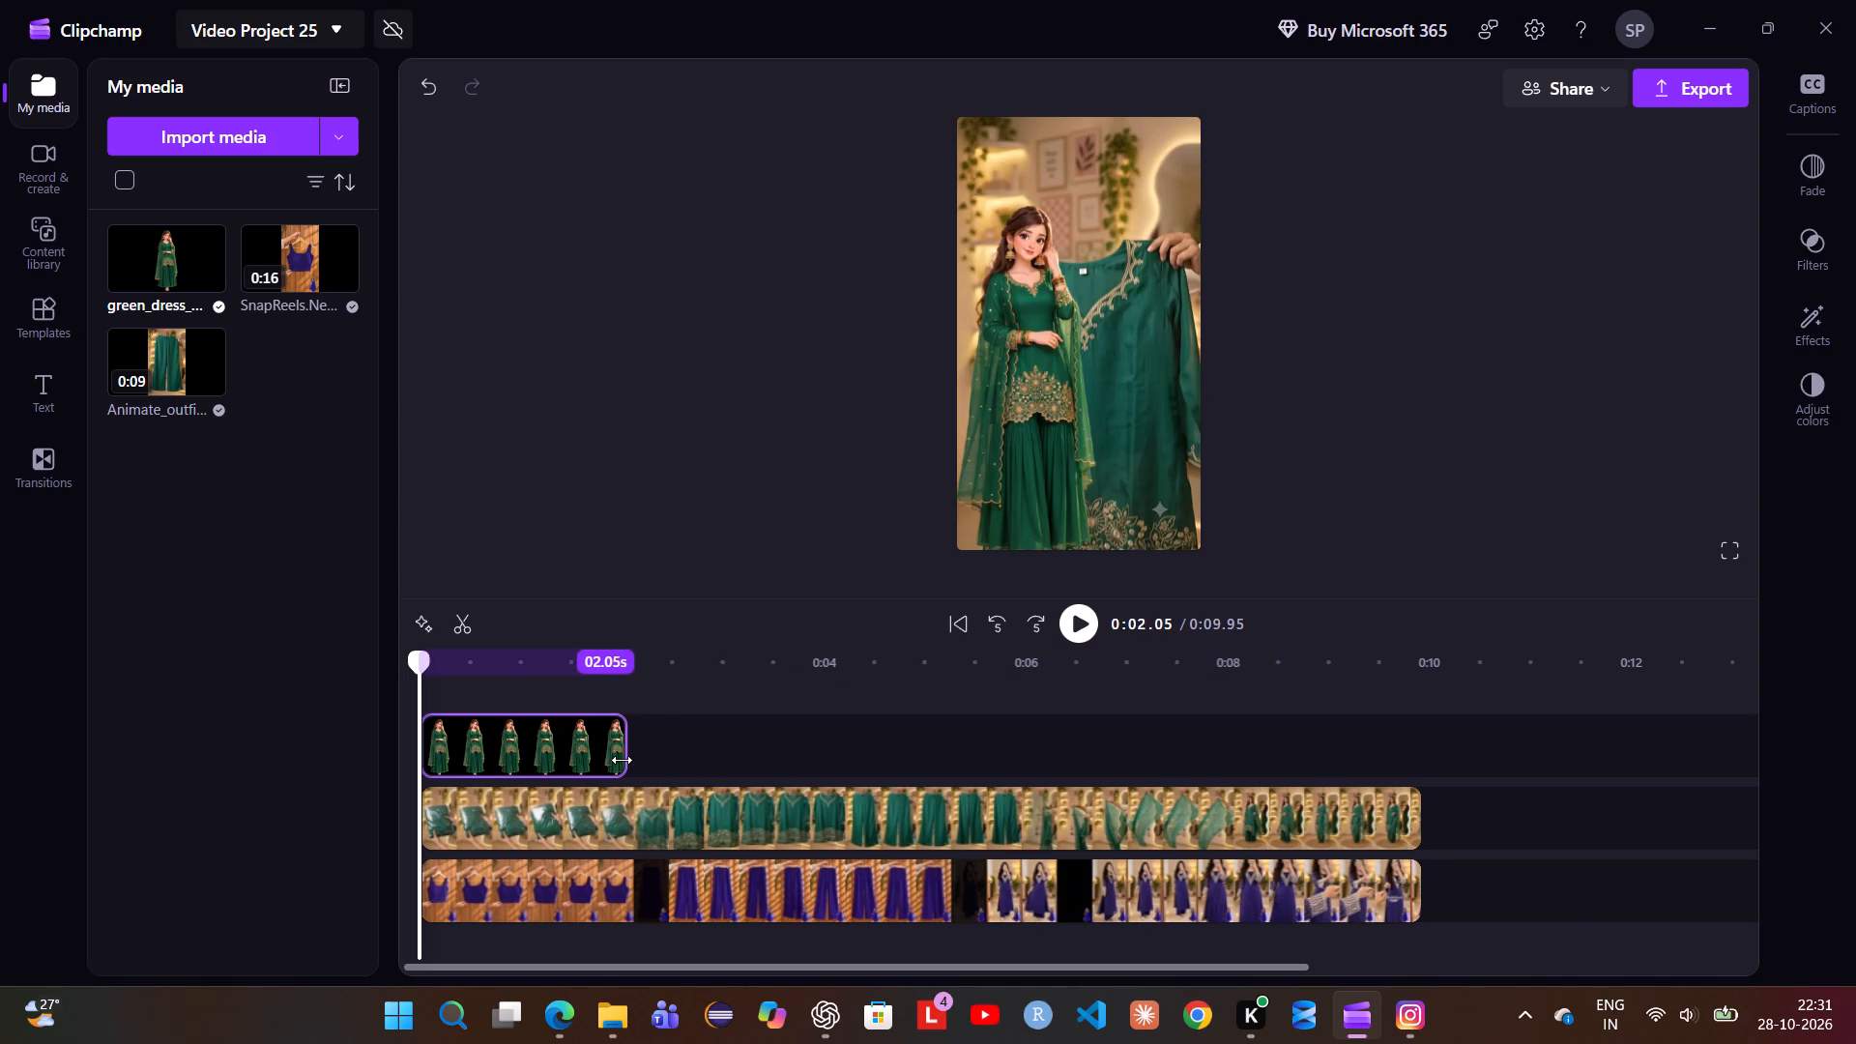
pyautogui.moveTo(622, 760); pyautogui.dragTo(620, 760)
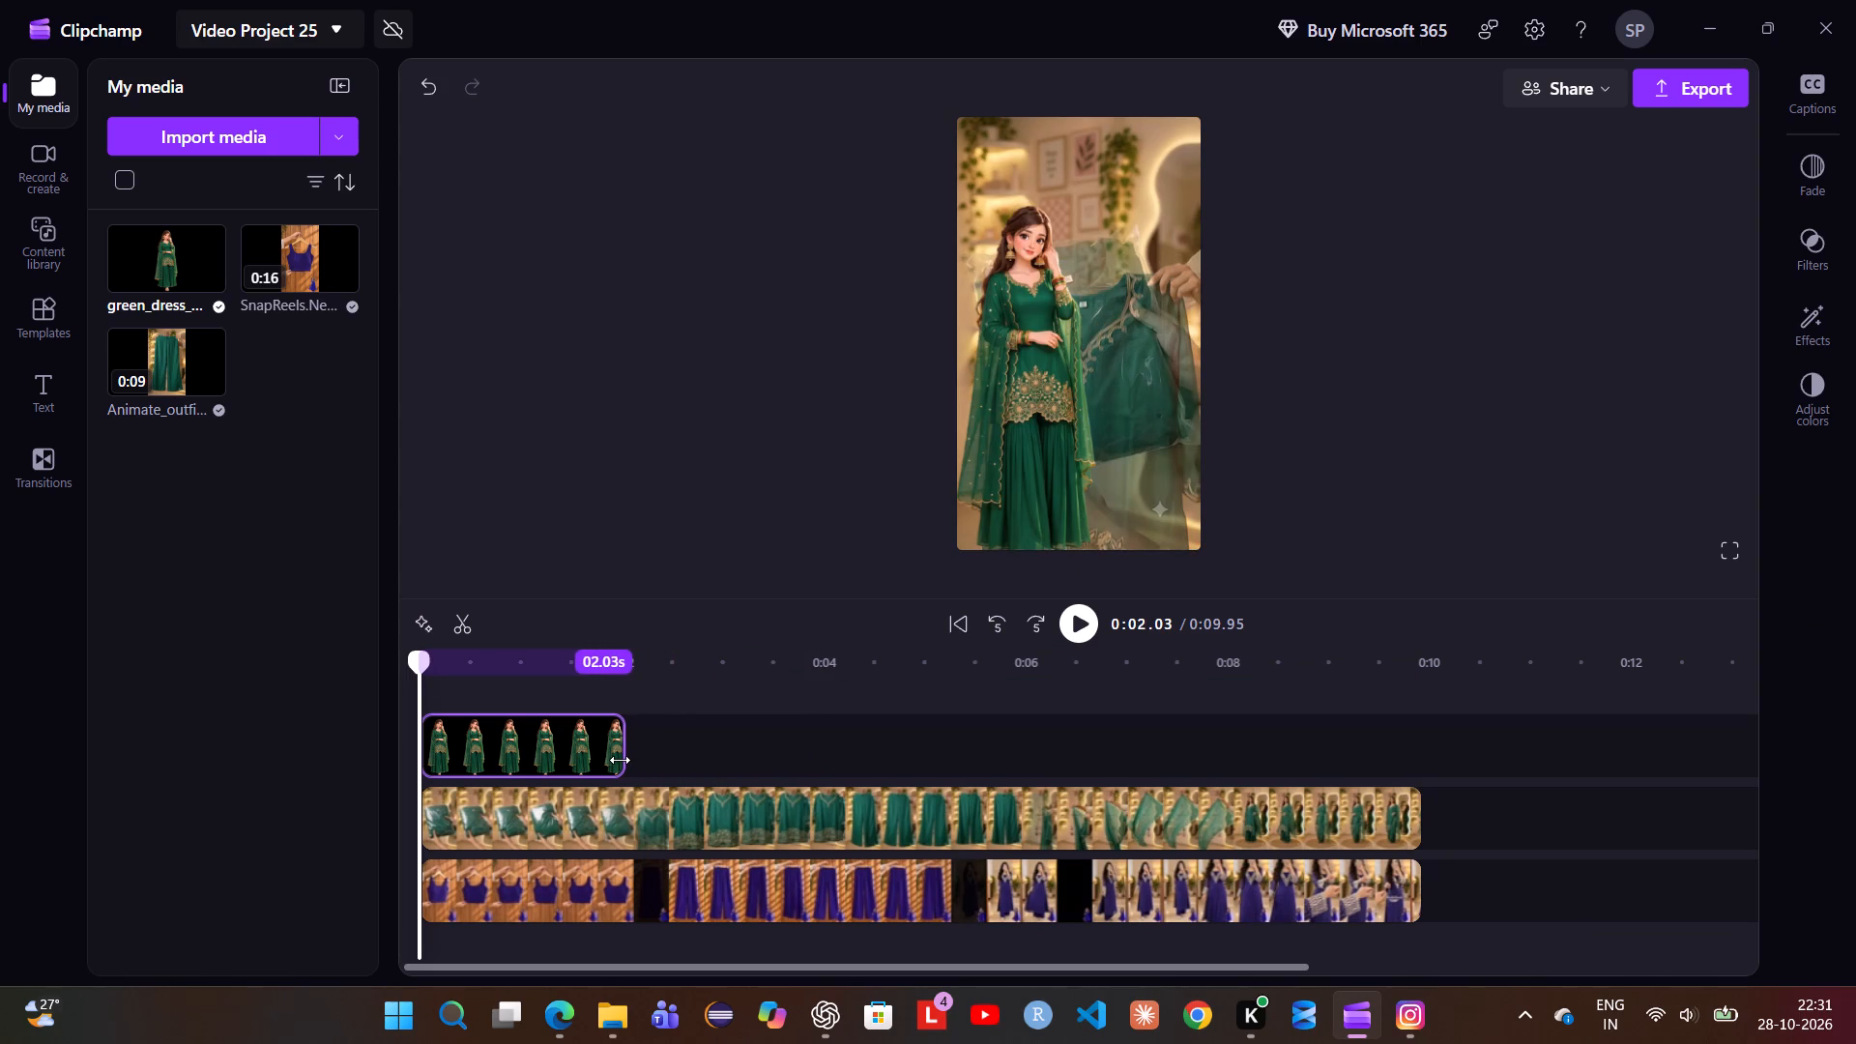
pyautogui.moveTo(620, 760); pyautogui.dragTo(617, 761)
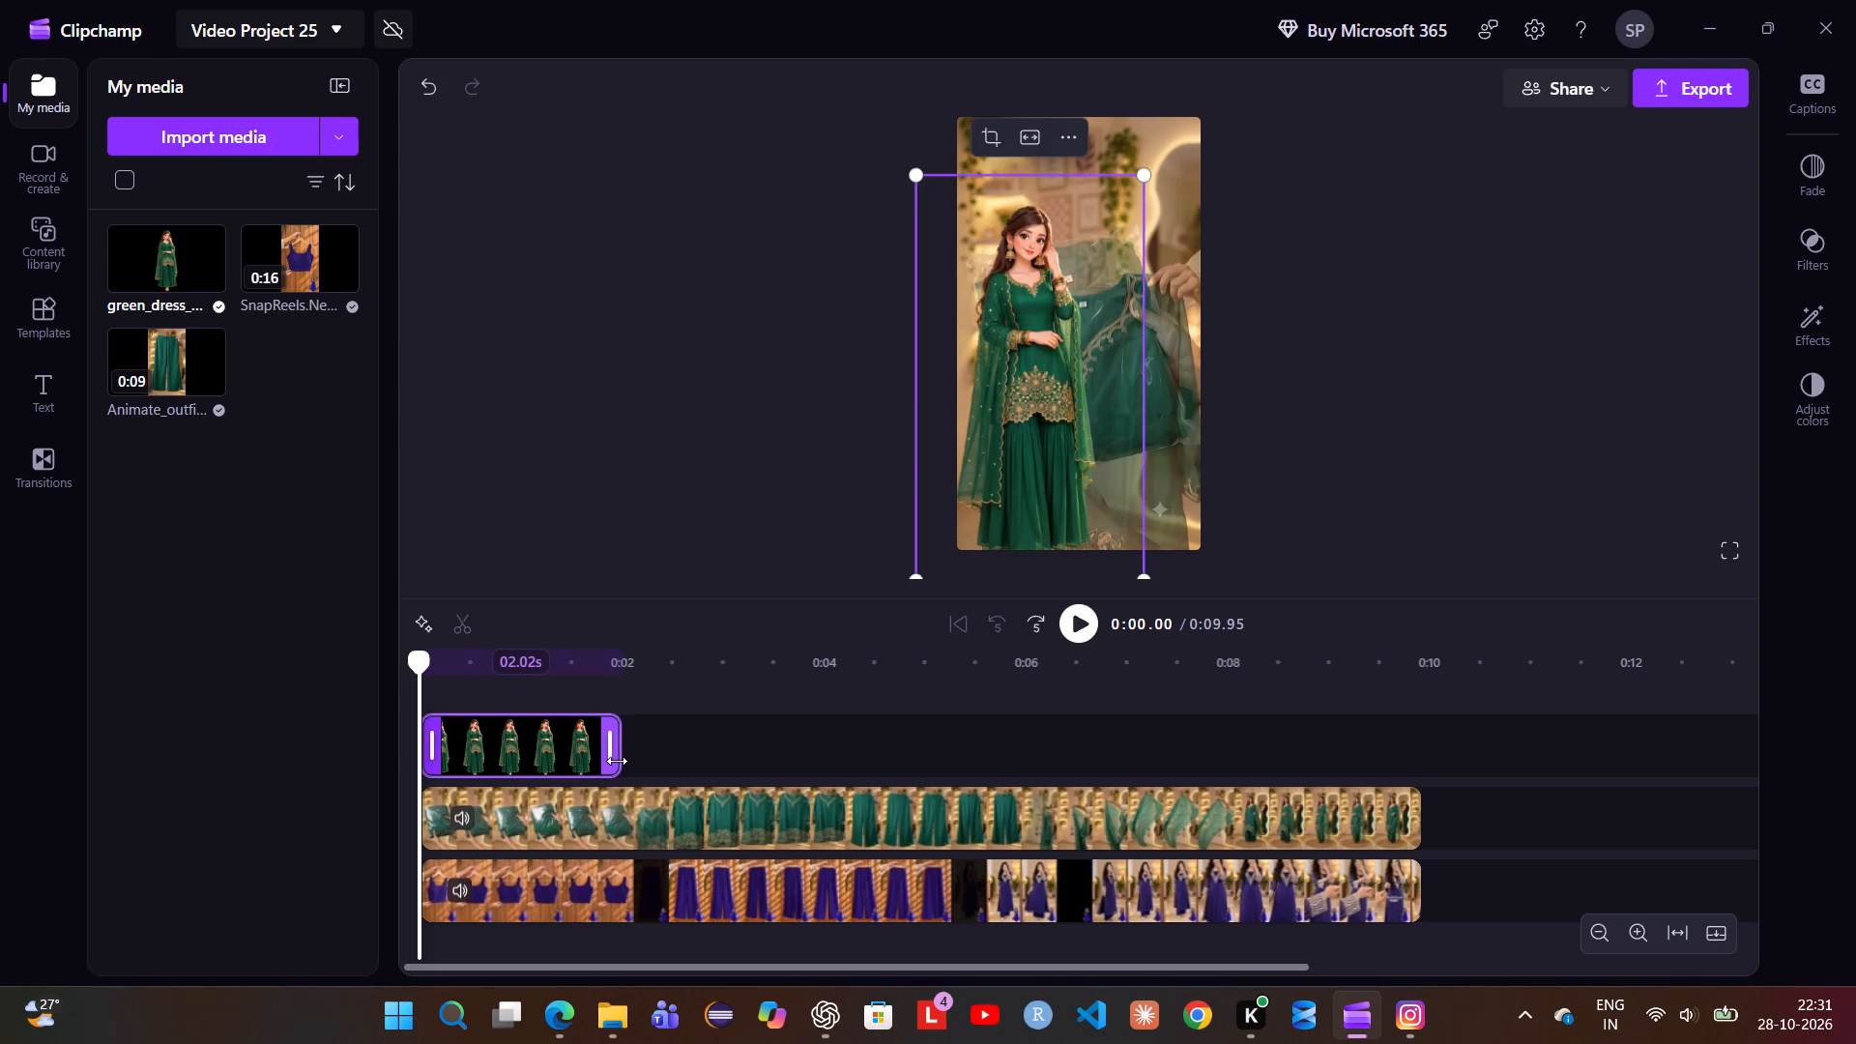
# Add a text title in the SALE text style at the start of the timeline.
pyautogui.hscroll(1, 778, 754)
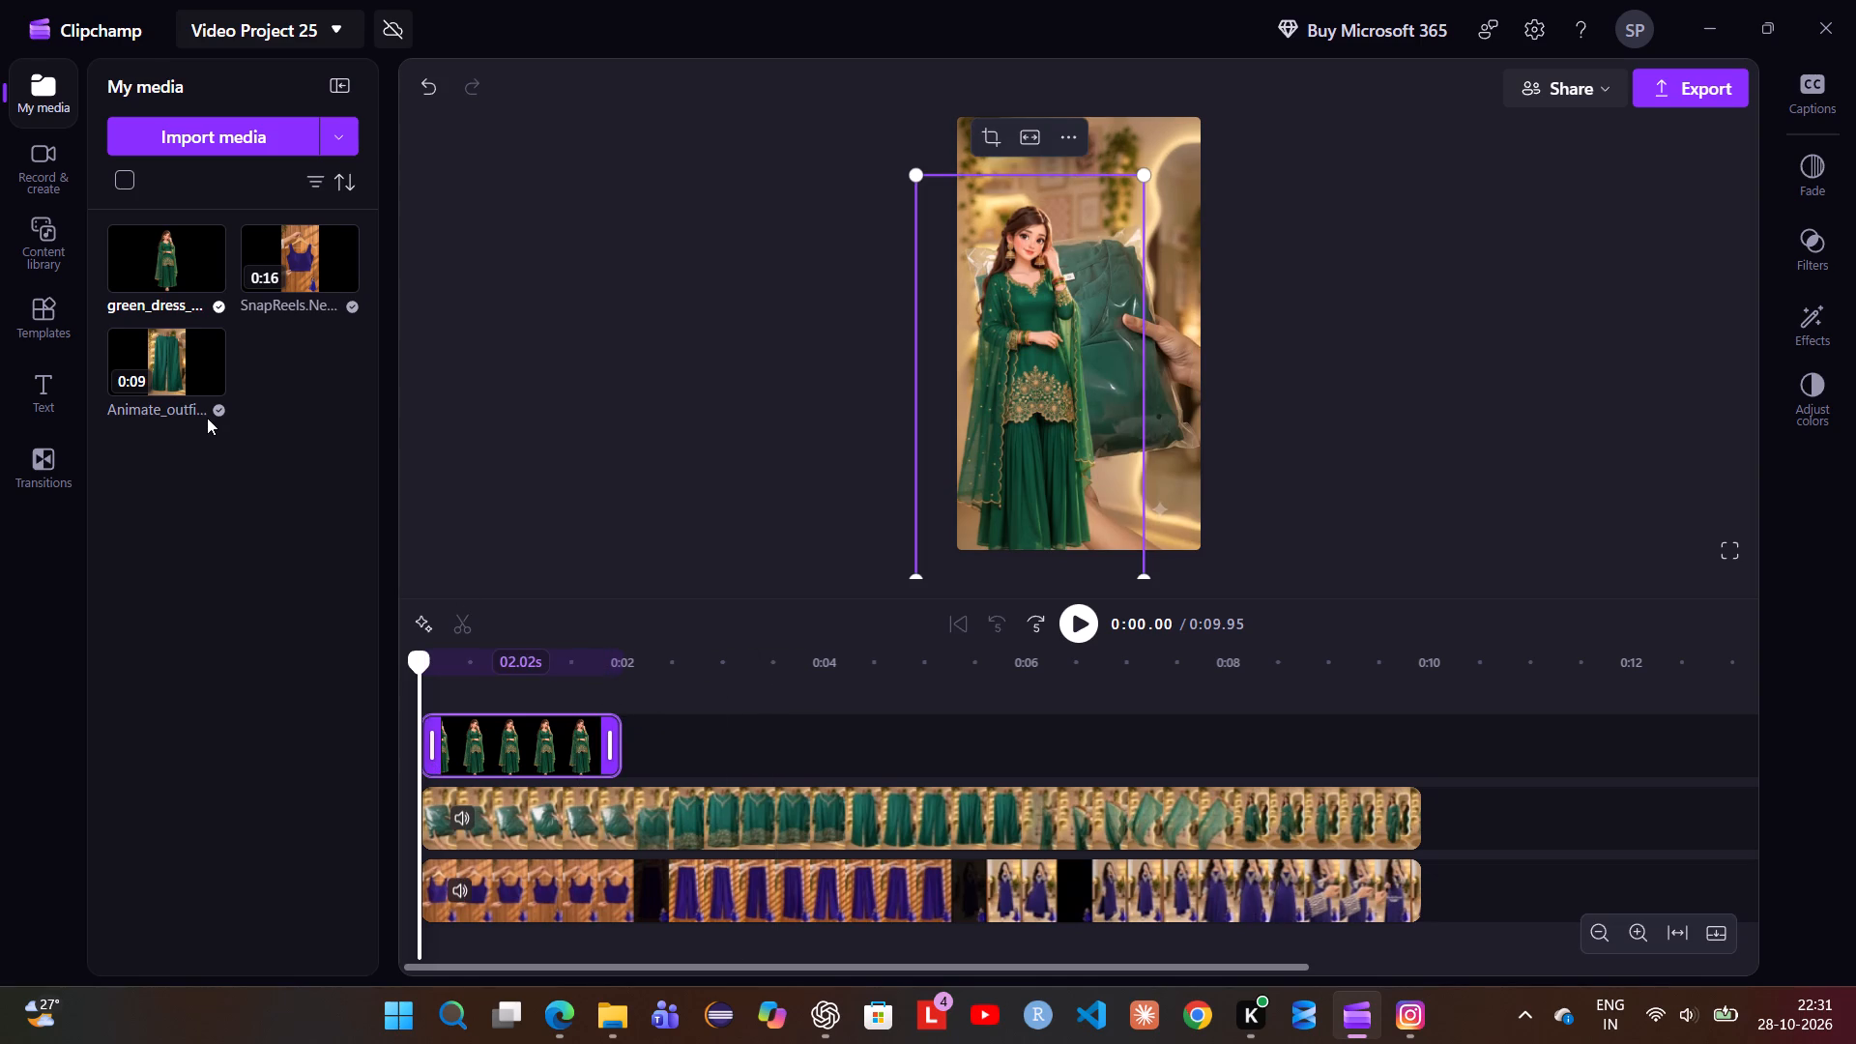
pyautogui.click(53, 388)
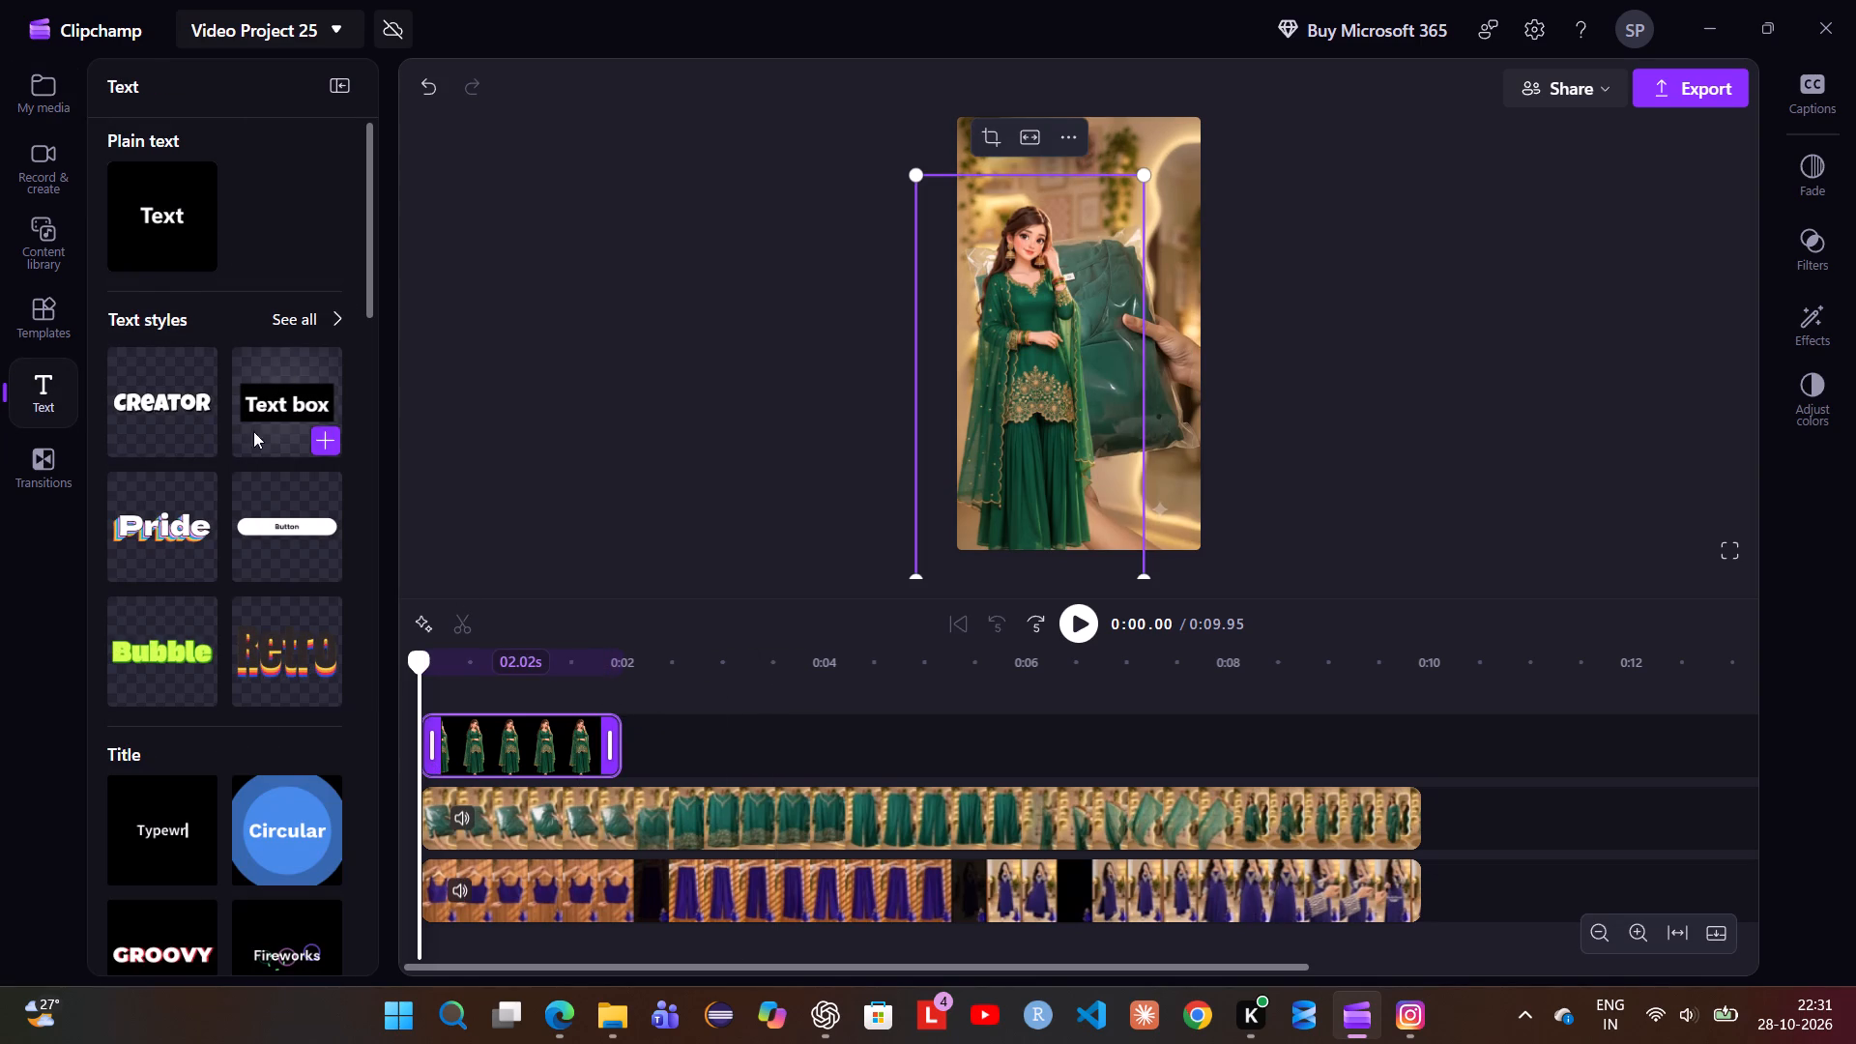
pyautogui.click(314, 319)
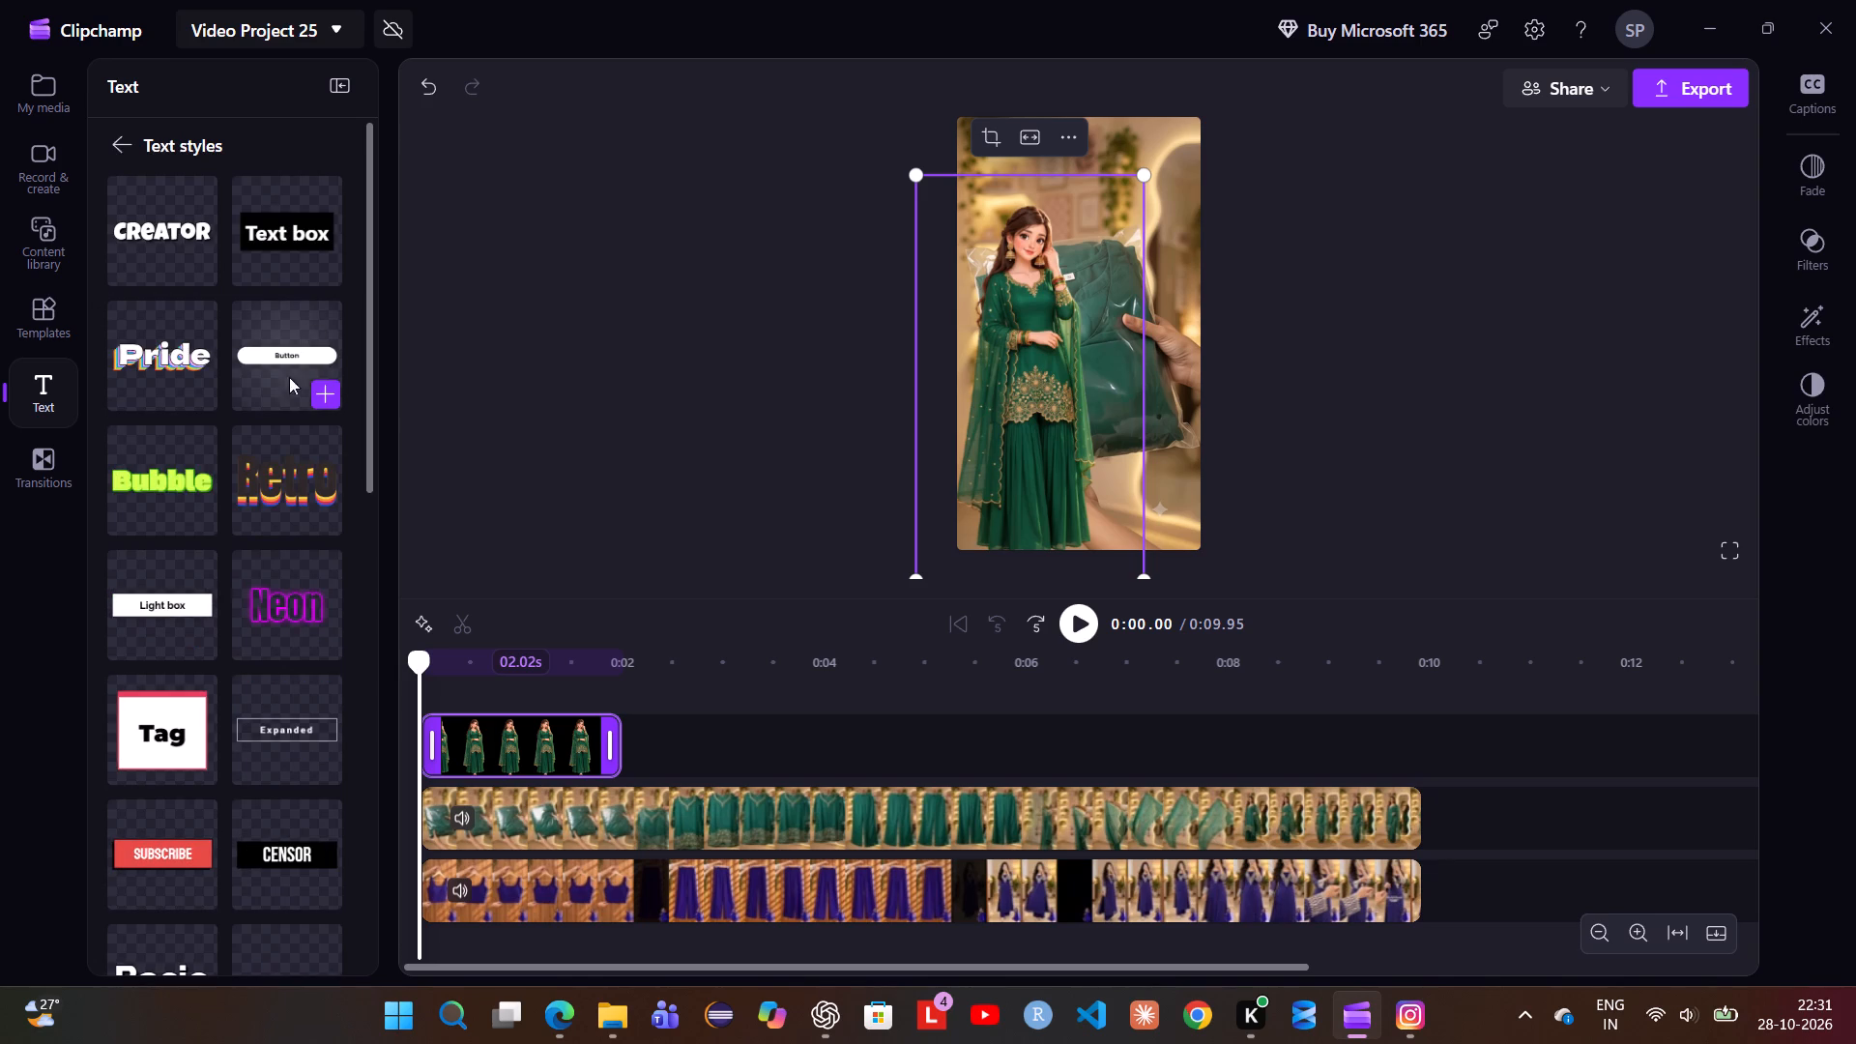
pyautogui.scroll(-1, 274, 498)
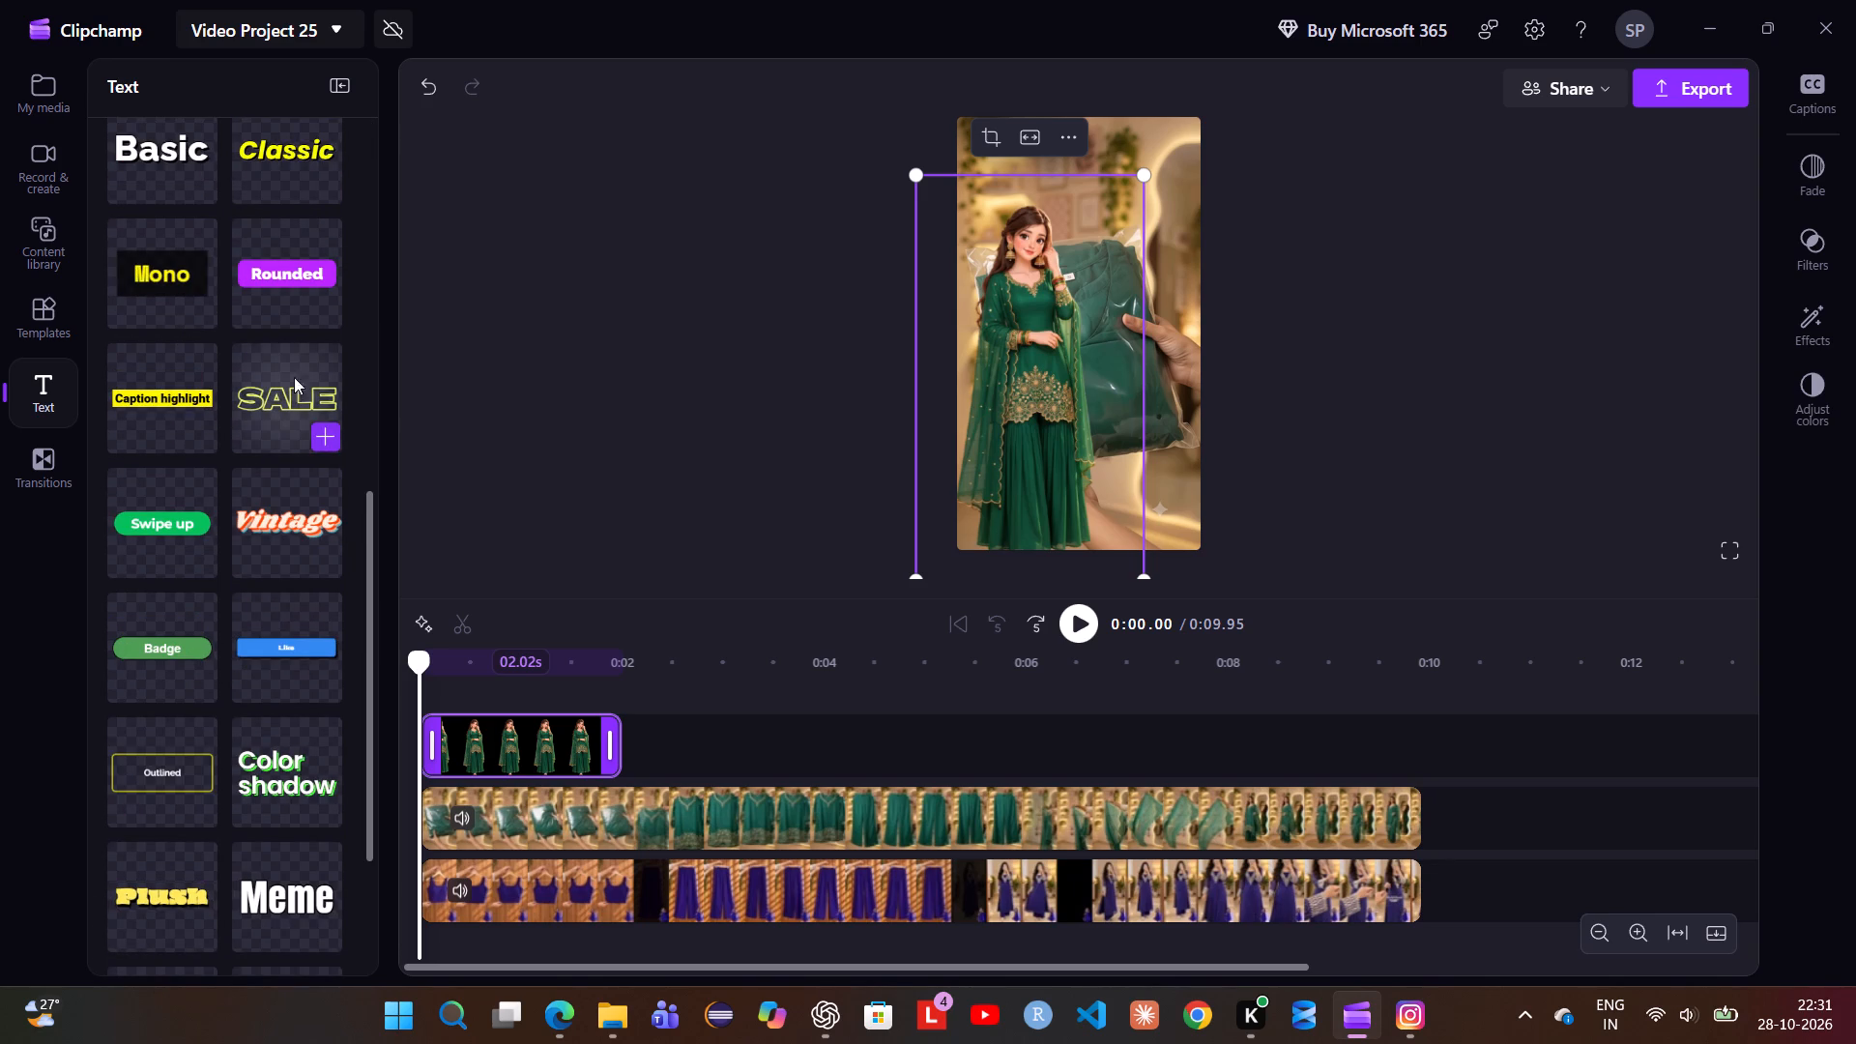
pyautogui.scroll(-1, 300, 400)
pyautogui.scroll(1, 300, 400)
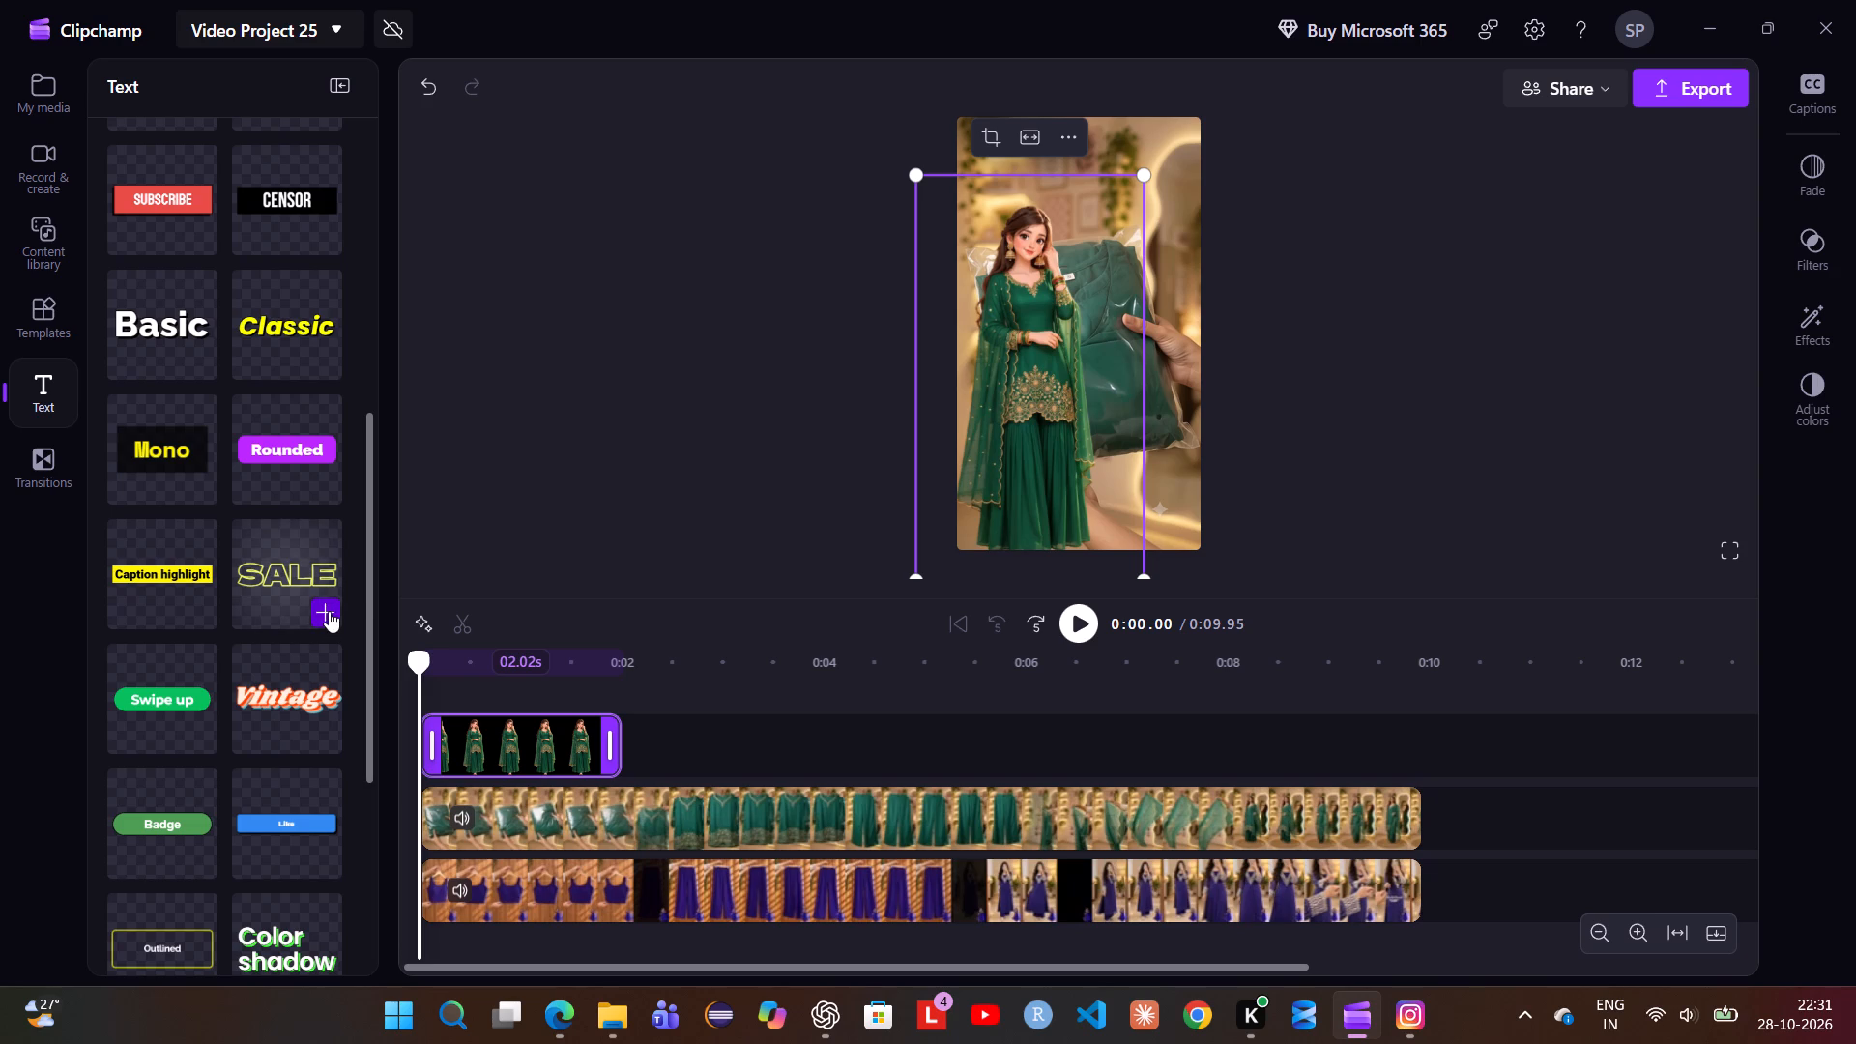
pyautogui.click(328, 611)
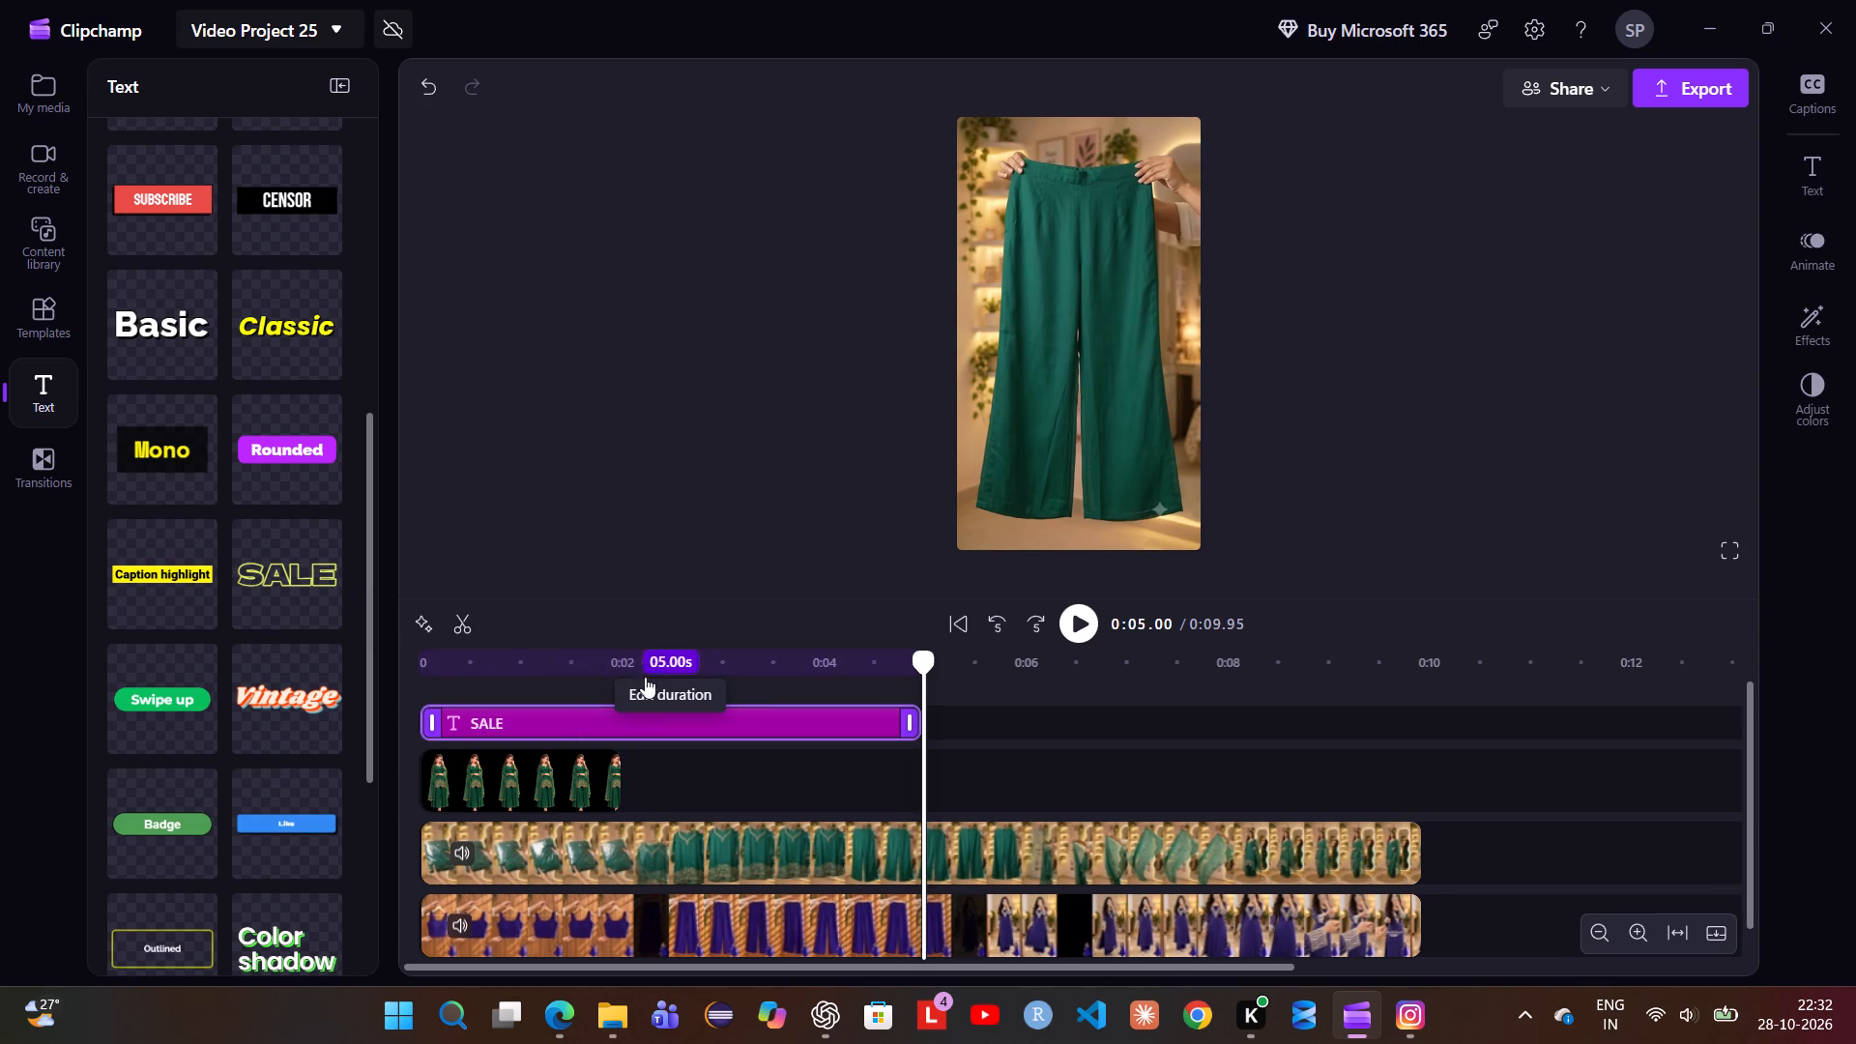
# Extend the SALE title to about 10 s so it ends together with the video clips.
pyautogui.moveTo(916, 712); pyautogui.dragTo(1392, 723)
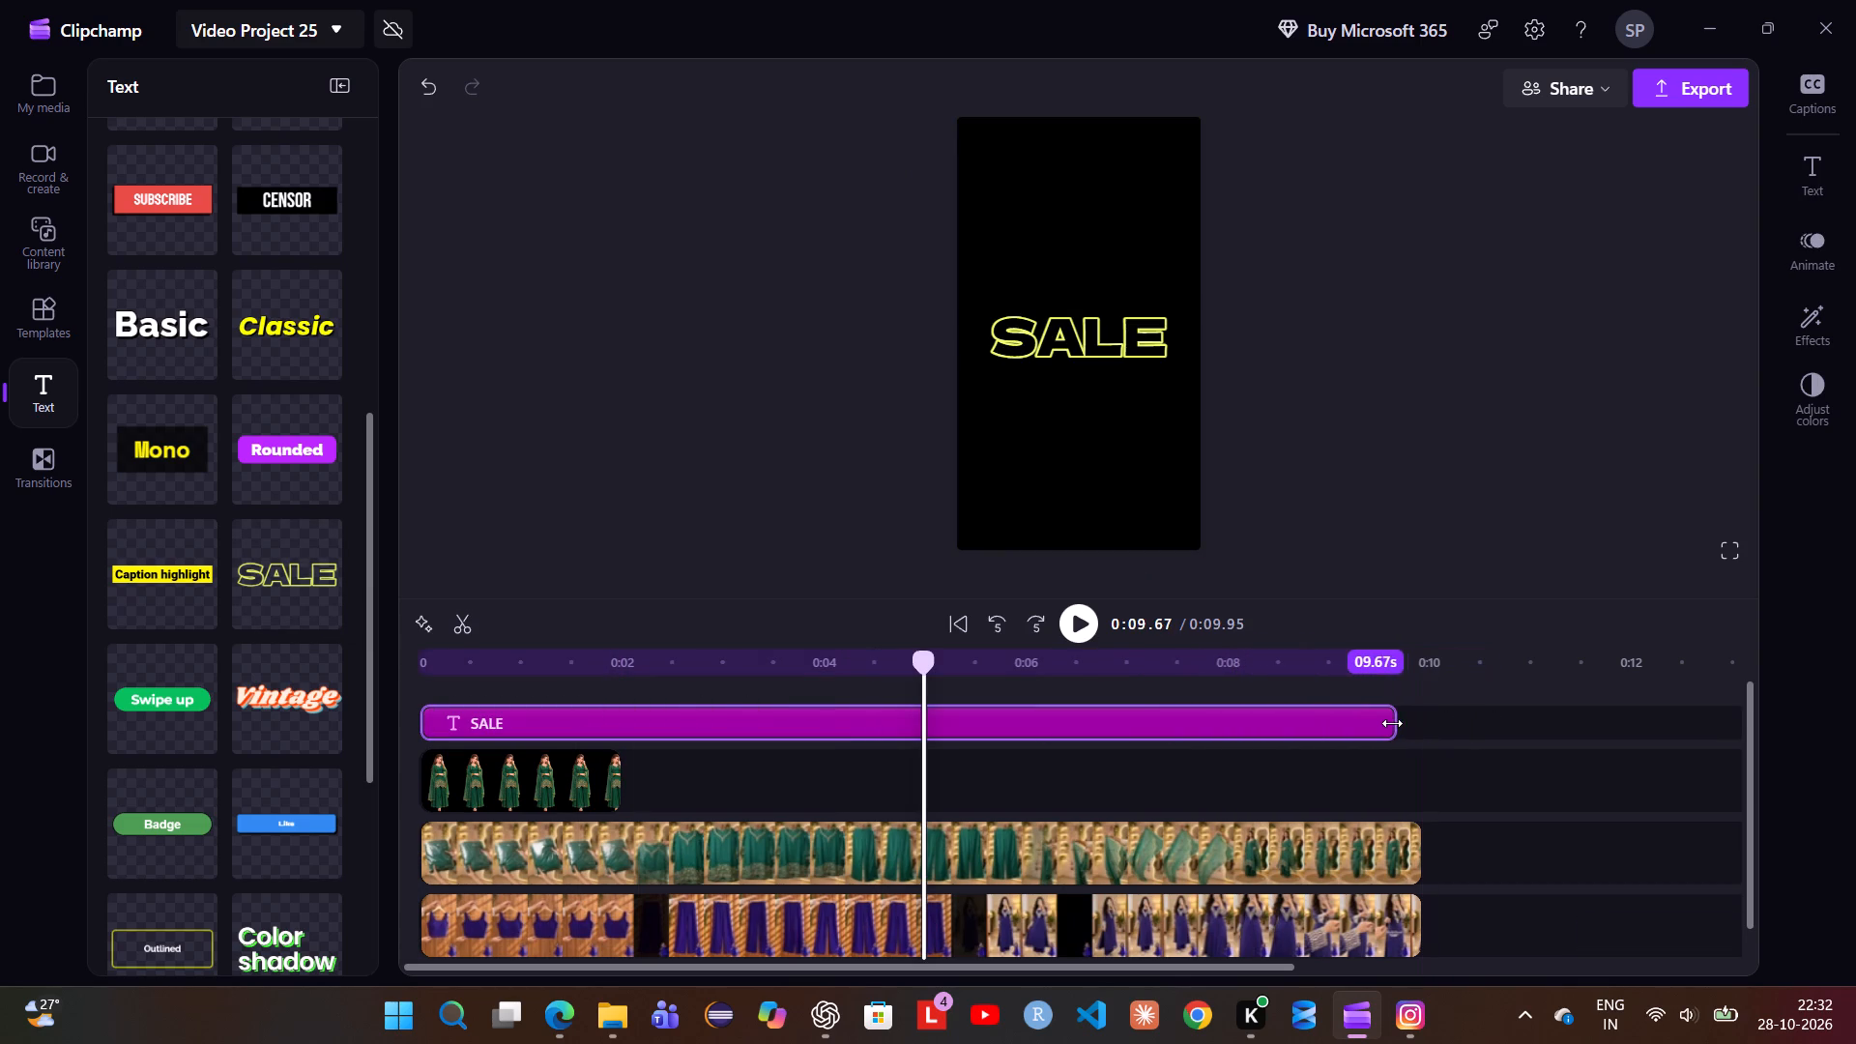
pyautogui.moveTo(1392, 723); pyautogui.dragTo(1415, 726)
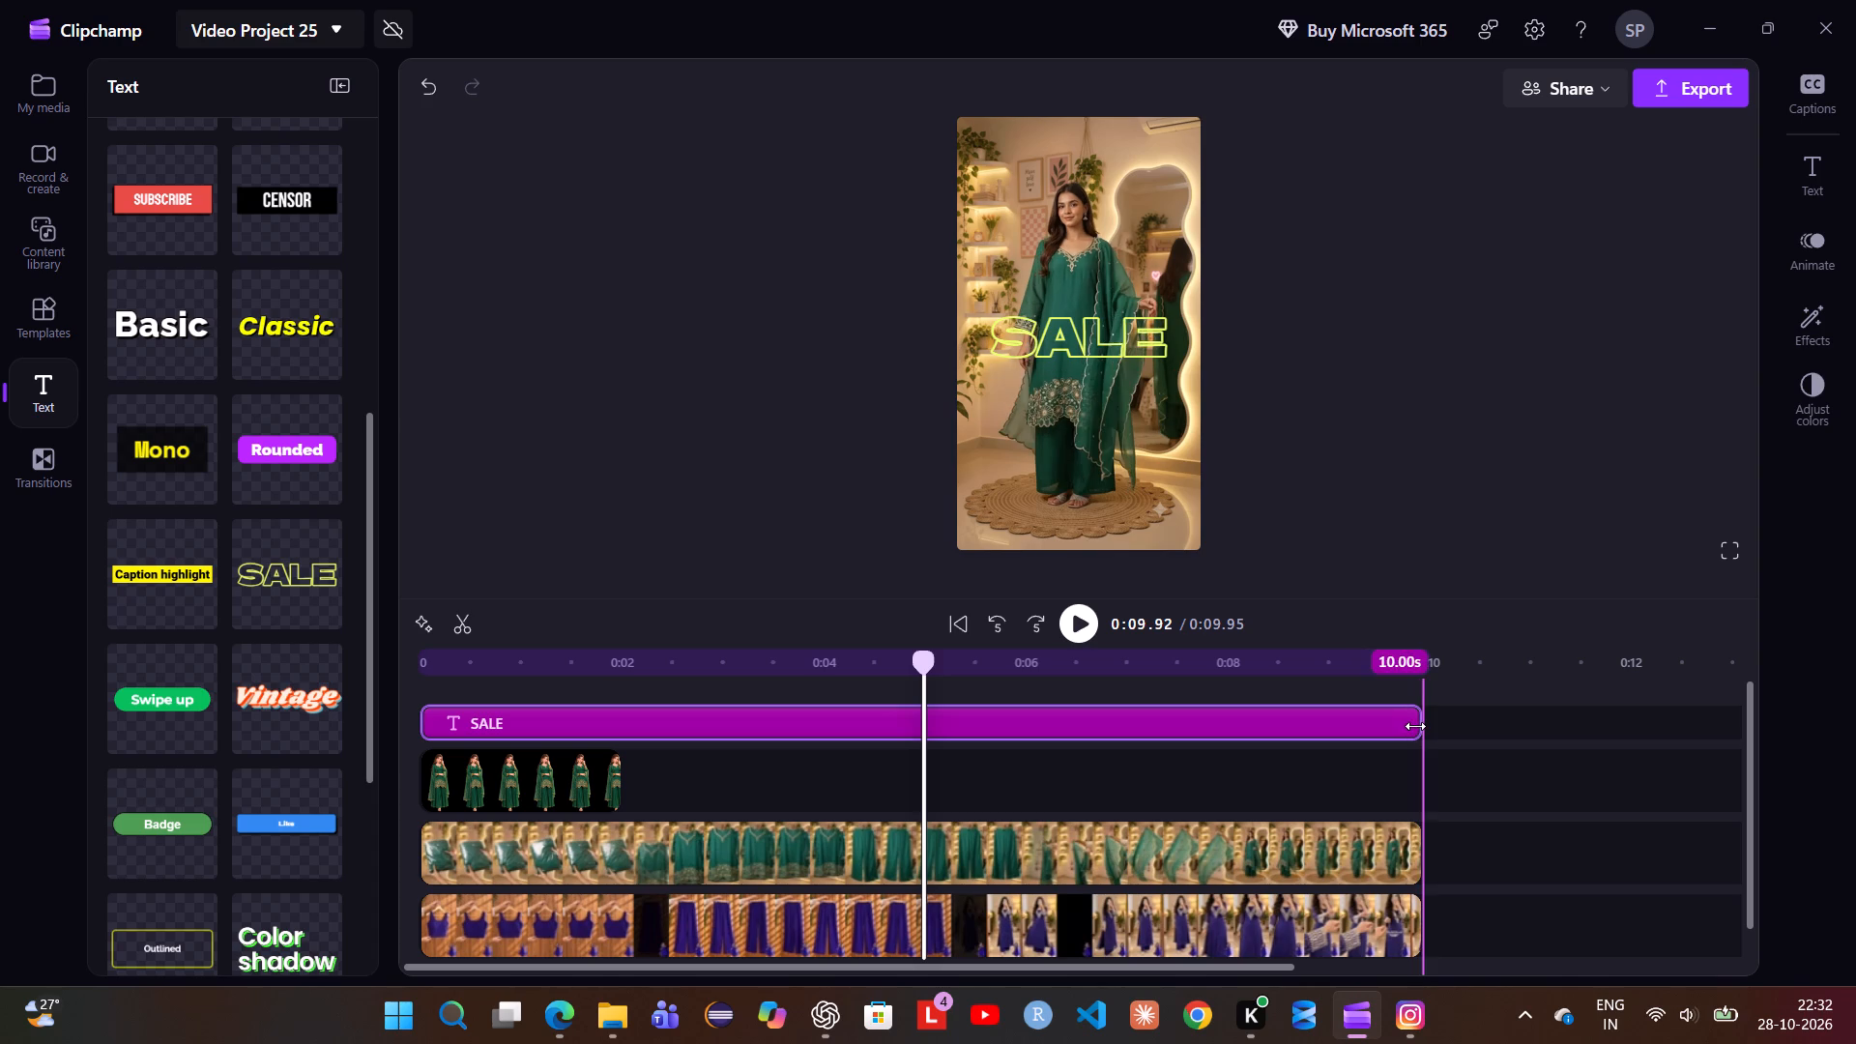
# Replace the SALE title's text with MEESHO.
pyautogui.click(1138, 322)
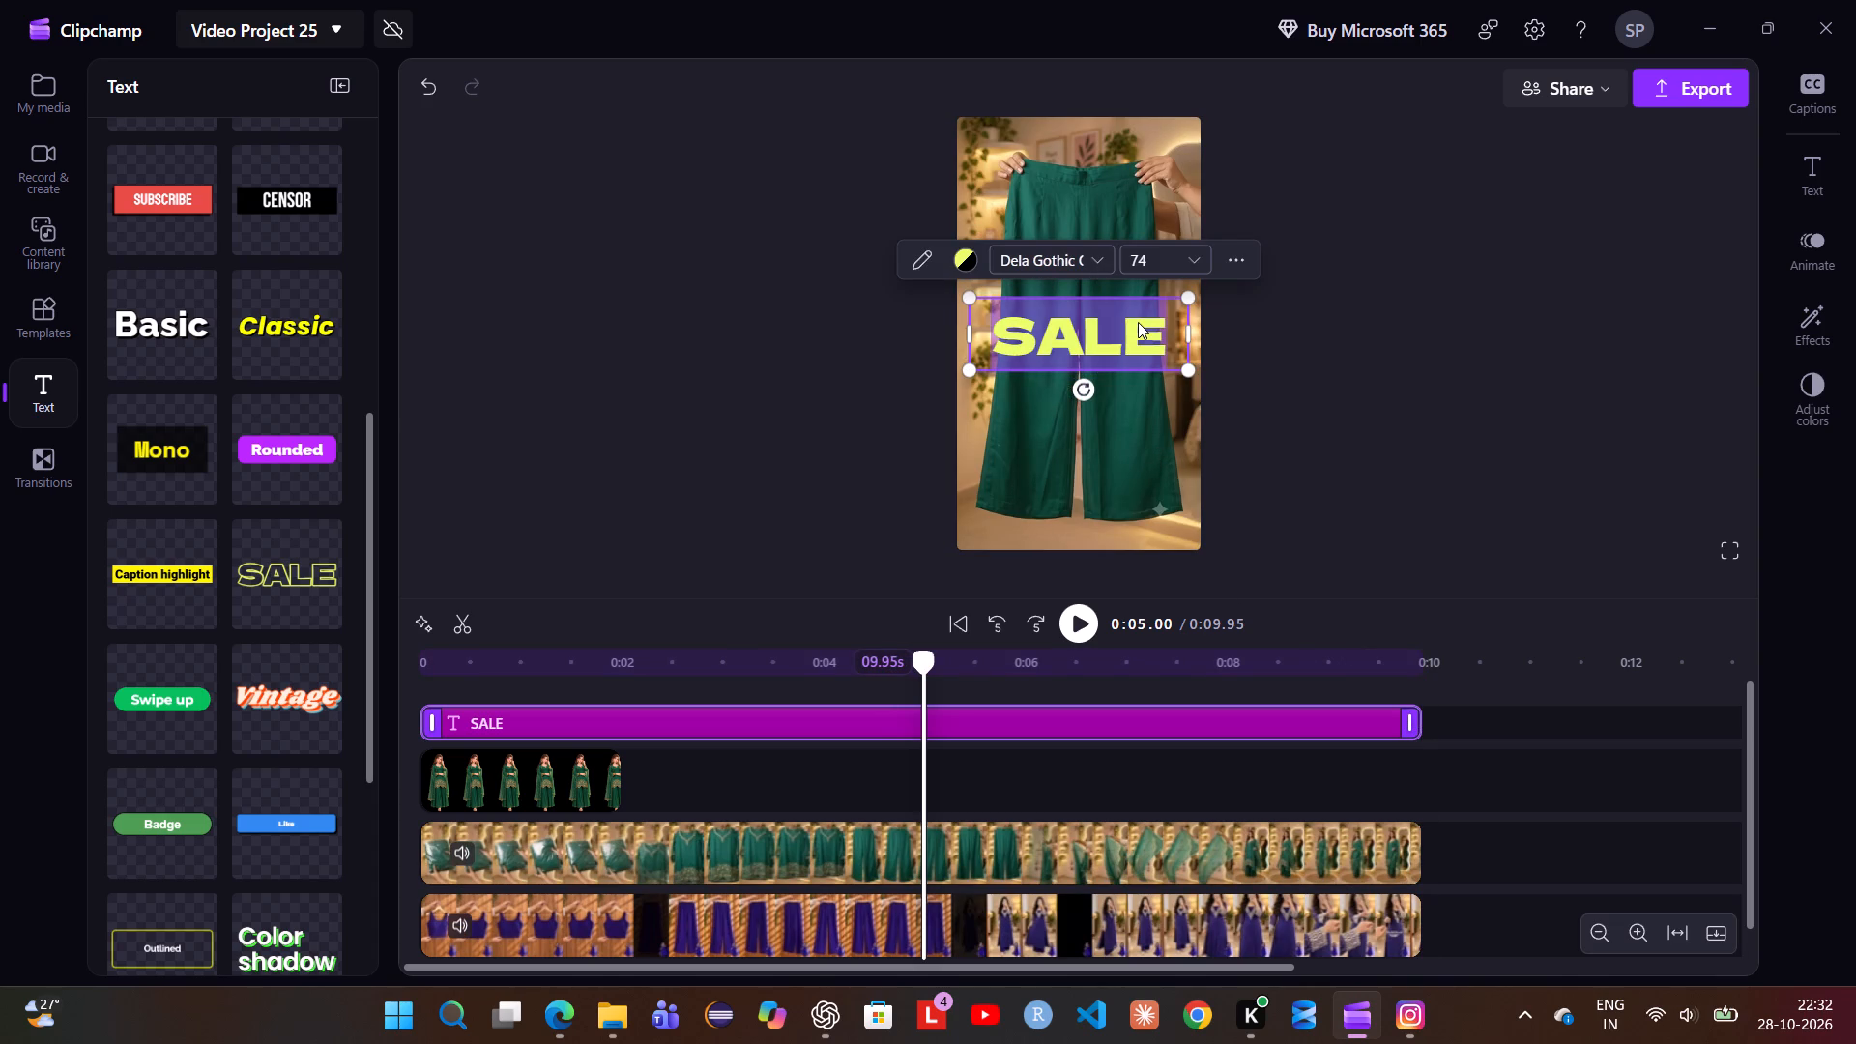
pyautogui.write('MEESHO')
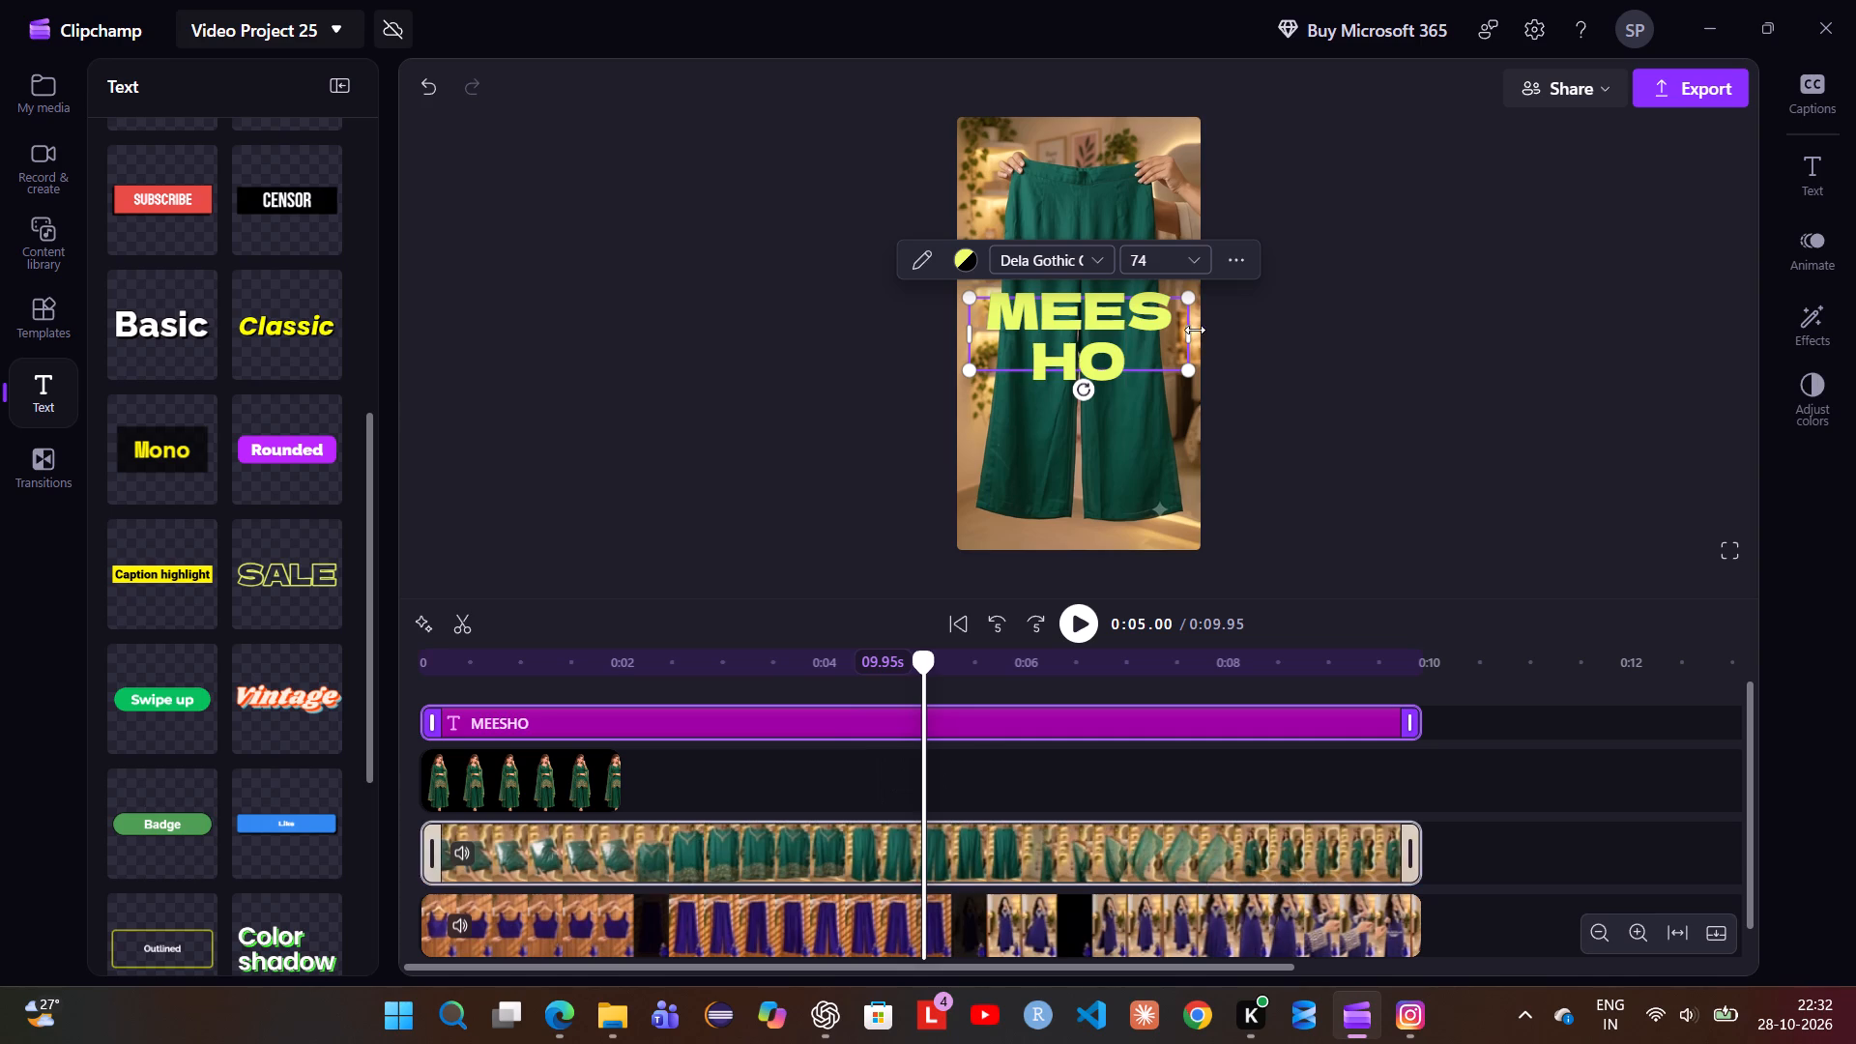
# Reduce the MEESHO title's font size to 60 so the word fits on one line.
pyautogui.click(1190, 259)
pyautogui.scroll(1, 1174, 304)
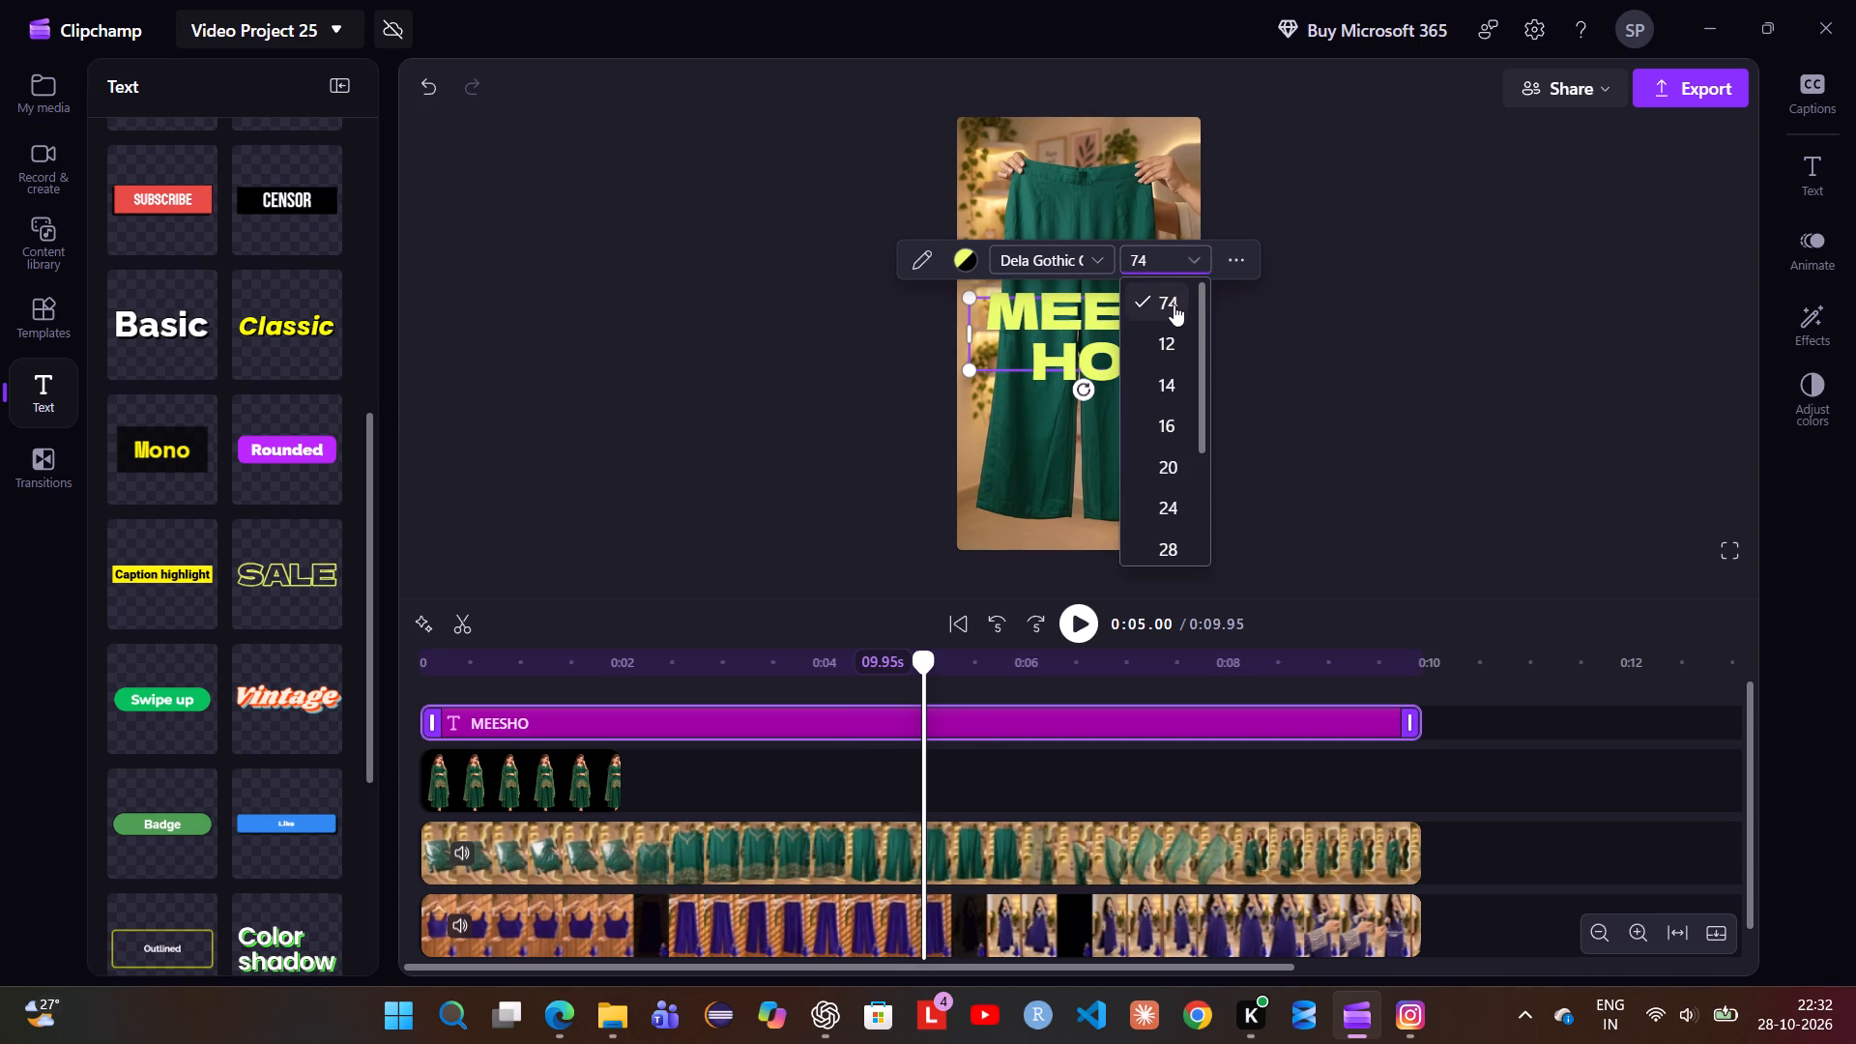
pyautogui.scroll(1, 1174, 304)
pyautogui.scroll(-2, 1167, 421)
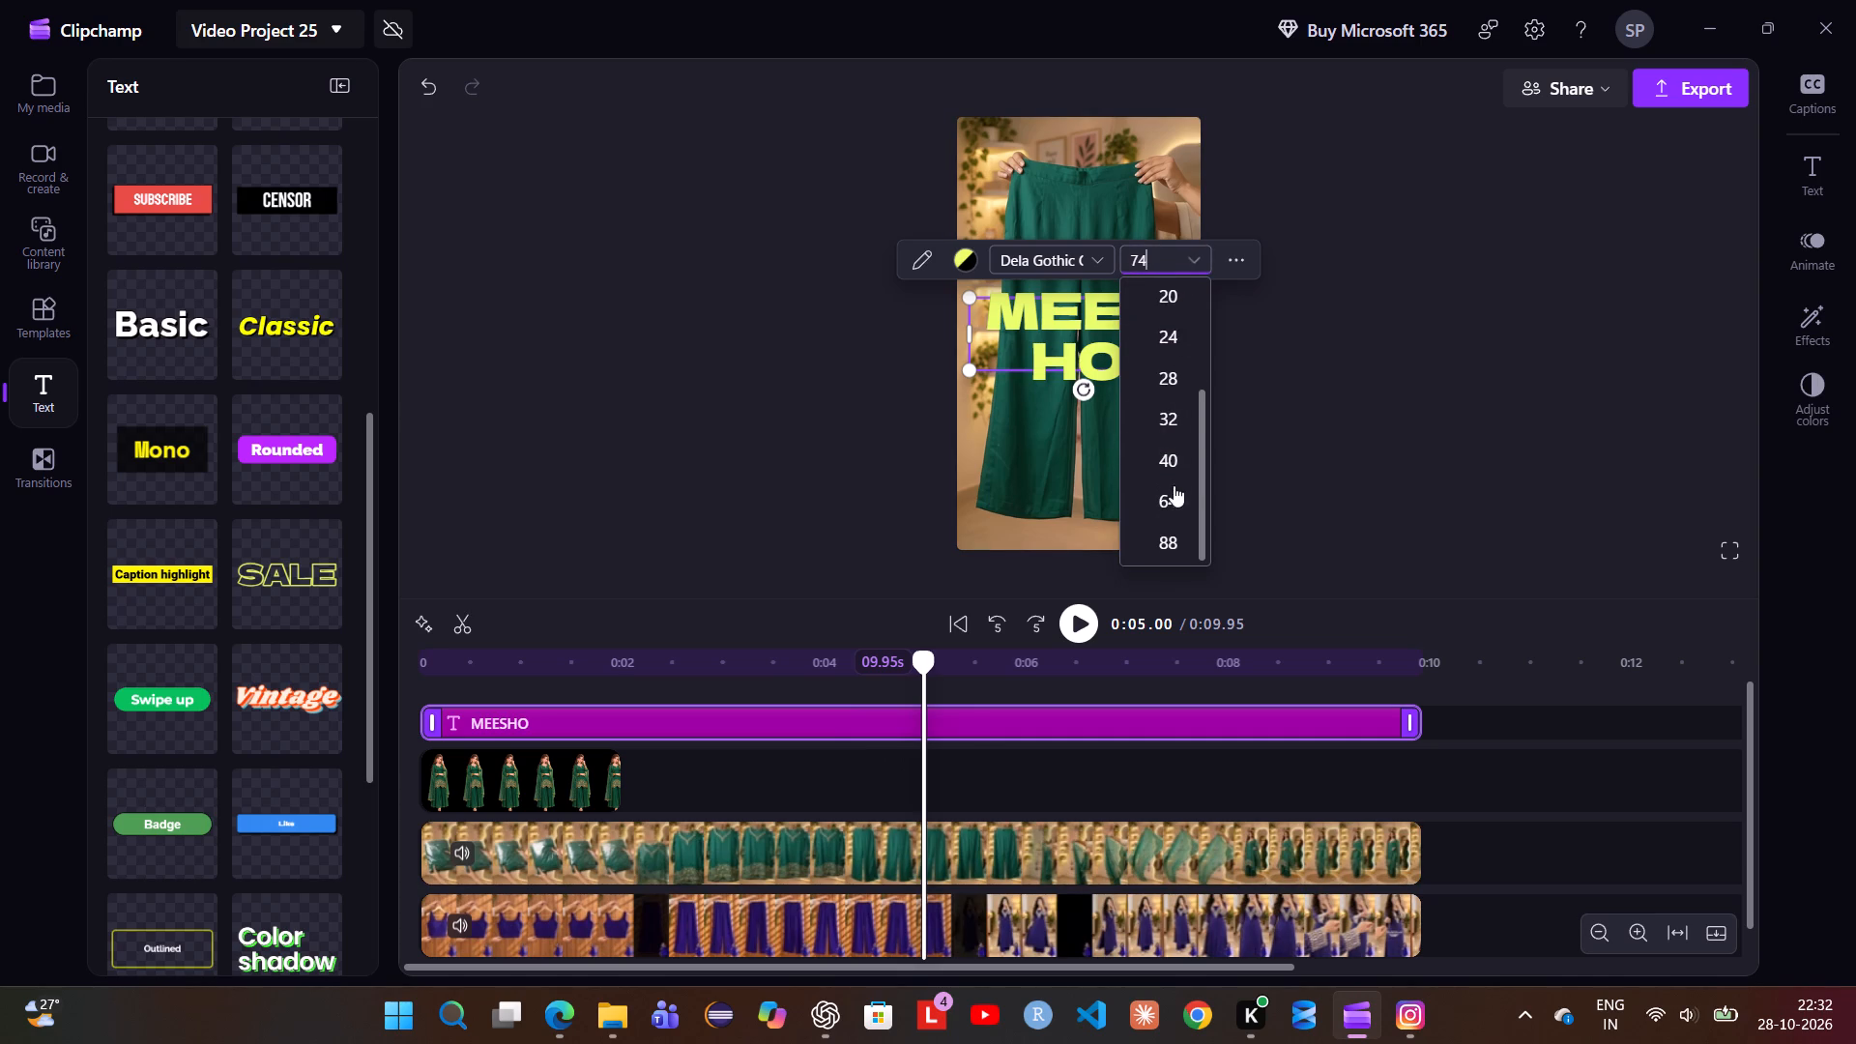
pyautogui.click(1174, 494)
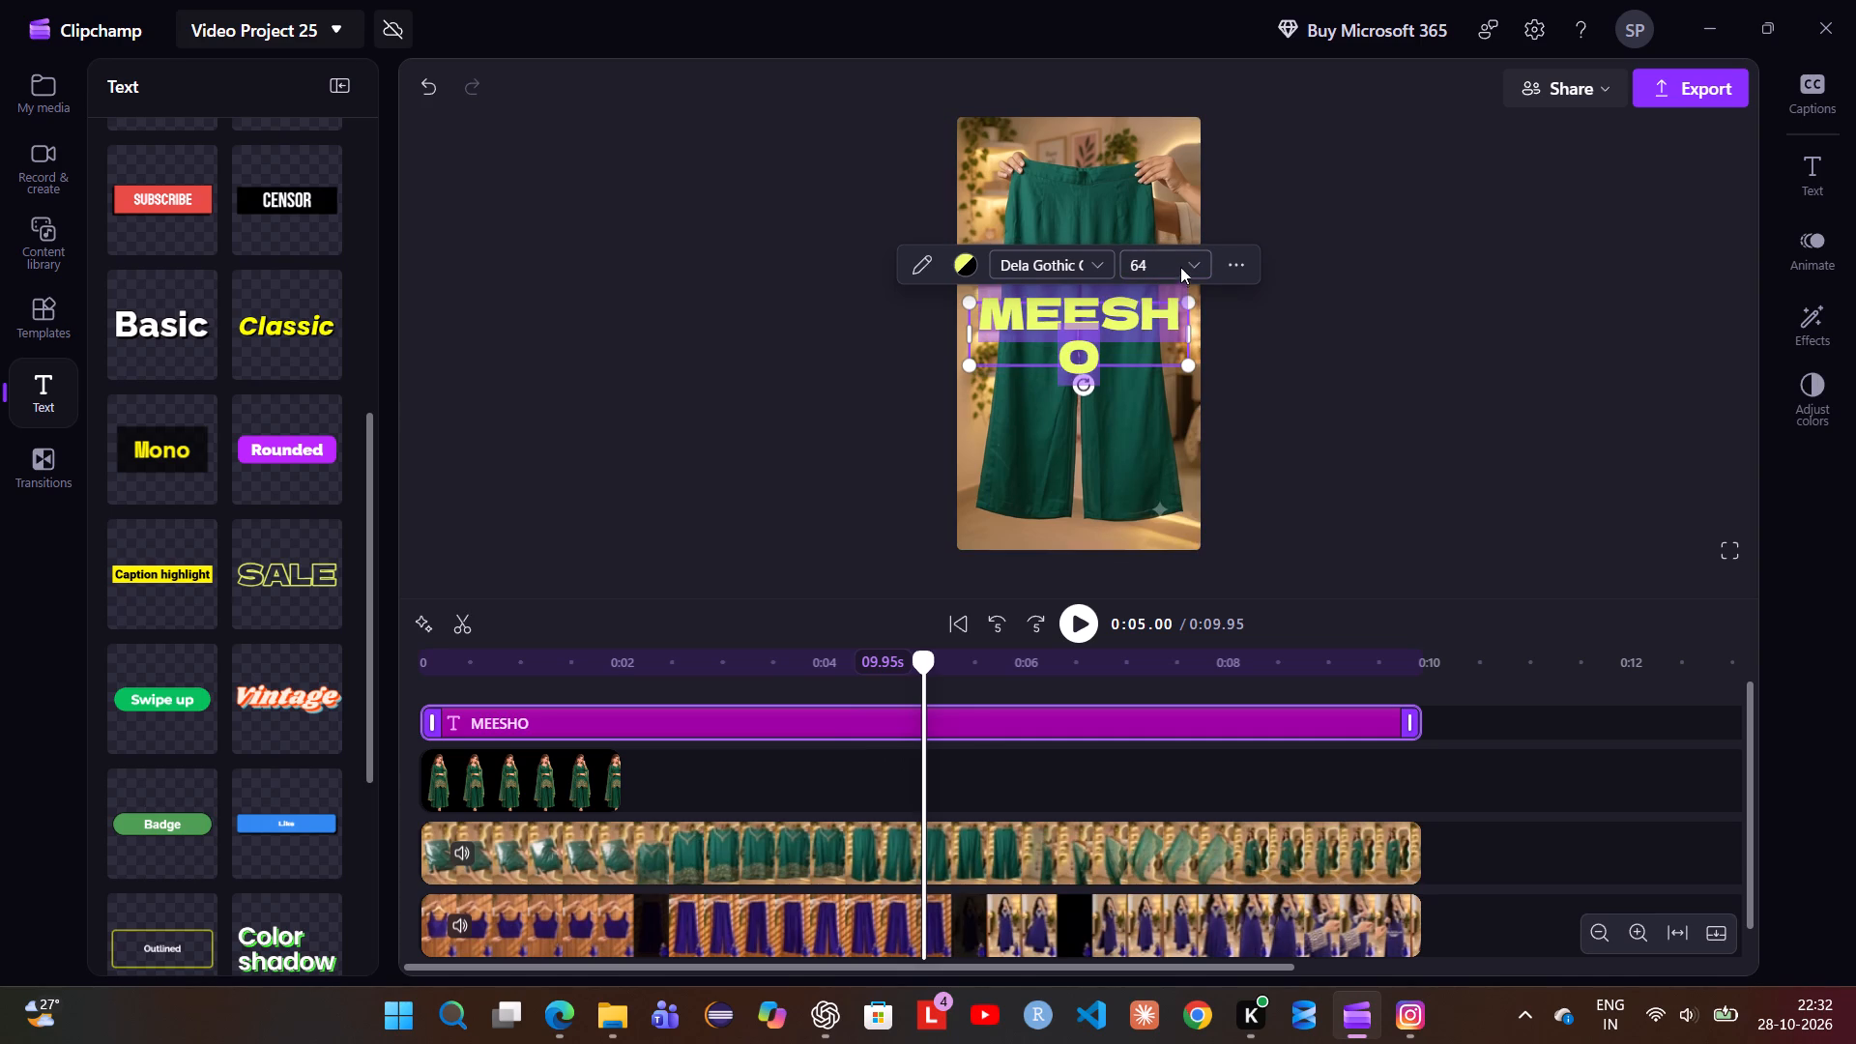
pyautogui.click(1180, 267)
pyautogui.write('60')
pyautogui.click(1153, 265)
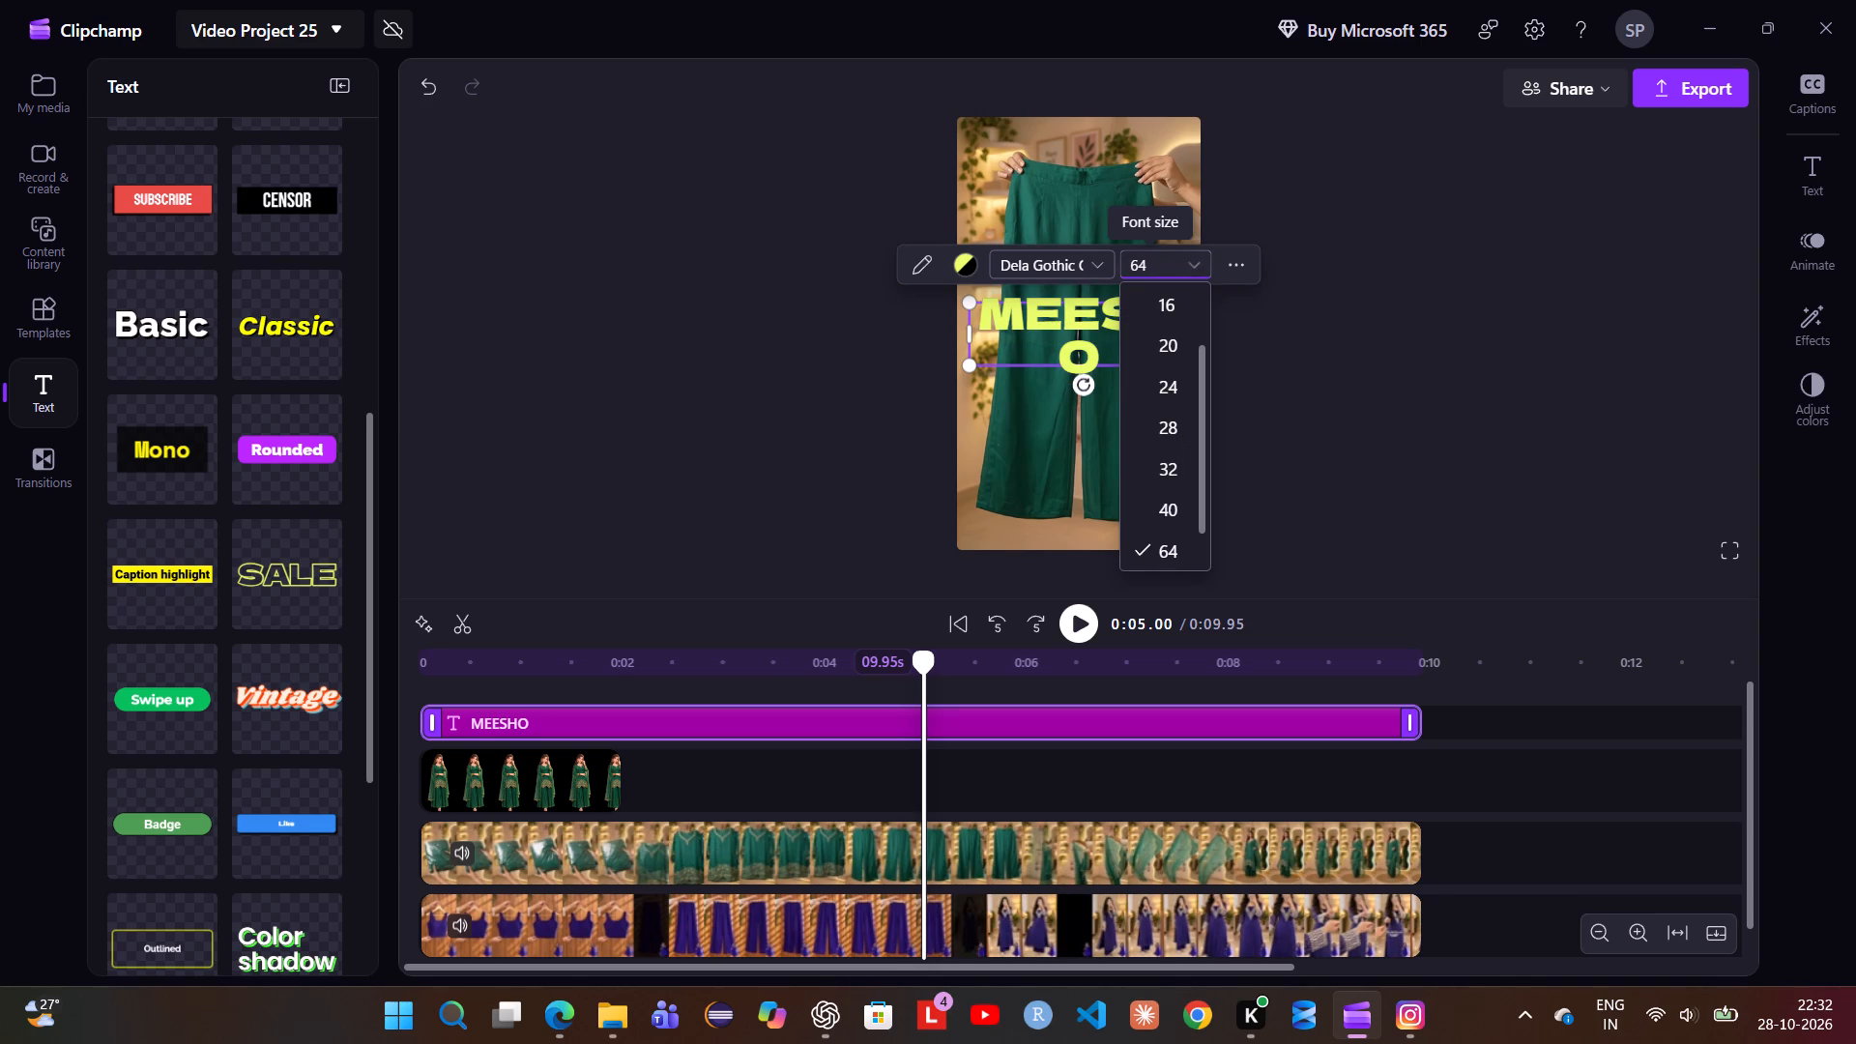
pyautogui.press('BackSpace')
pyautogui.press('0')
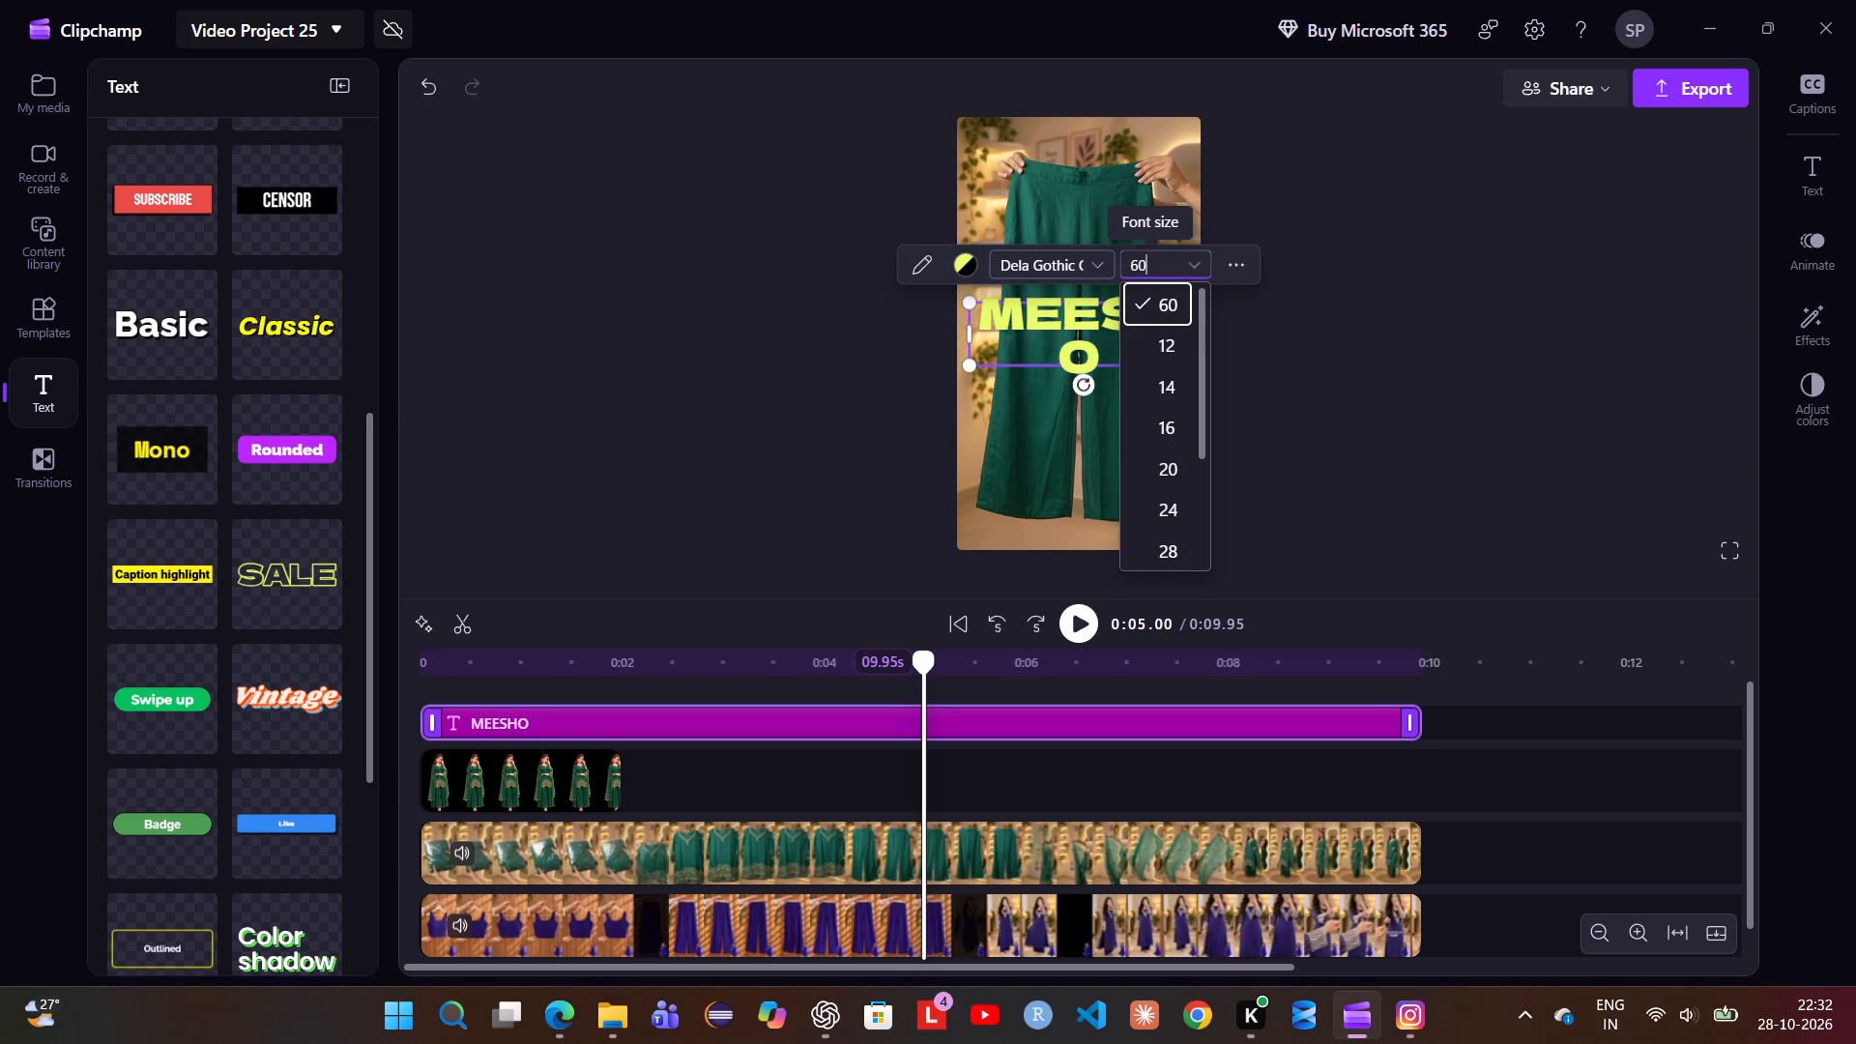
pyautogui.click(1269, 302)
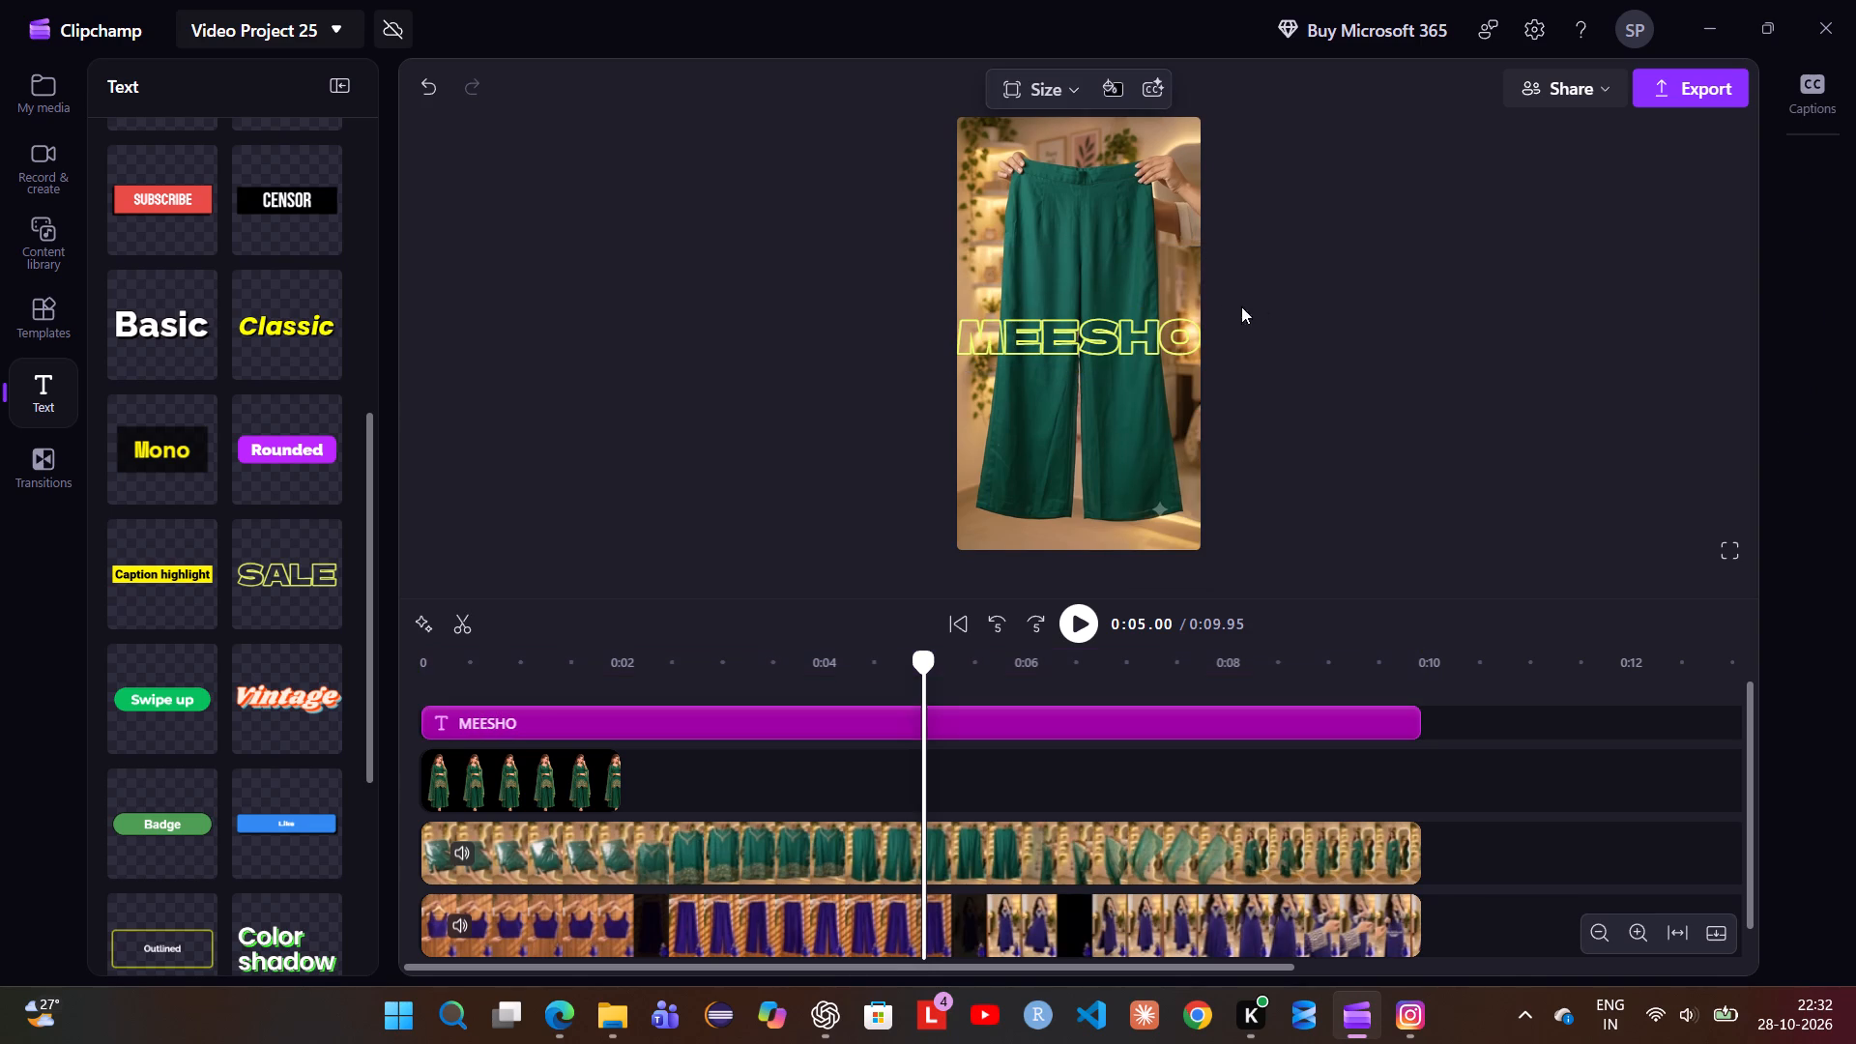
# Scale the MEESHO title down slightly to size 59 and move it to the top edge of the video frame.
pyautogui.click(1176, 311)
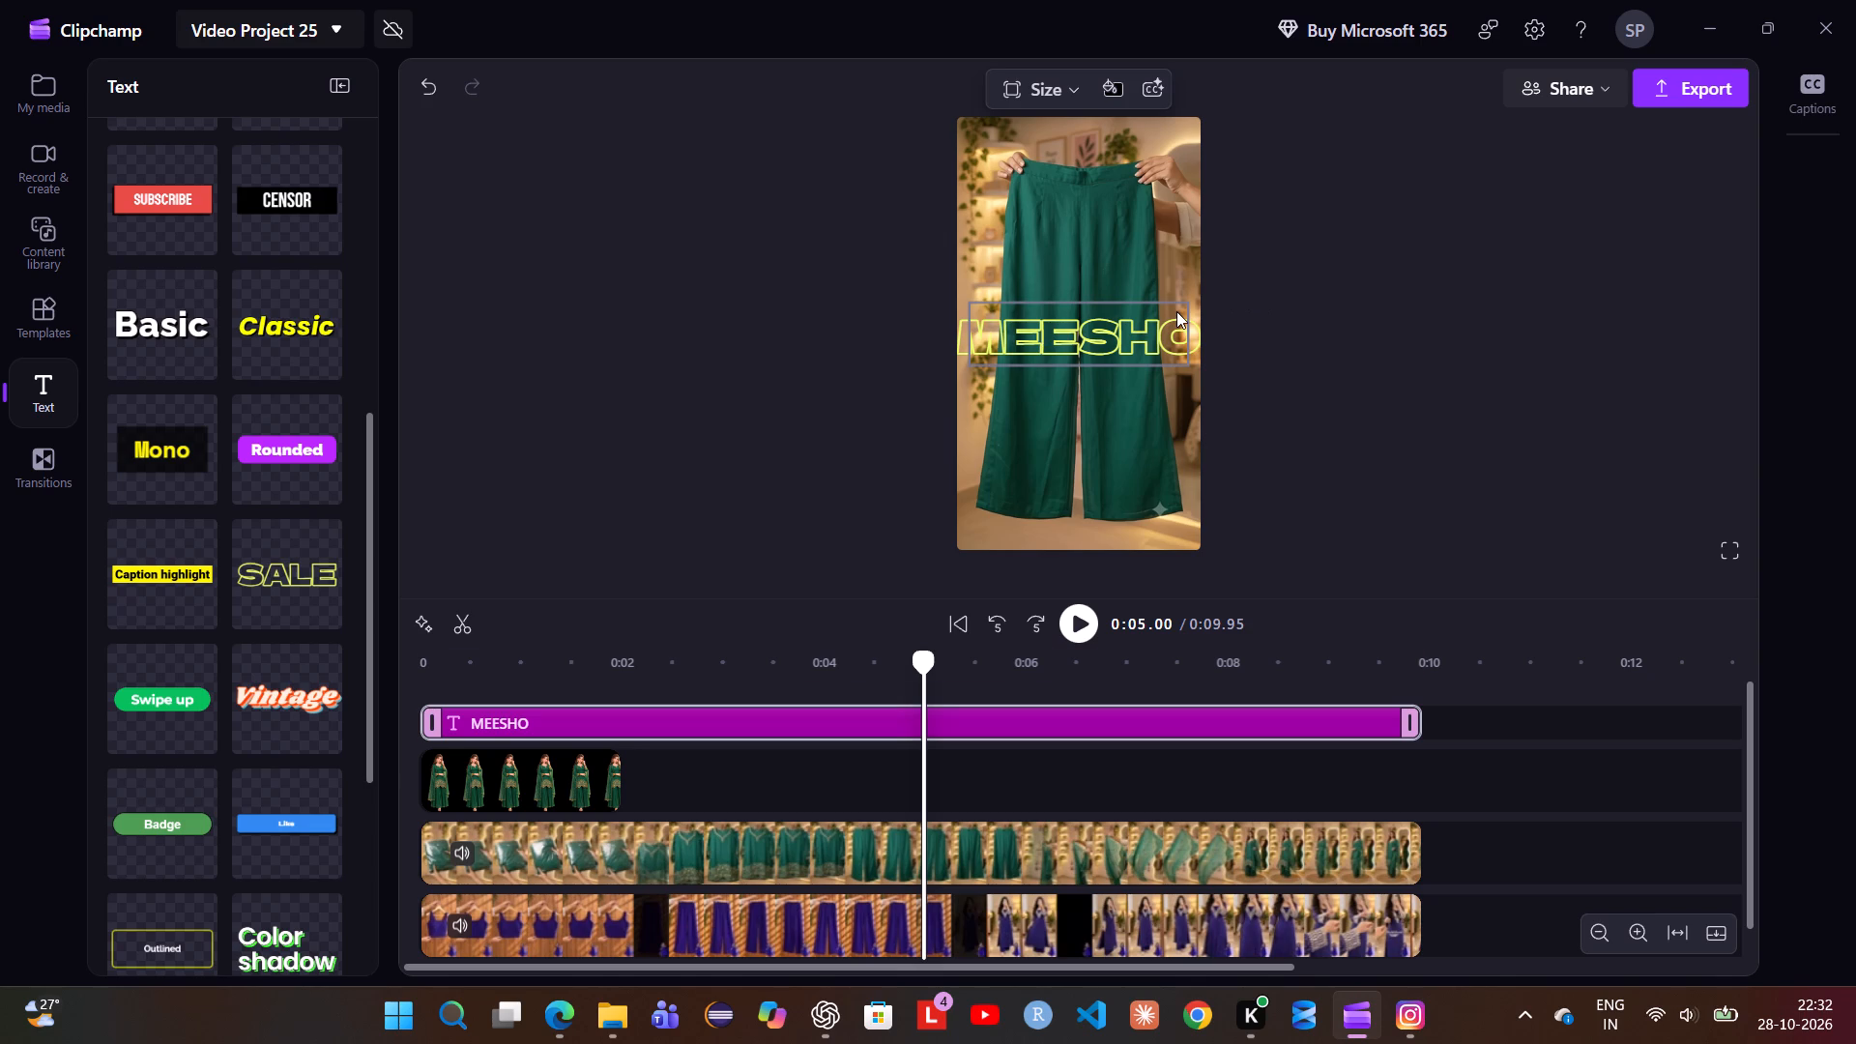
pyautogui.moveTo(1187, 304); pyautogui.dragTo(1171, 307)
pyautogui.moveTo(1103, 318); pyautogui.dragTo(1121, 155)
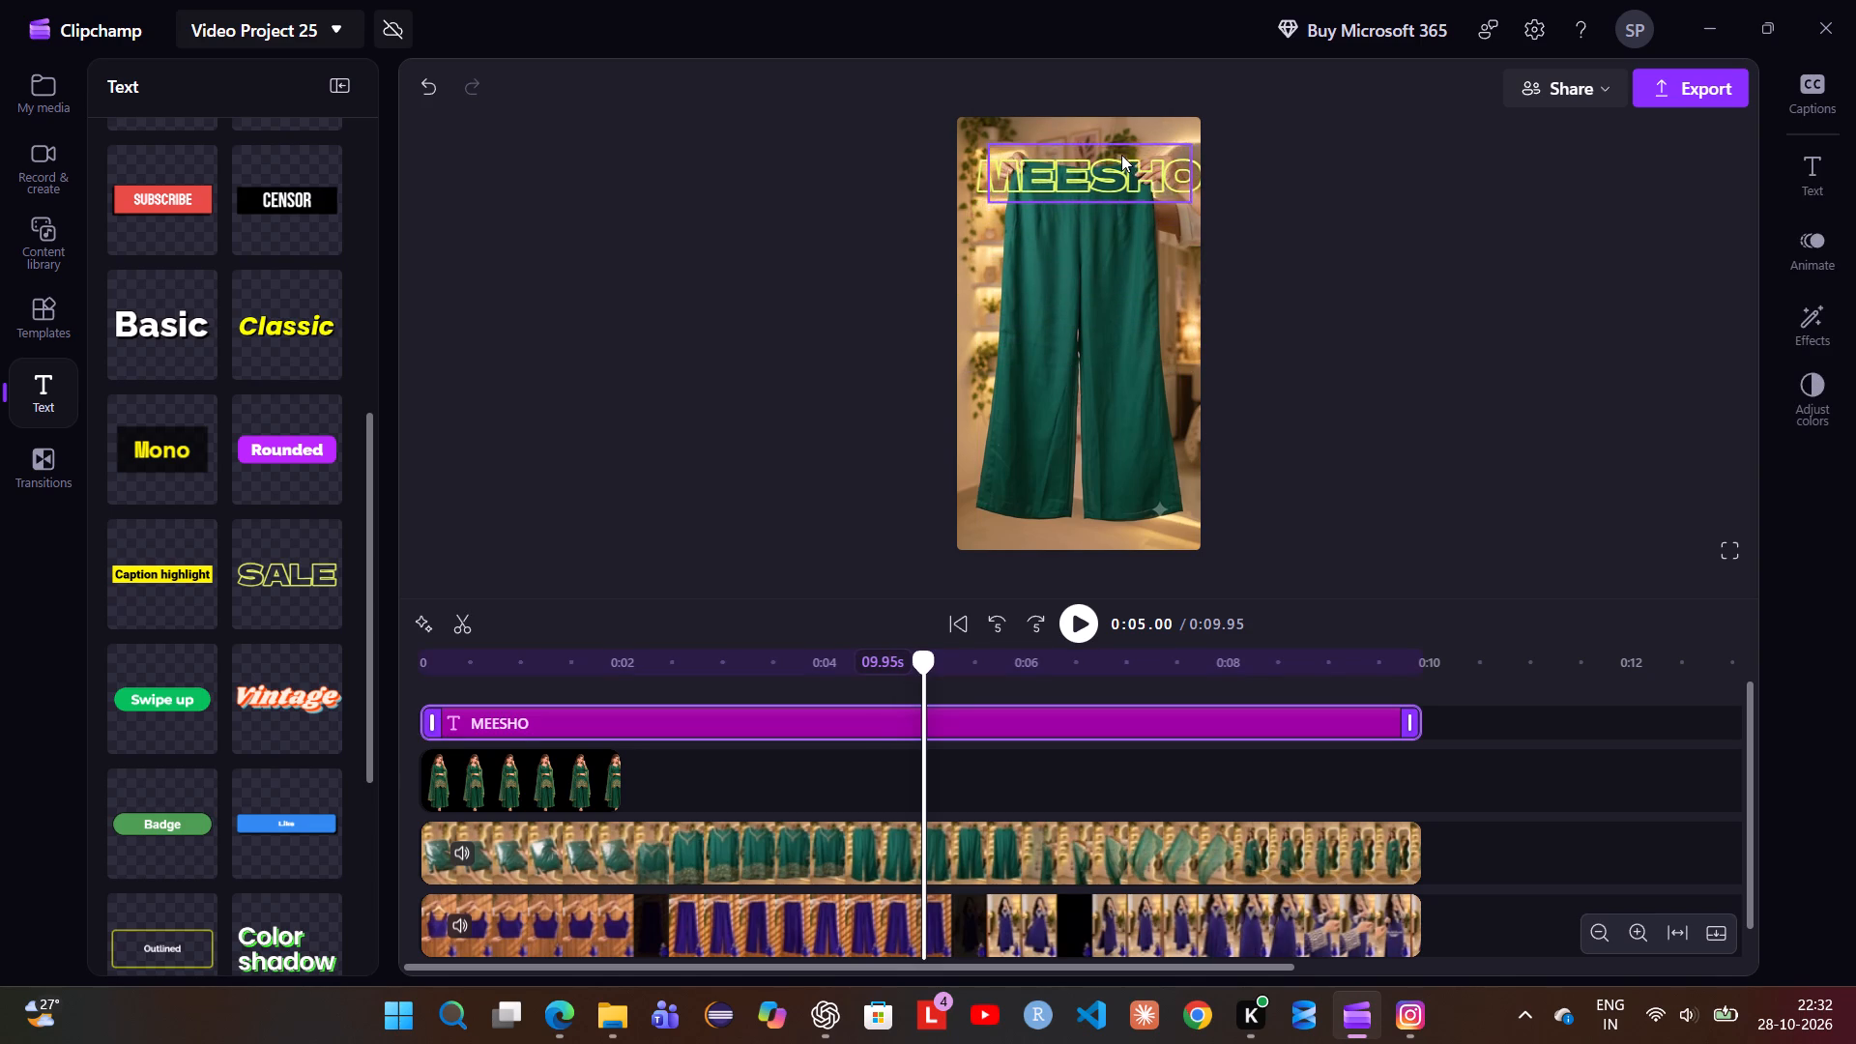
pyautogui.moveTo(1121, 155); pyautogui.dragTo(1117, 138)
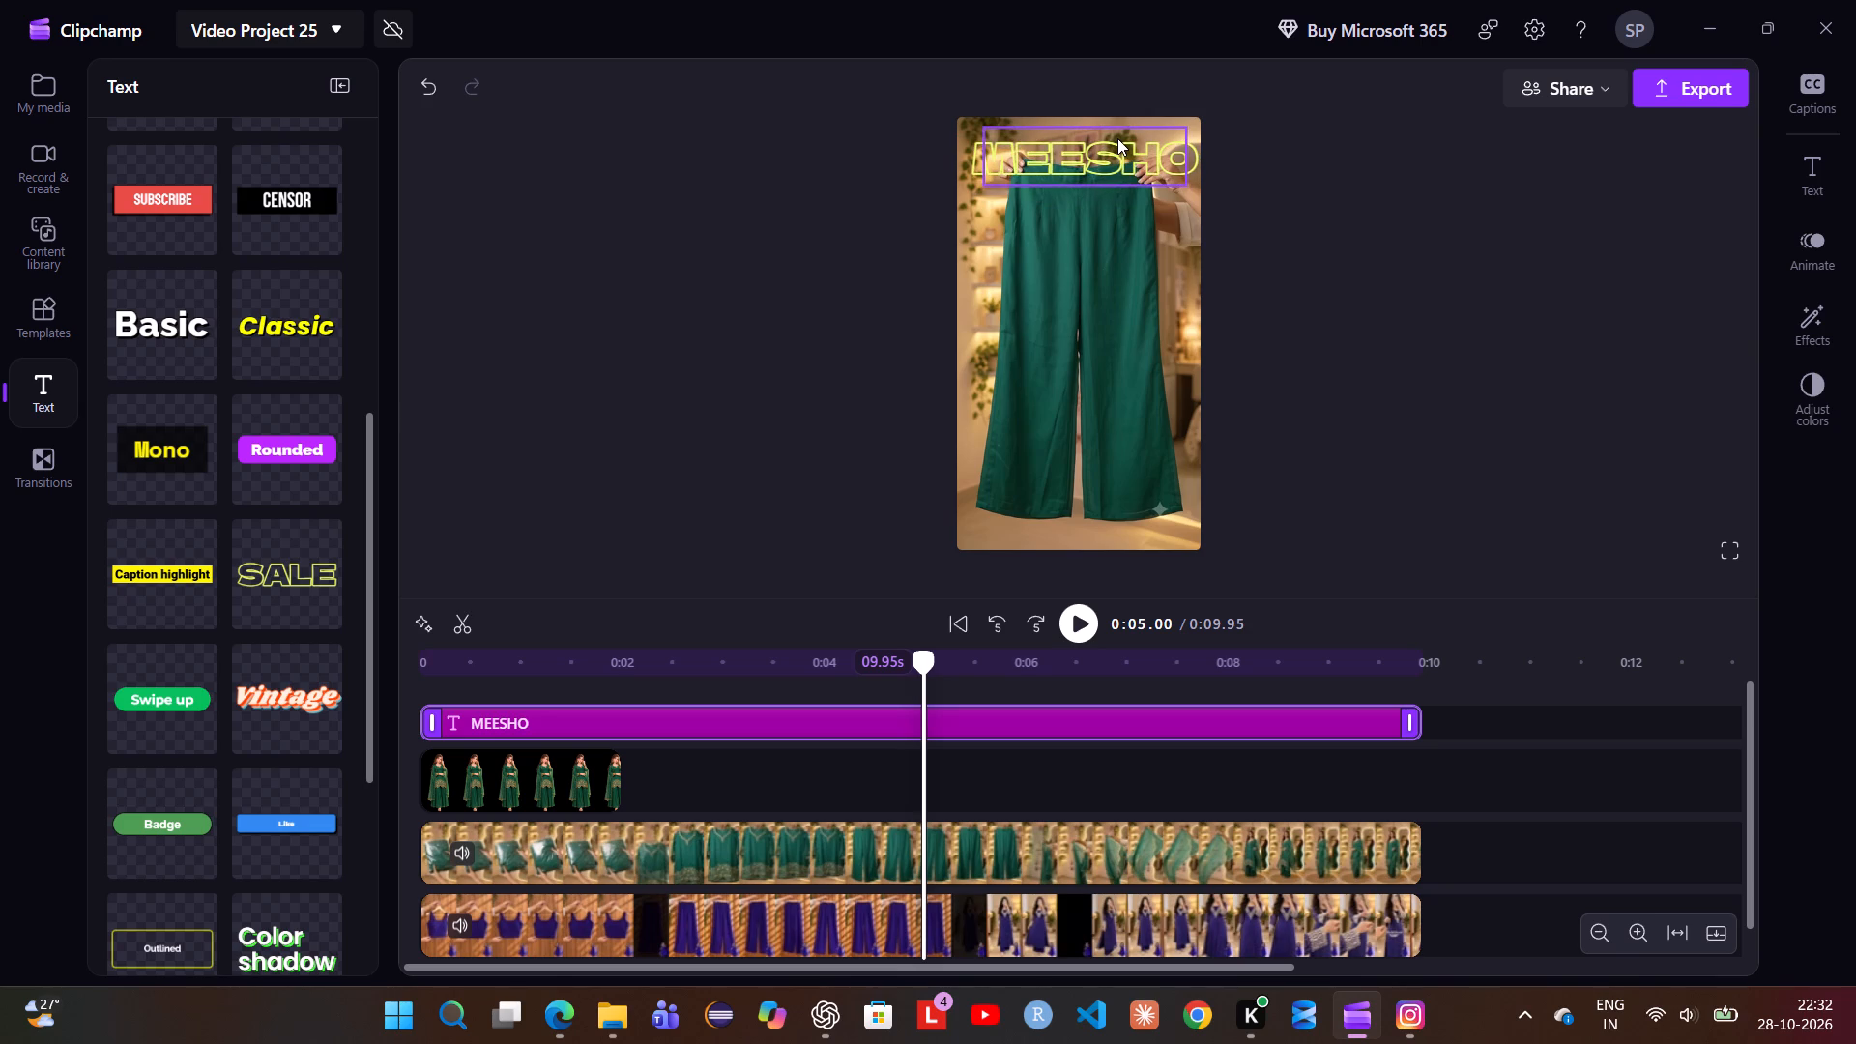
pyautogui.moveTo(1117, 138); pyautogui.dragTo(1108, 109)
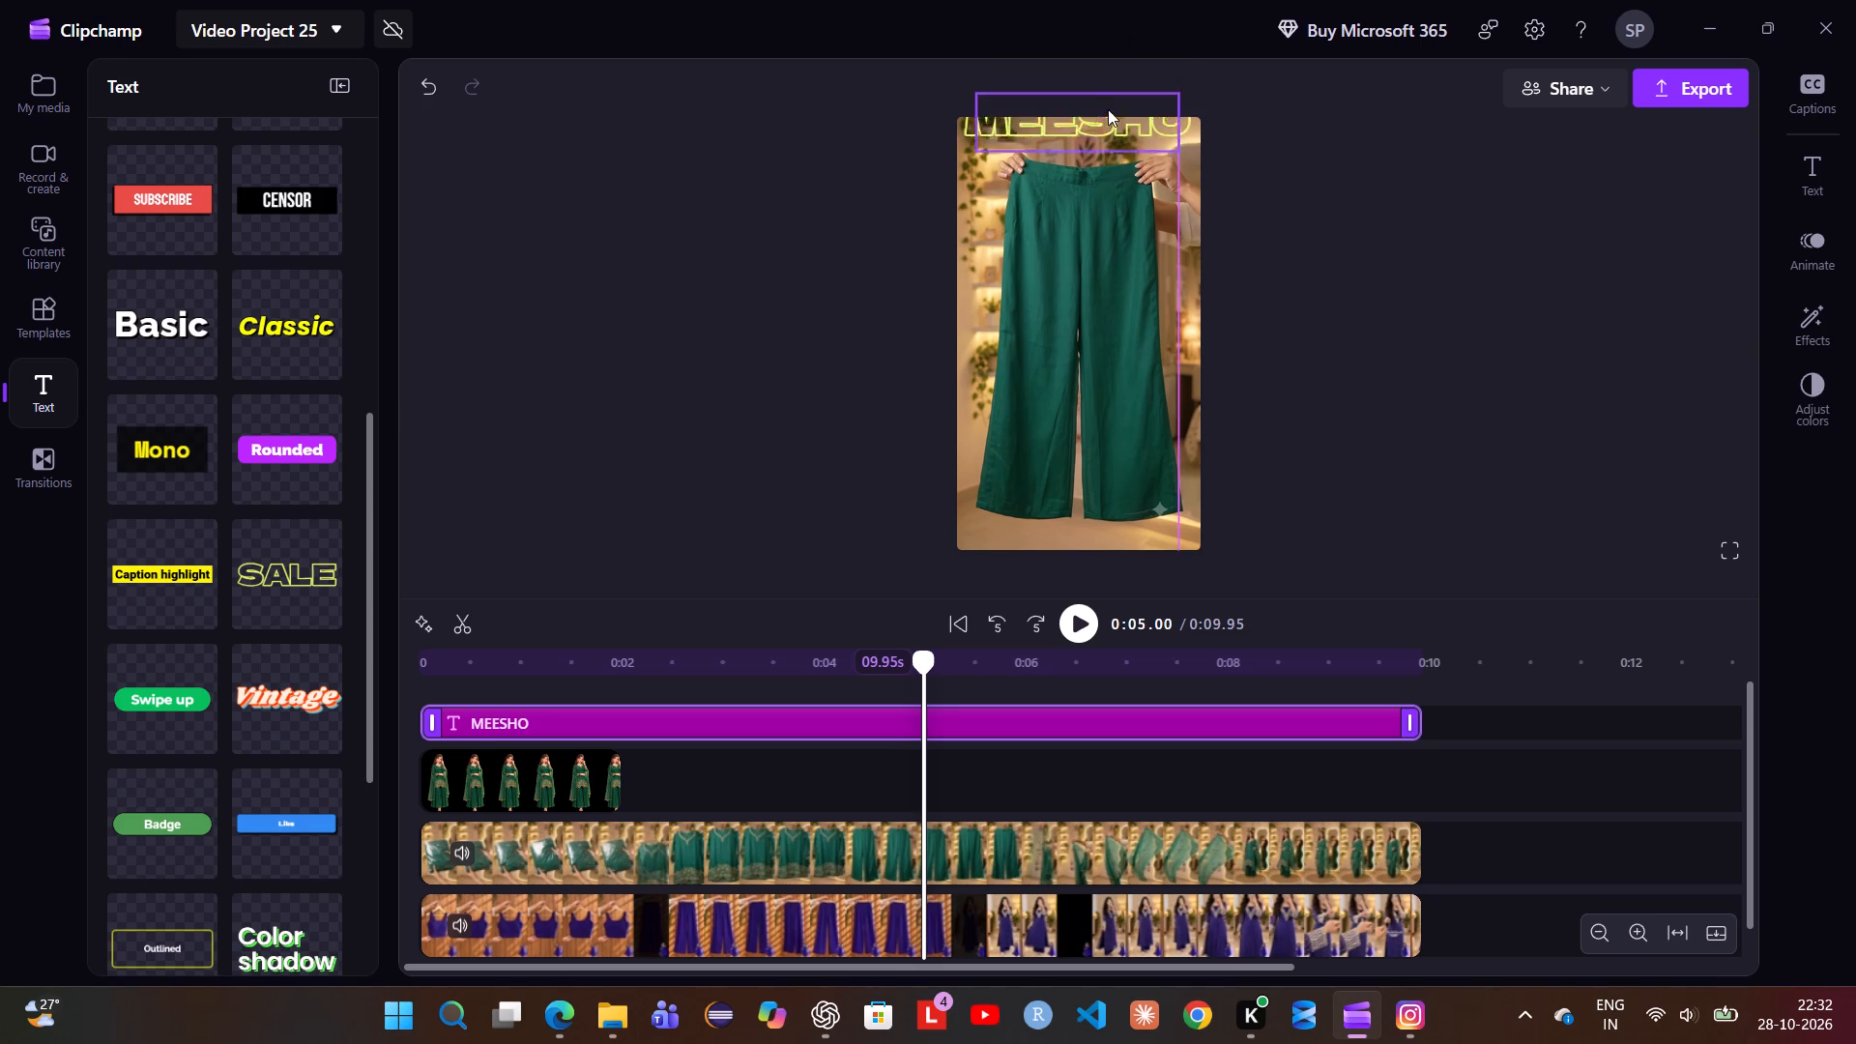
pyautogui.moveTo(1108, 109); pyautogui.dragTo(1120, 123)
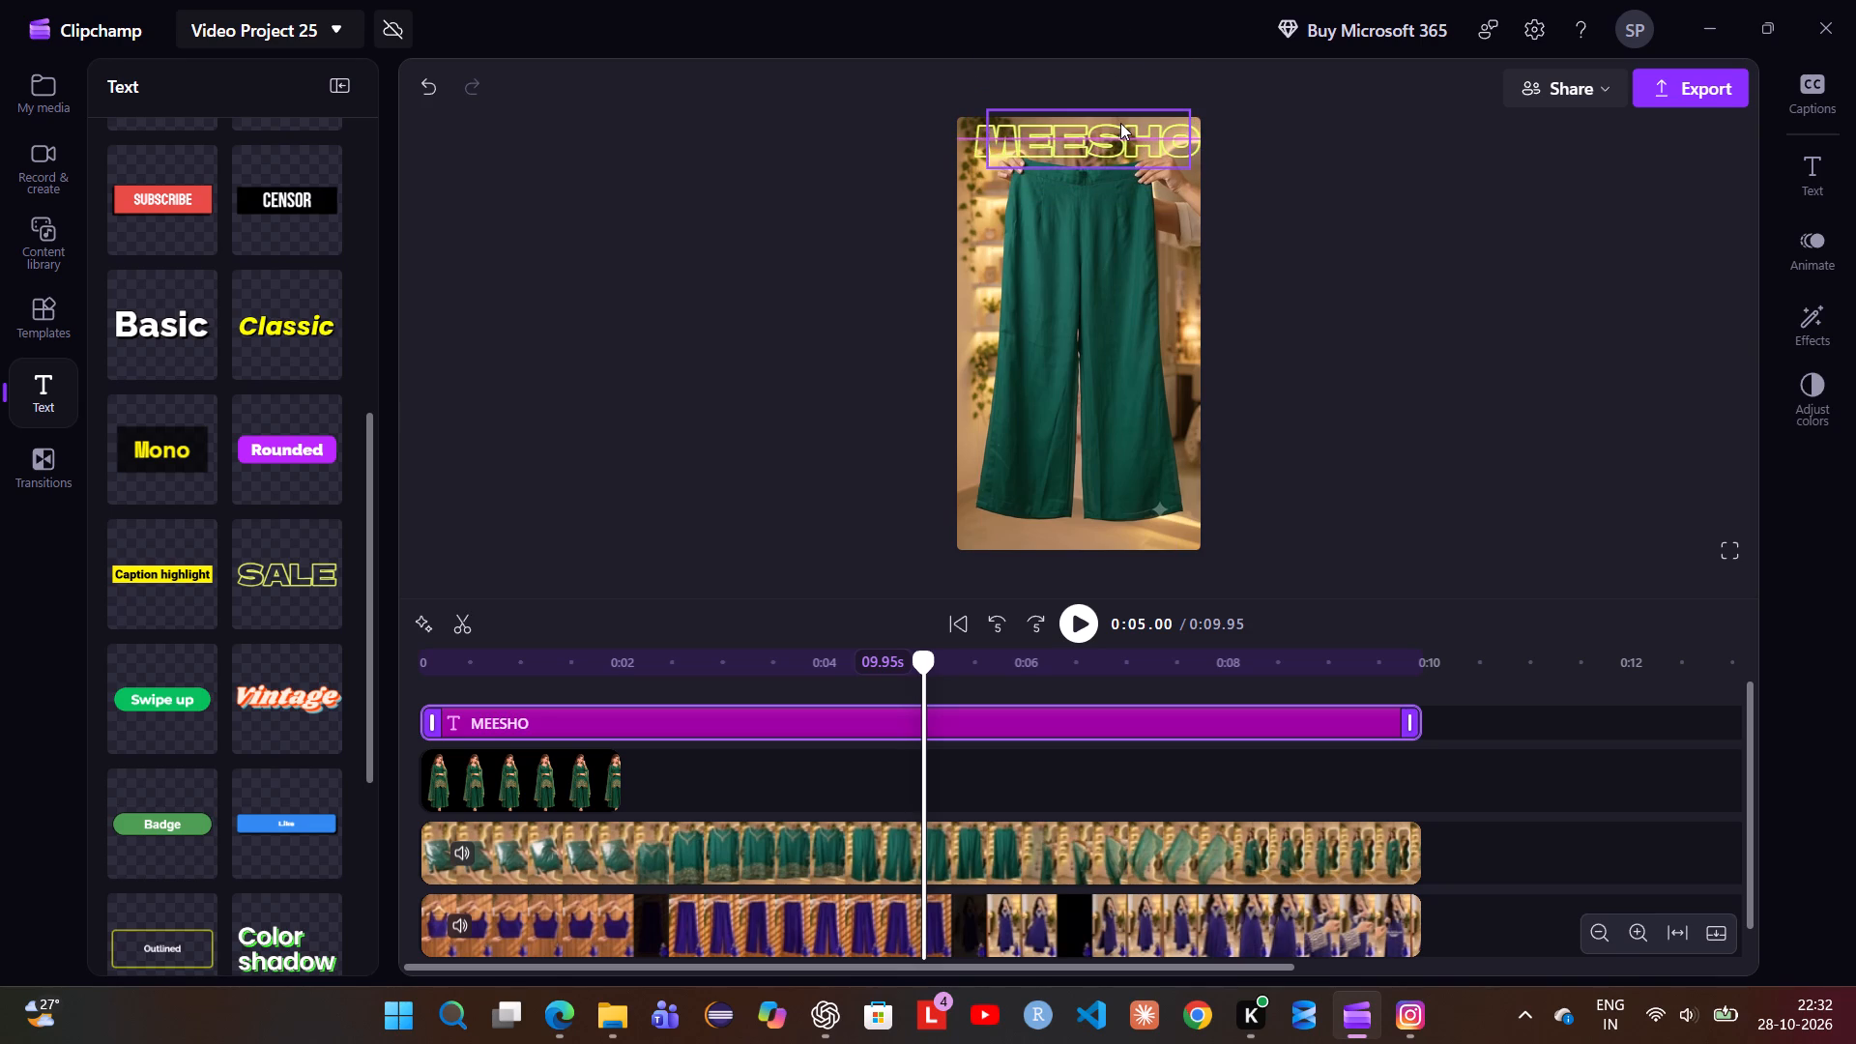
pyautogui.moveTo(1120, 123); pyautogui.dragTo(1118, 123)
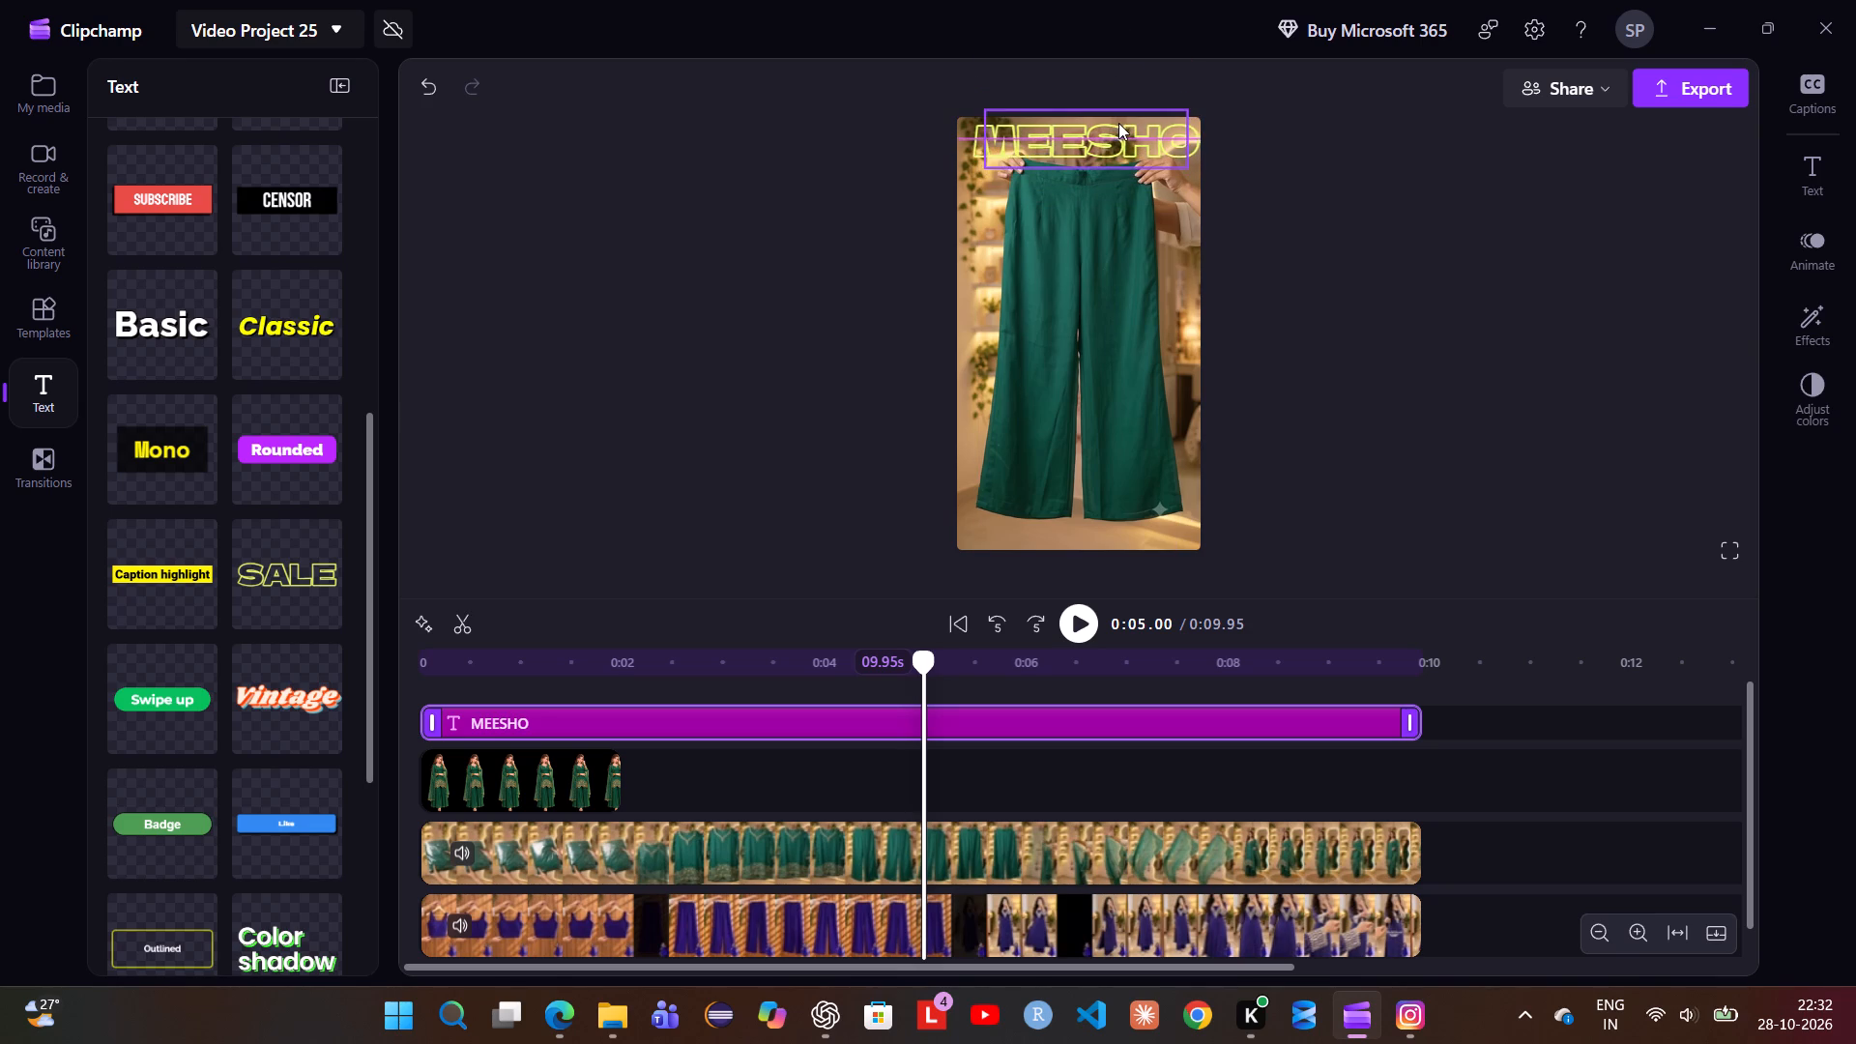
pyautogui.moveTo(1118, 123); pyautogui.dragTo(1117, 125)
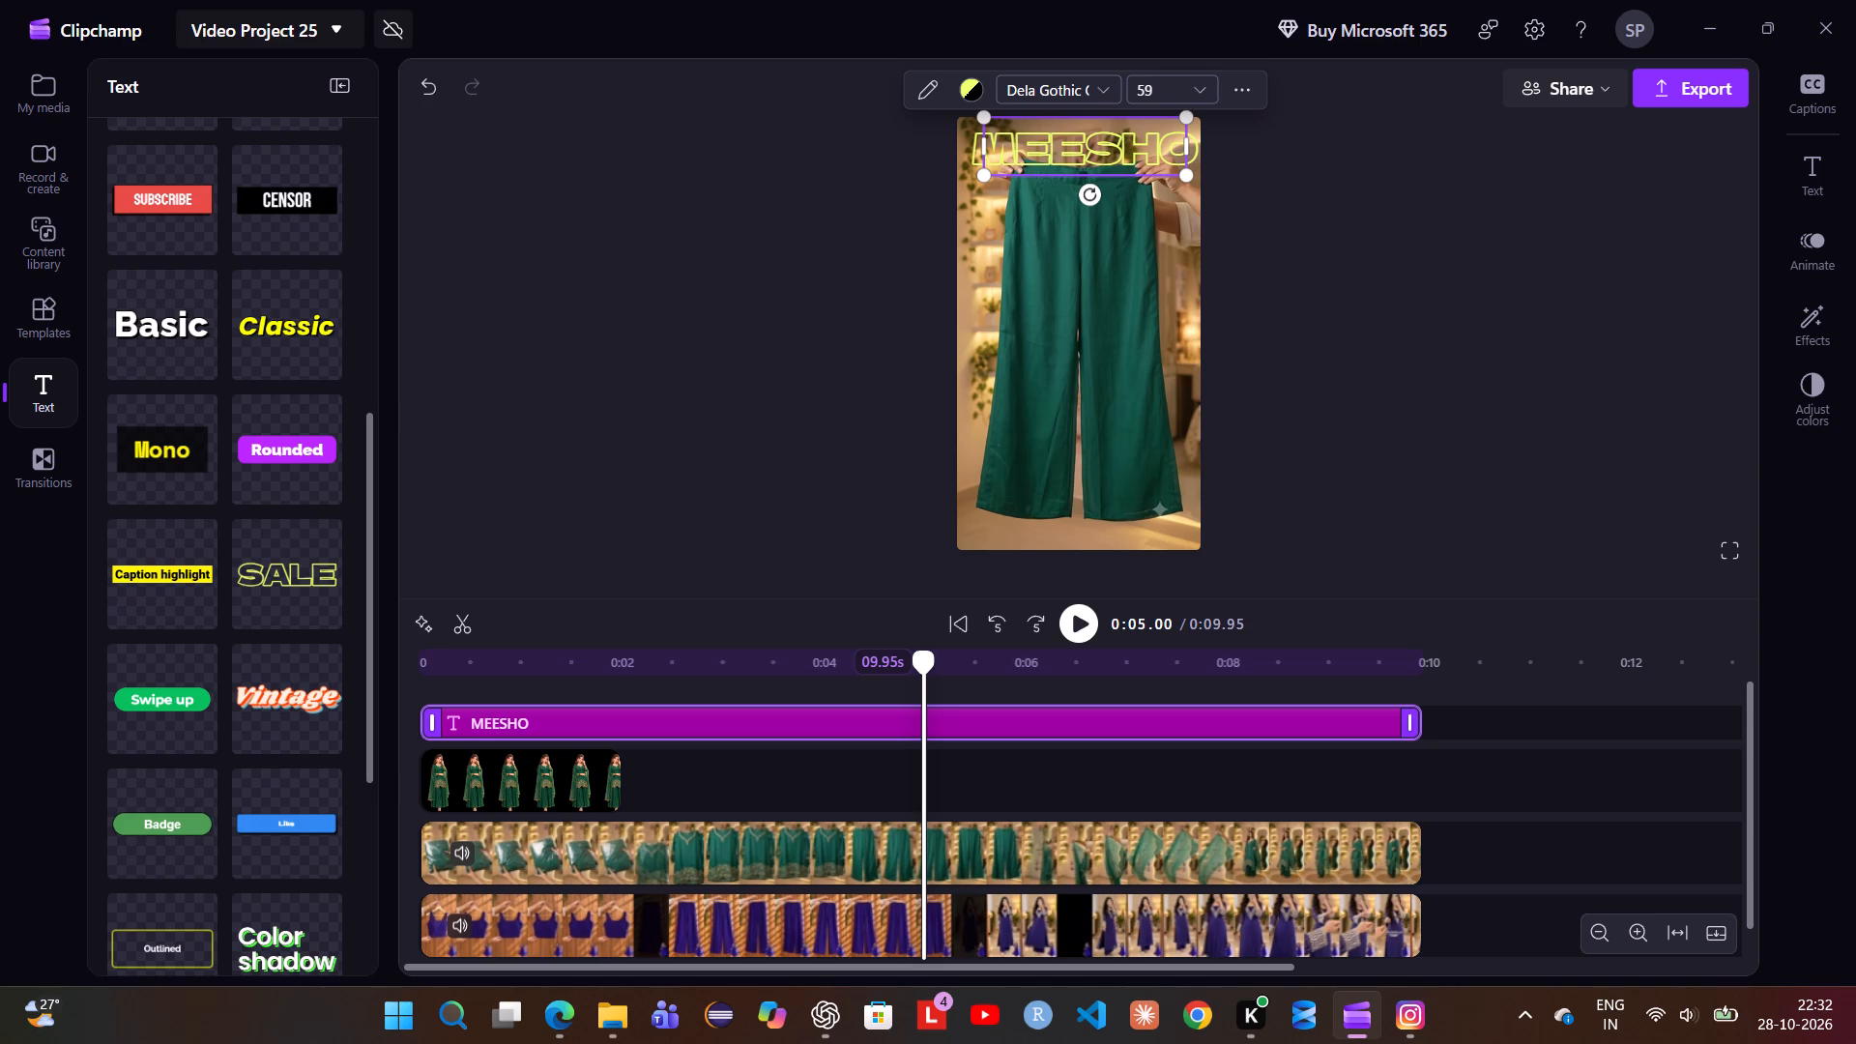
# Change the MEESHO title's stroke colour to a custom dark green, #255F09.
pyautogui.click(971, 86)
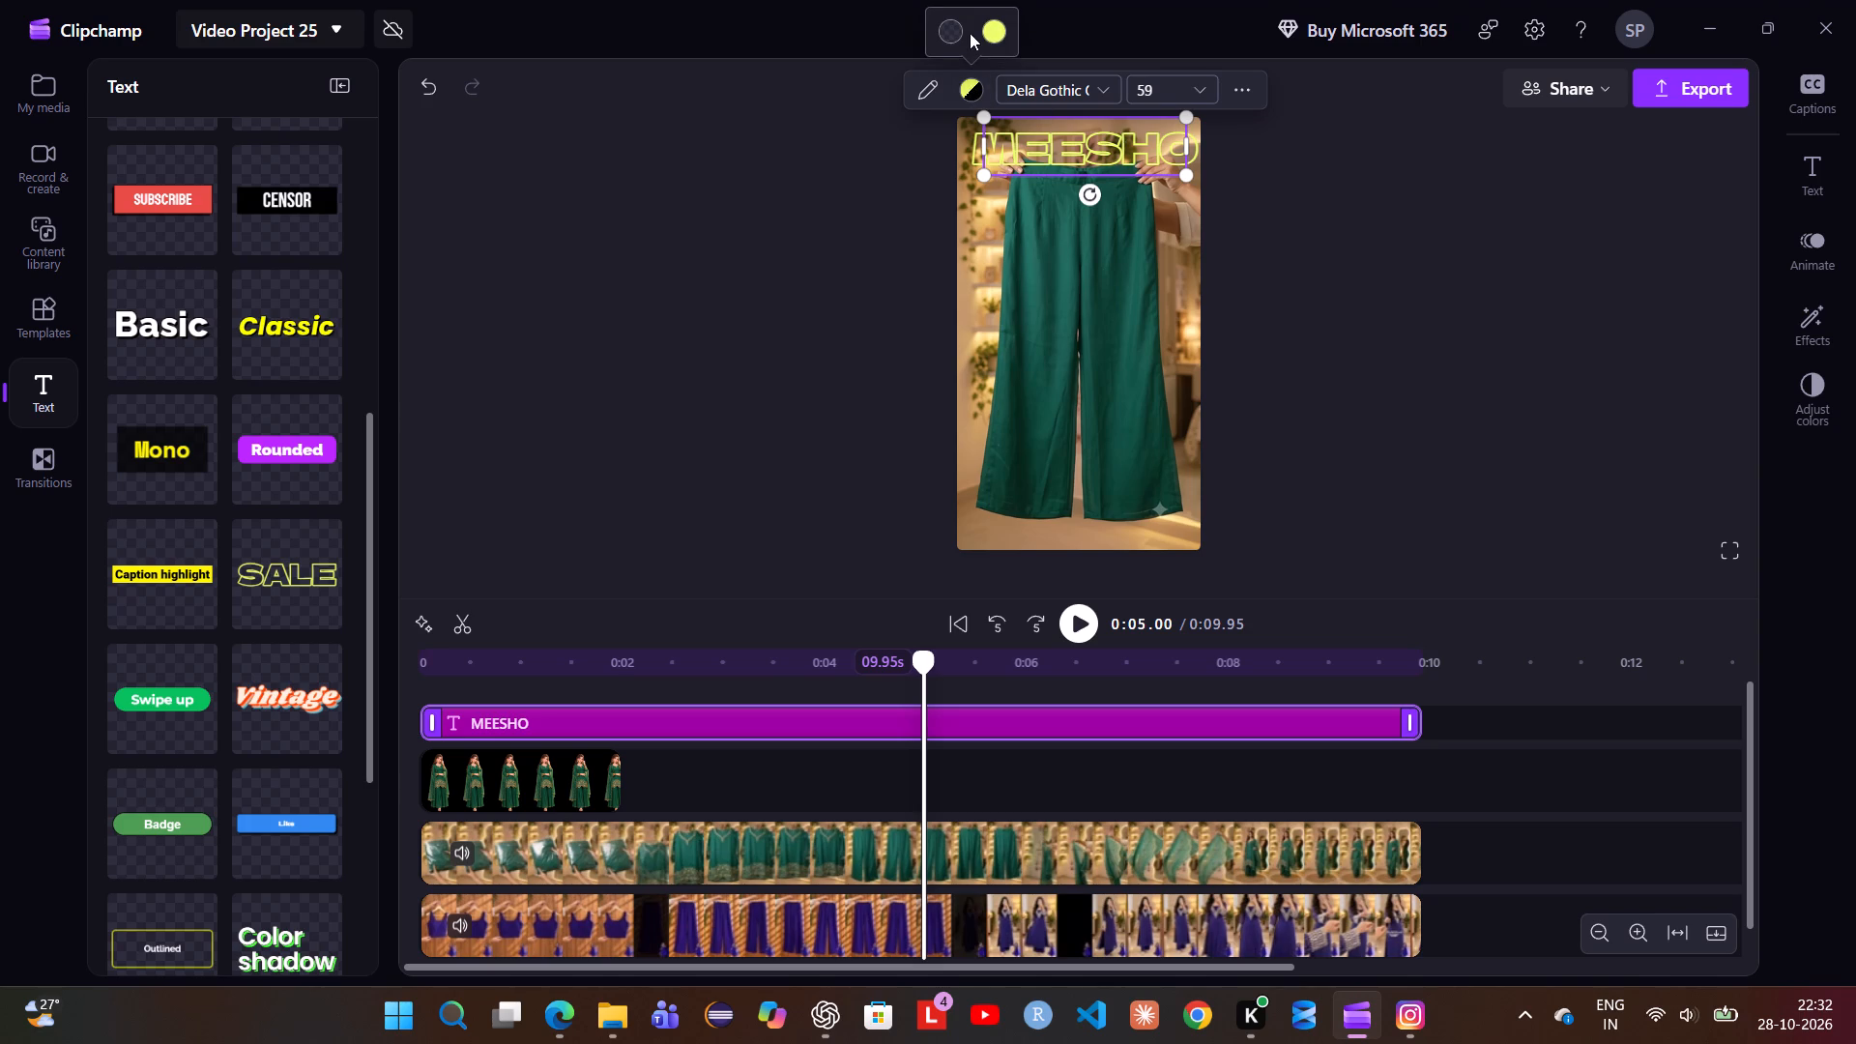
pyautogui.click(992, 27)
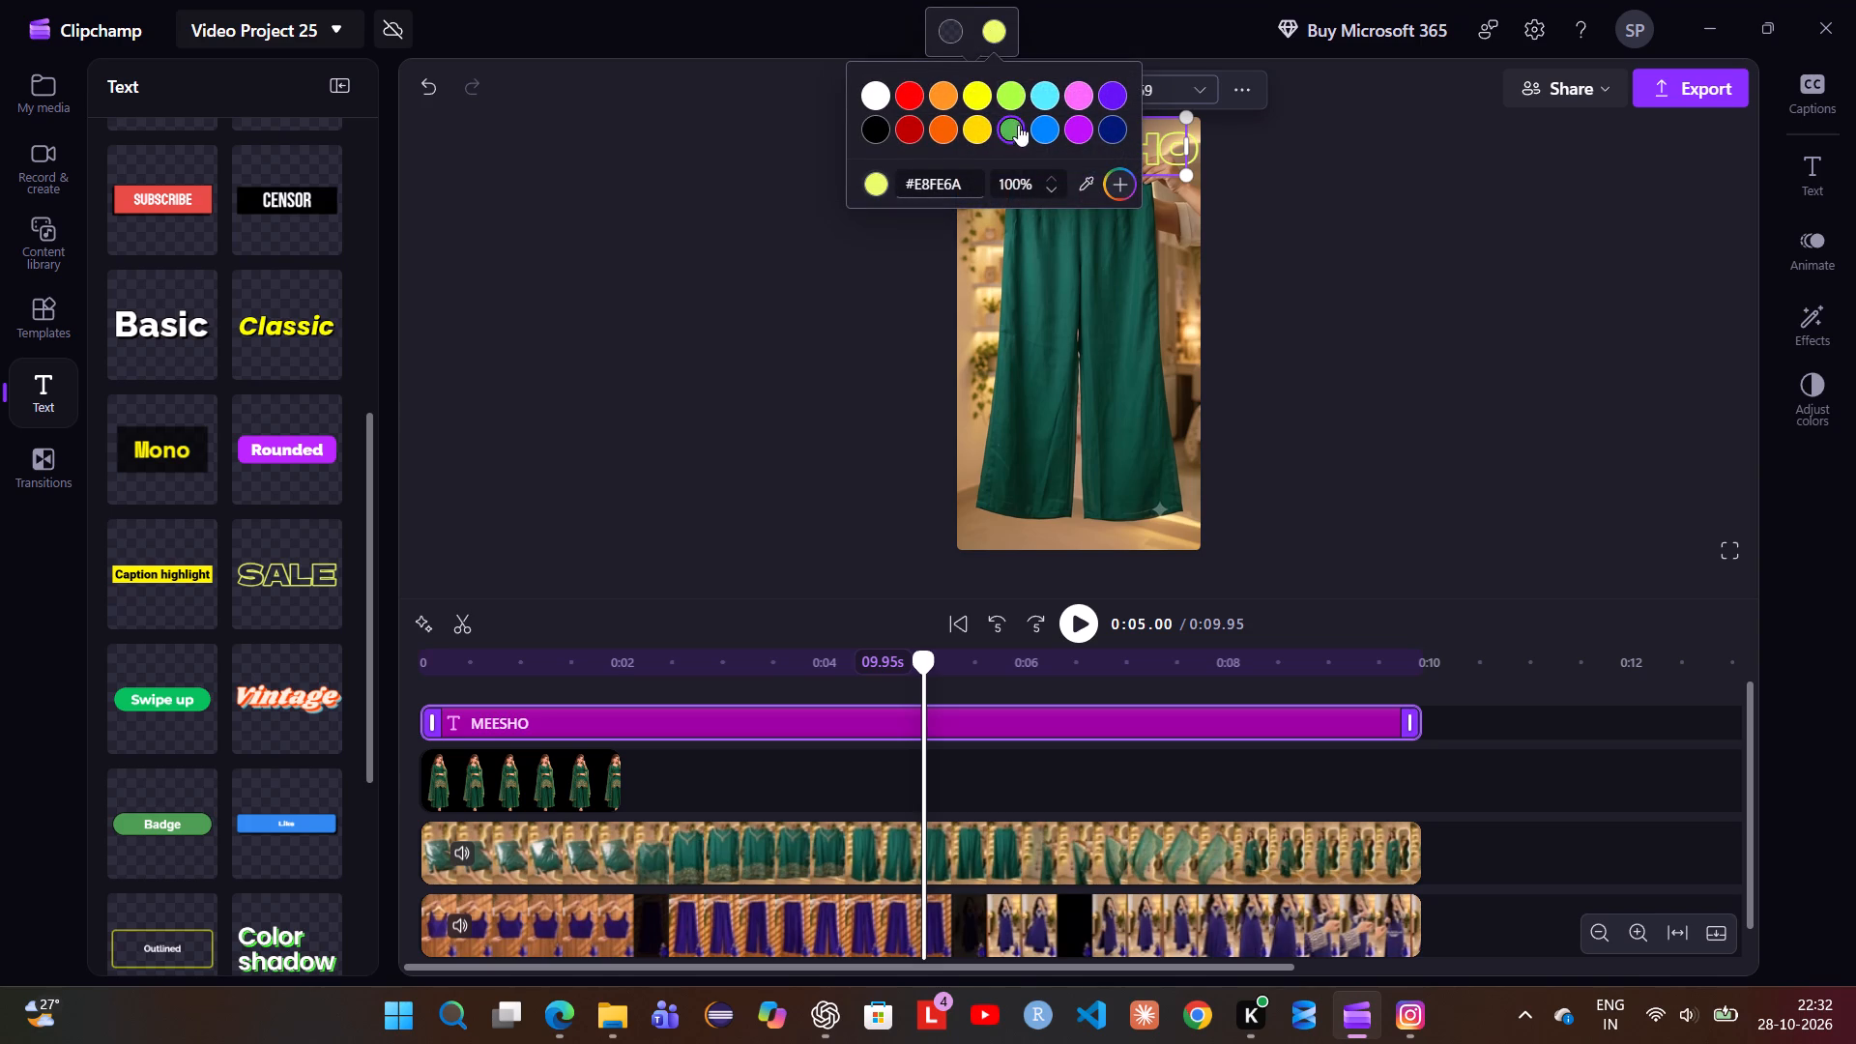
pyautogui.click(1130, 181)
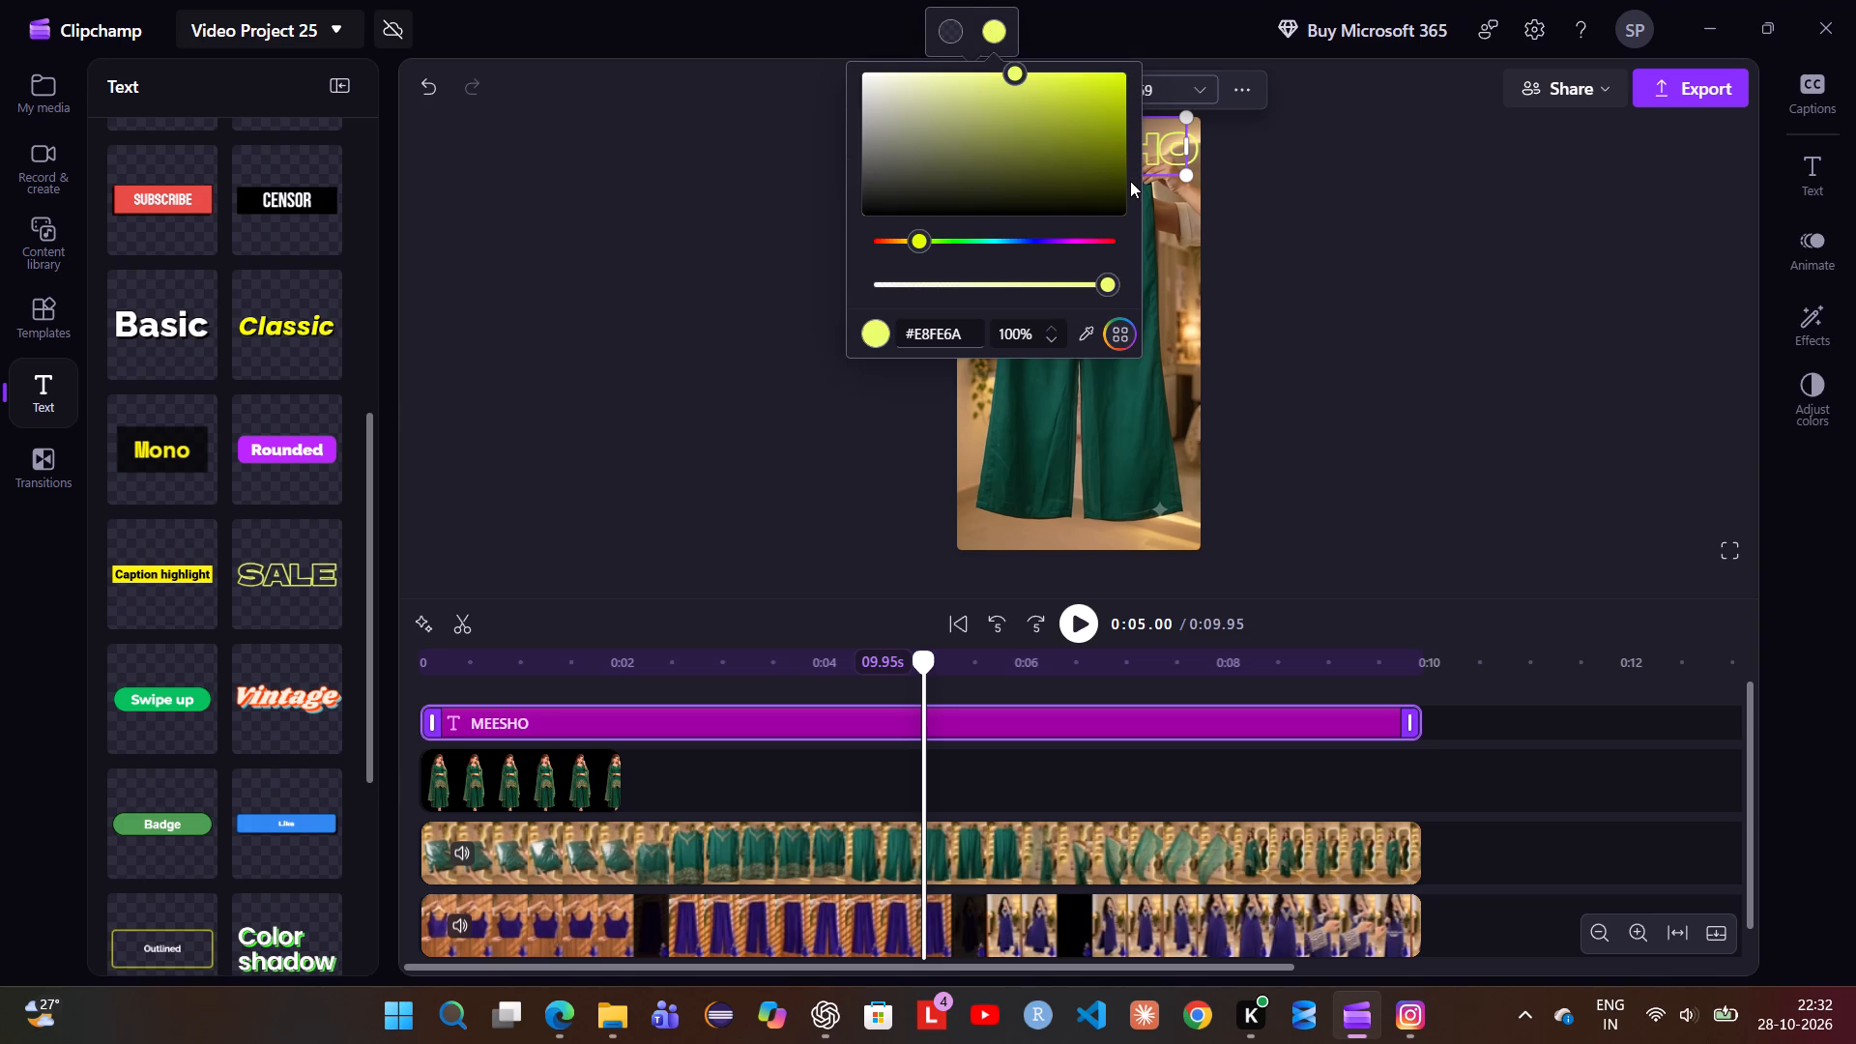
pyautogui.click(940, 240)
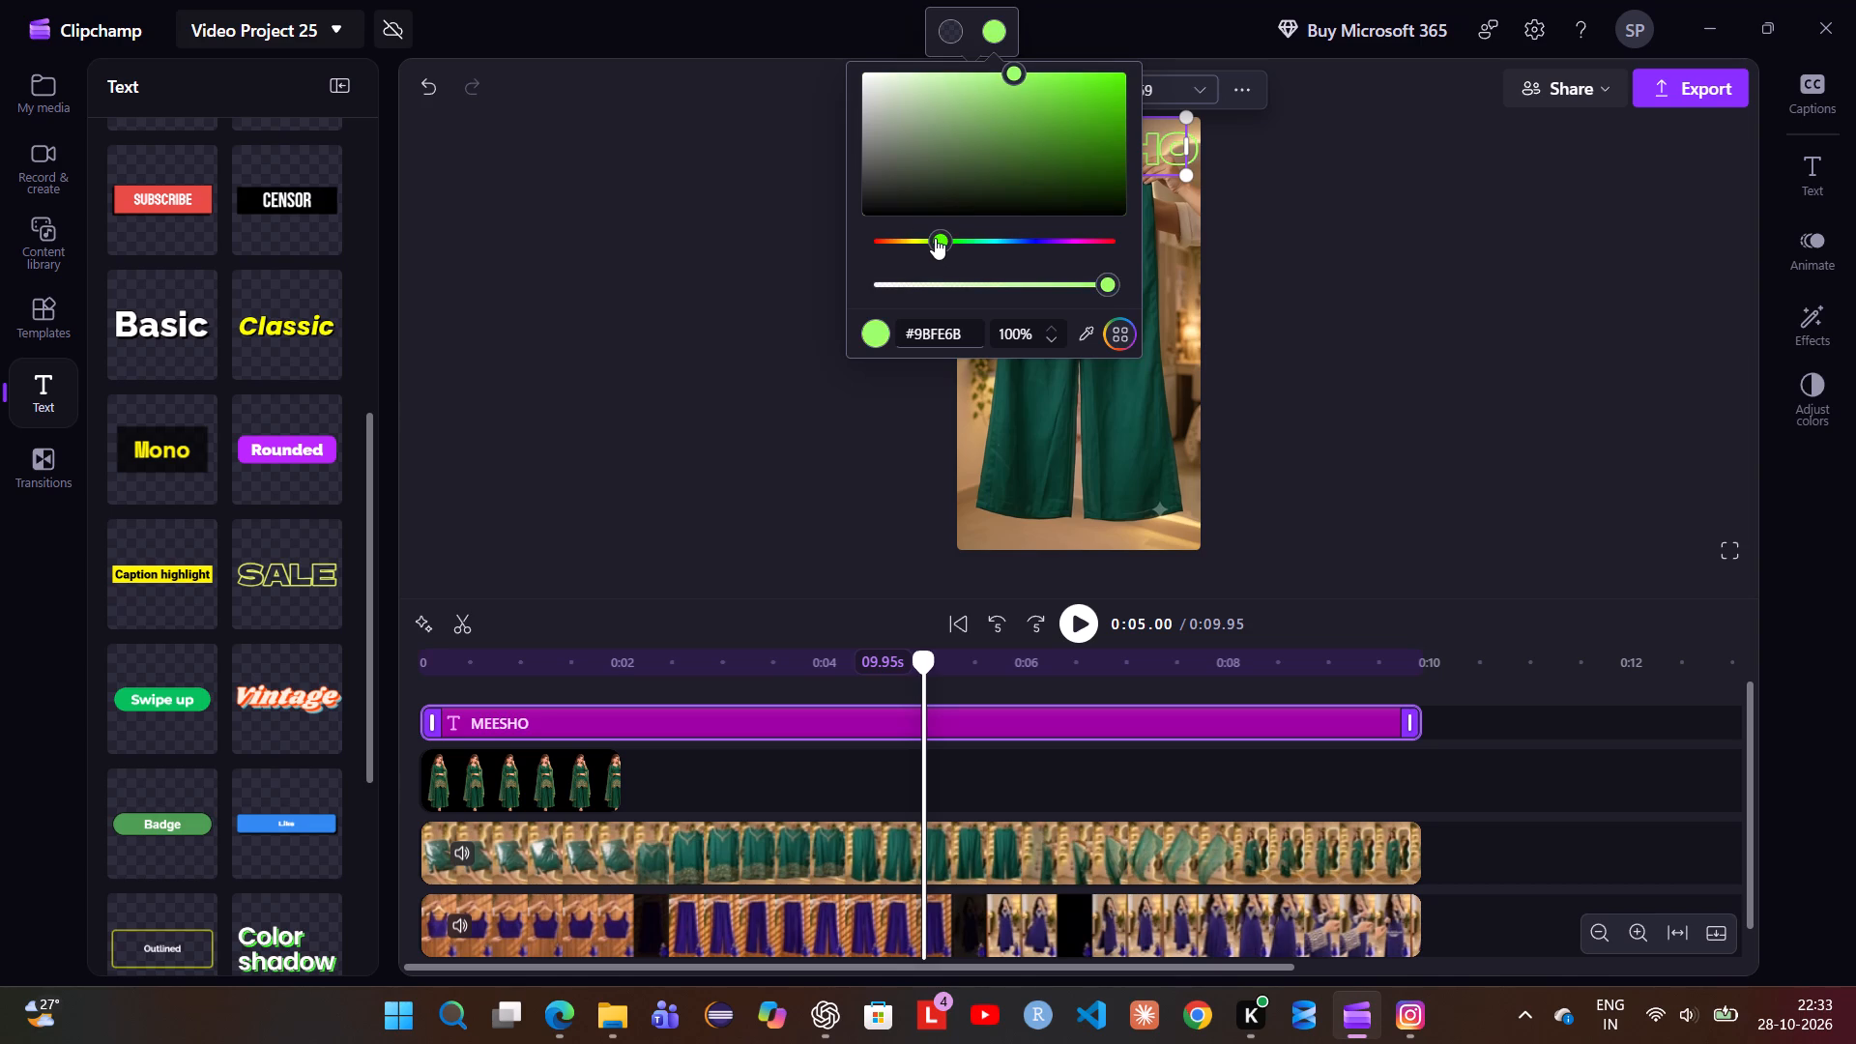
pyautogui.click(930, 236)
pyautogui.moveTo(930, 236); pyautogui.dragTo(931, 236)
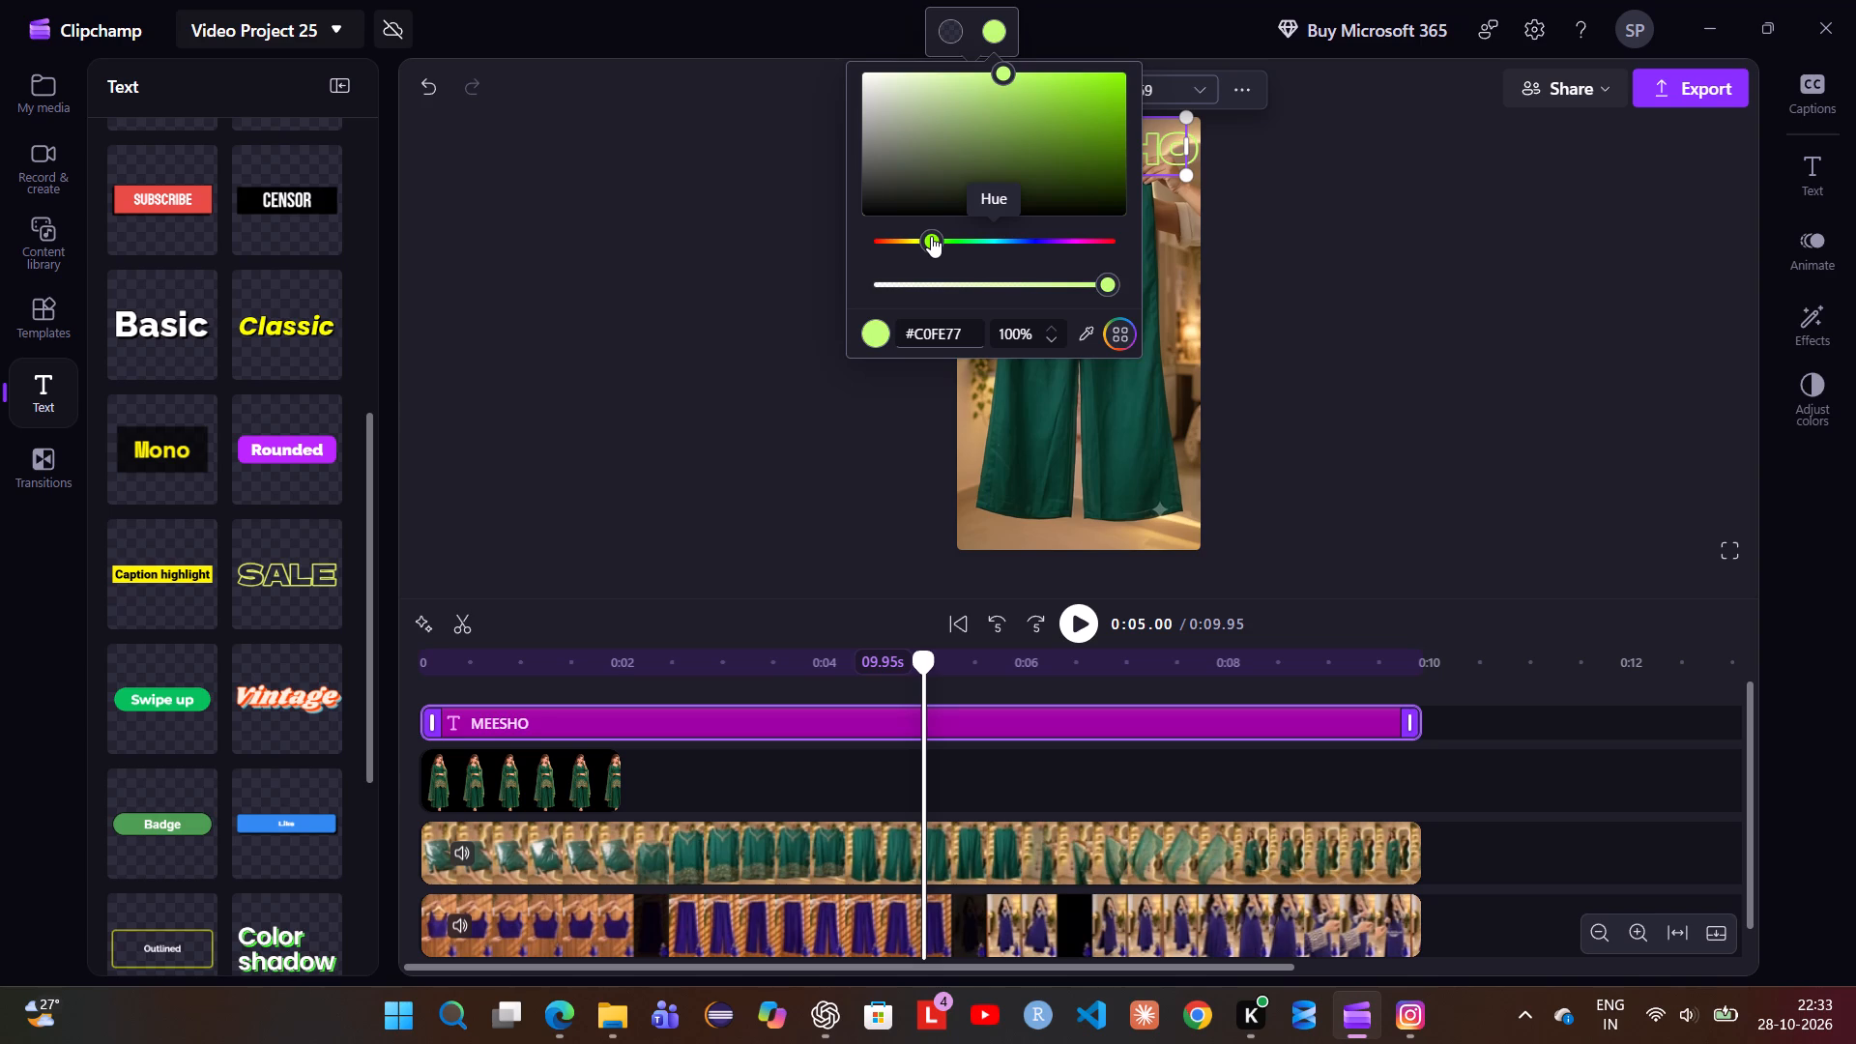
pyautogui.moveTo(931, 236); pyautogui.dragTo(942, 240)
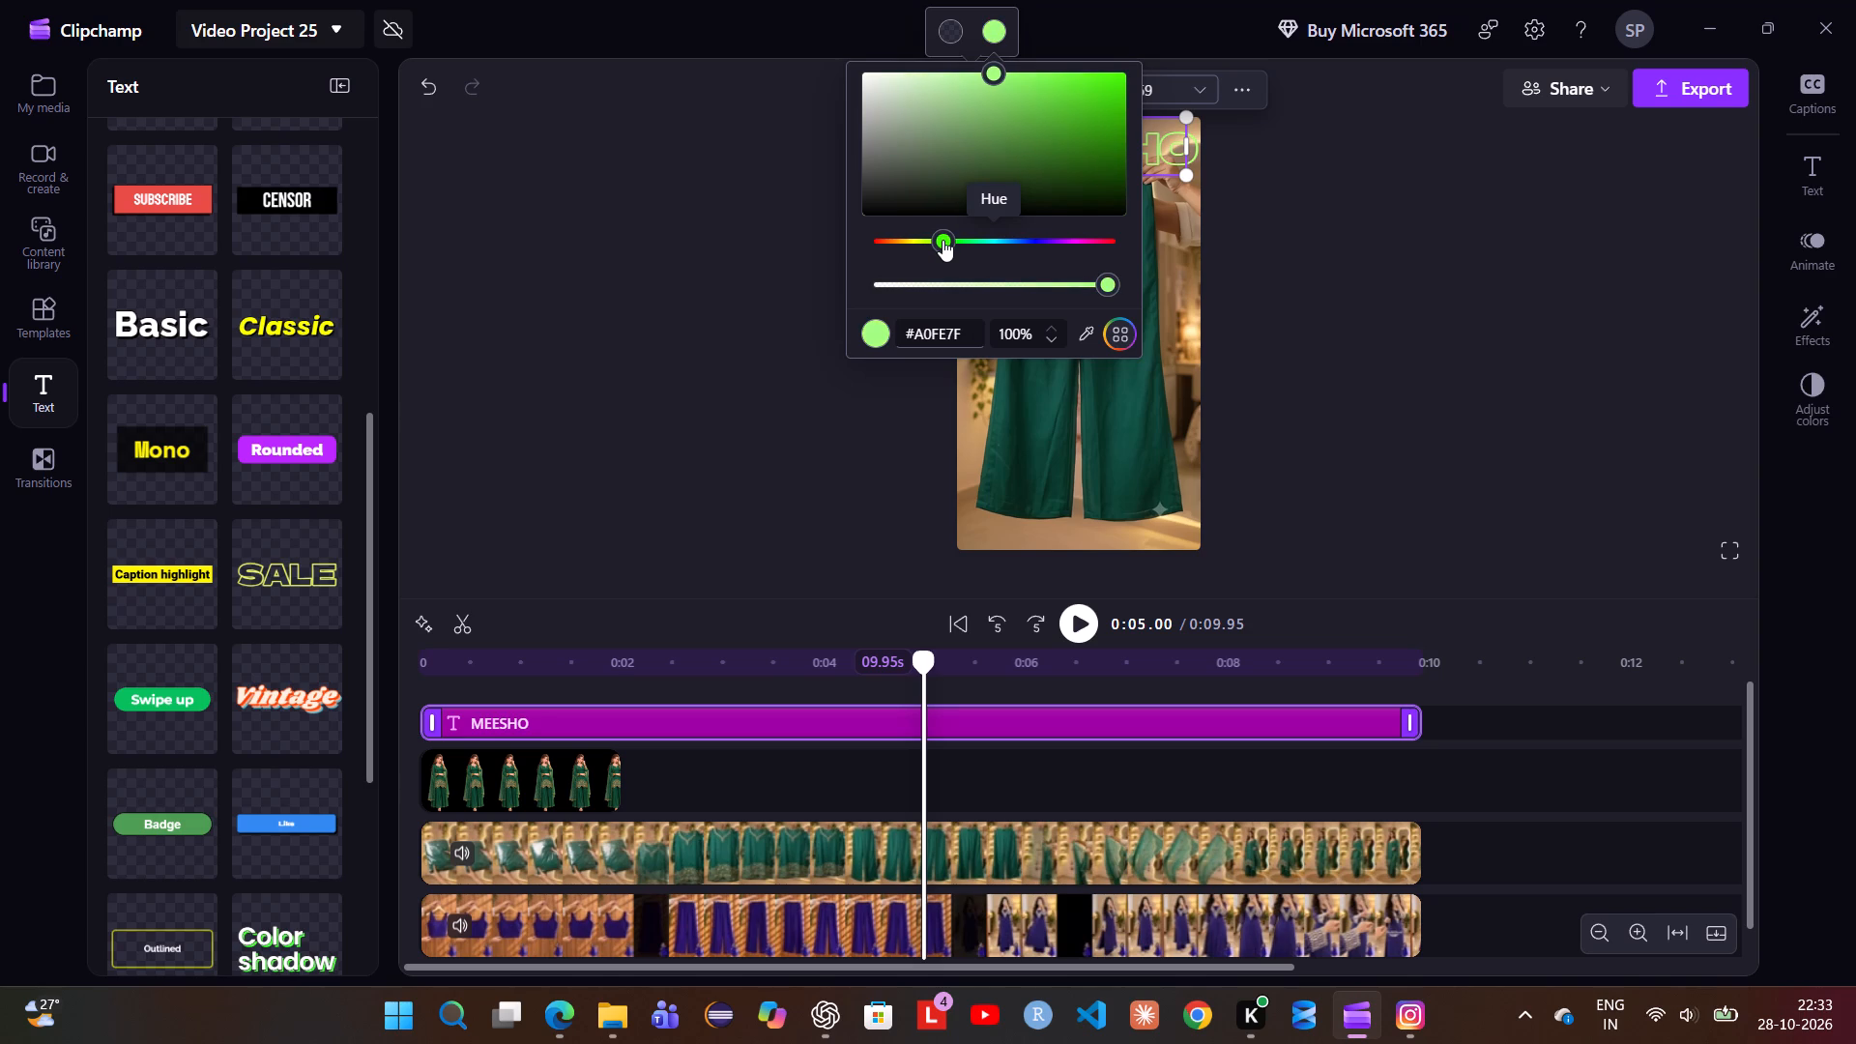
pyautogui.moveTo(942, 240); pyautogui.dragTo(941, 240)
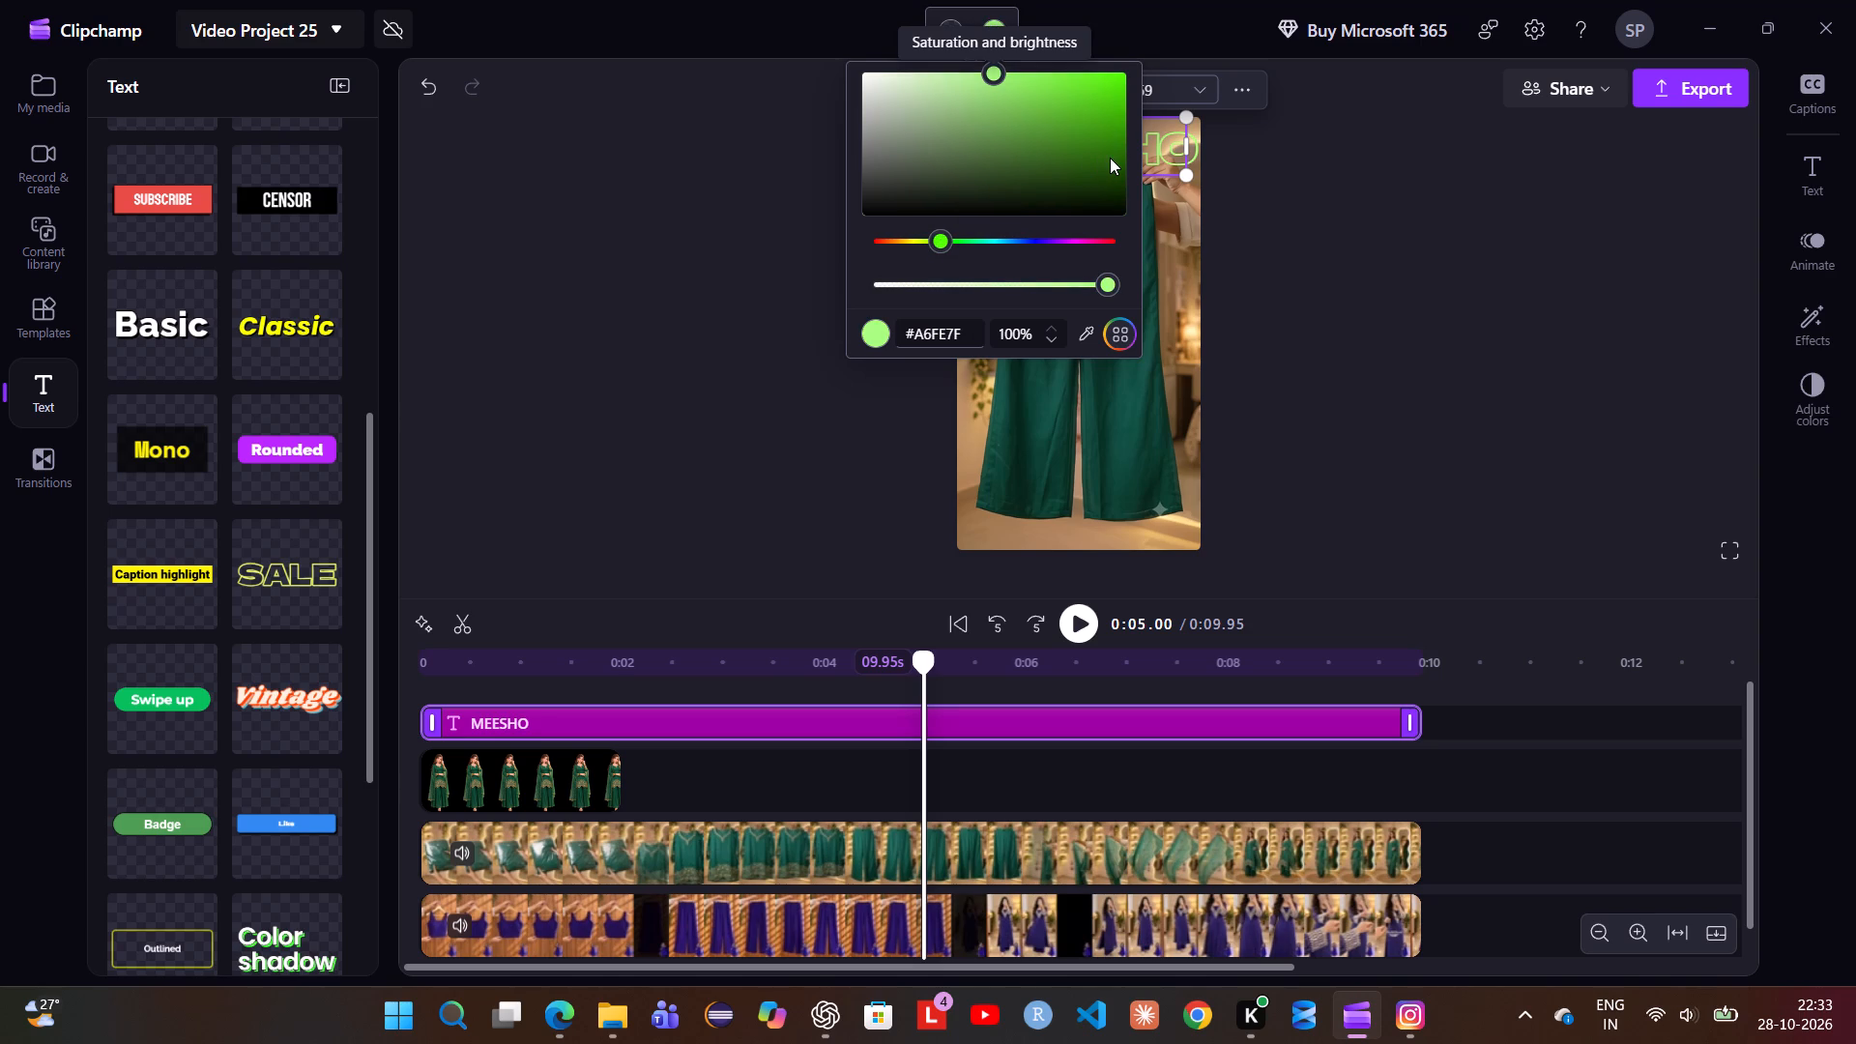
pyautogui.click(1110, 158)
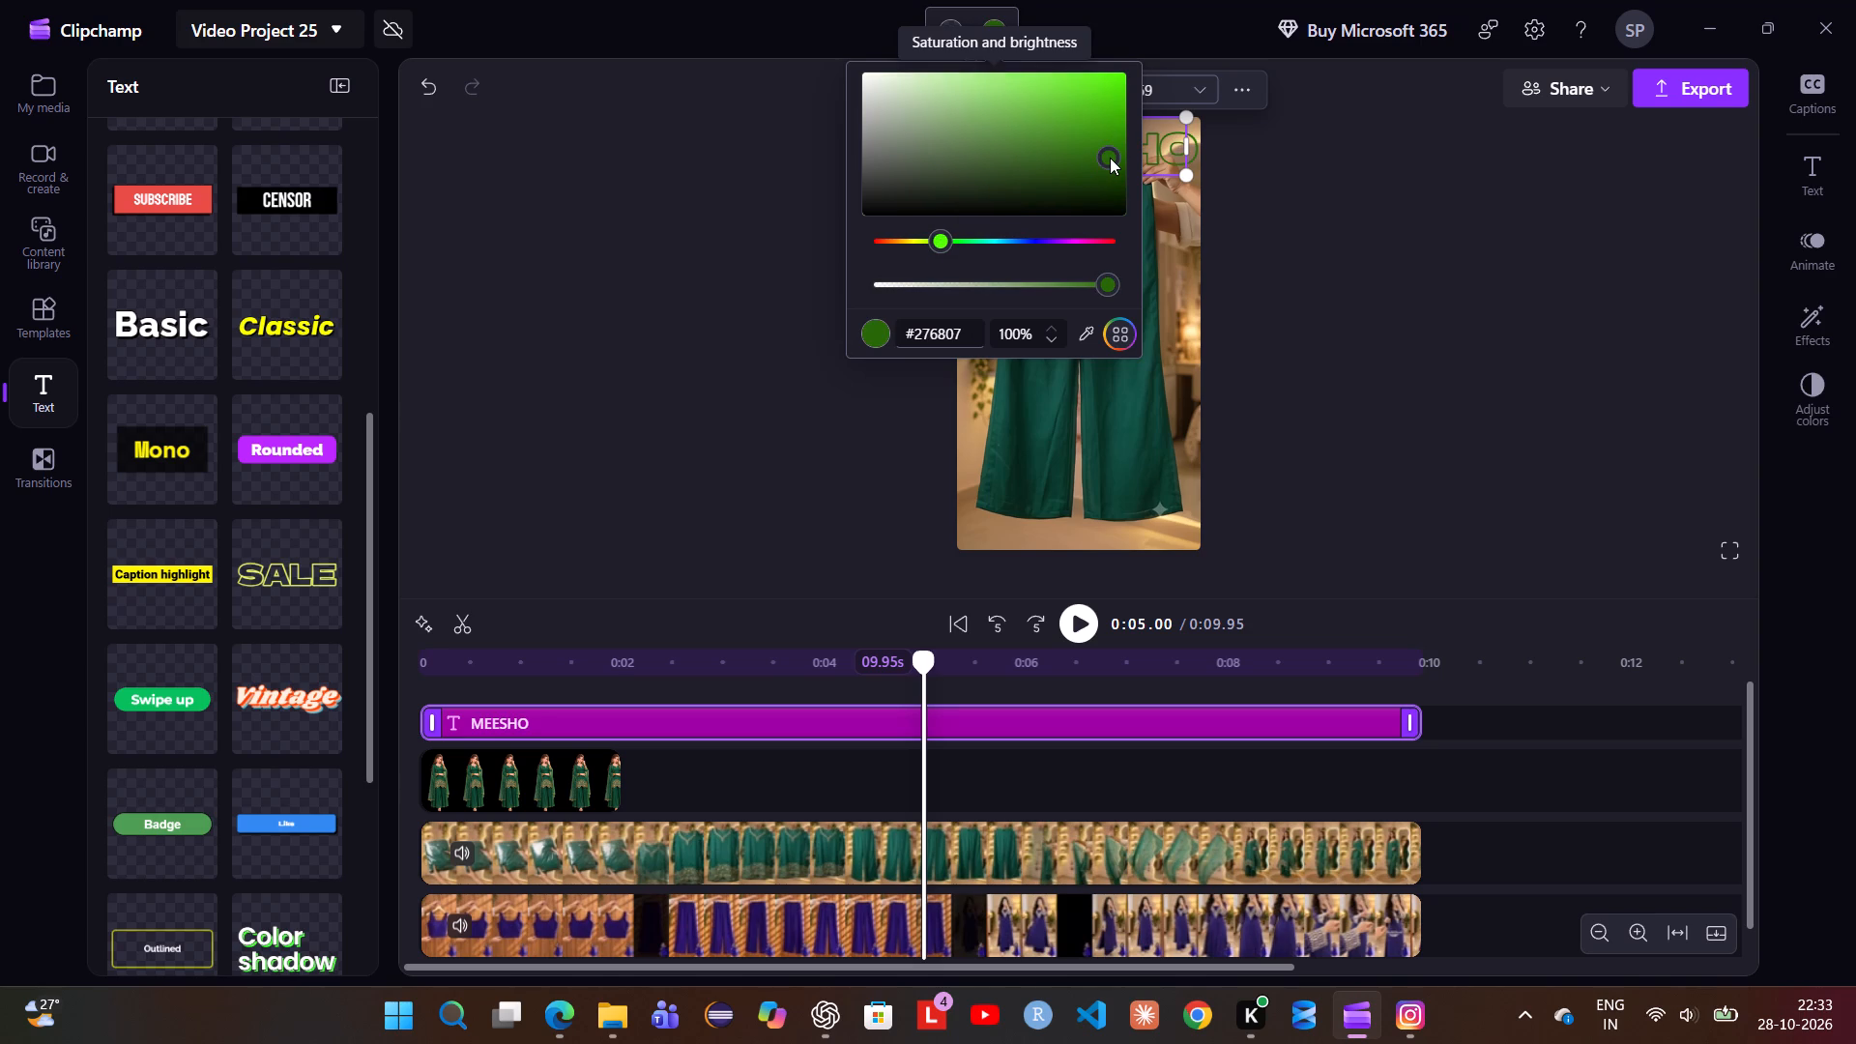
pyautogui.moveTo(1112, 157); pyautogui.dragTo(1116, 153)
pyautogui.moveTo(1116, 153); pyautogui.dragTo(1120, 141)
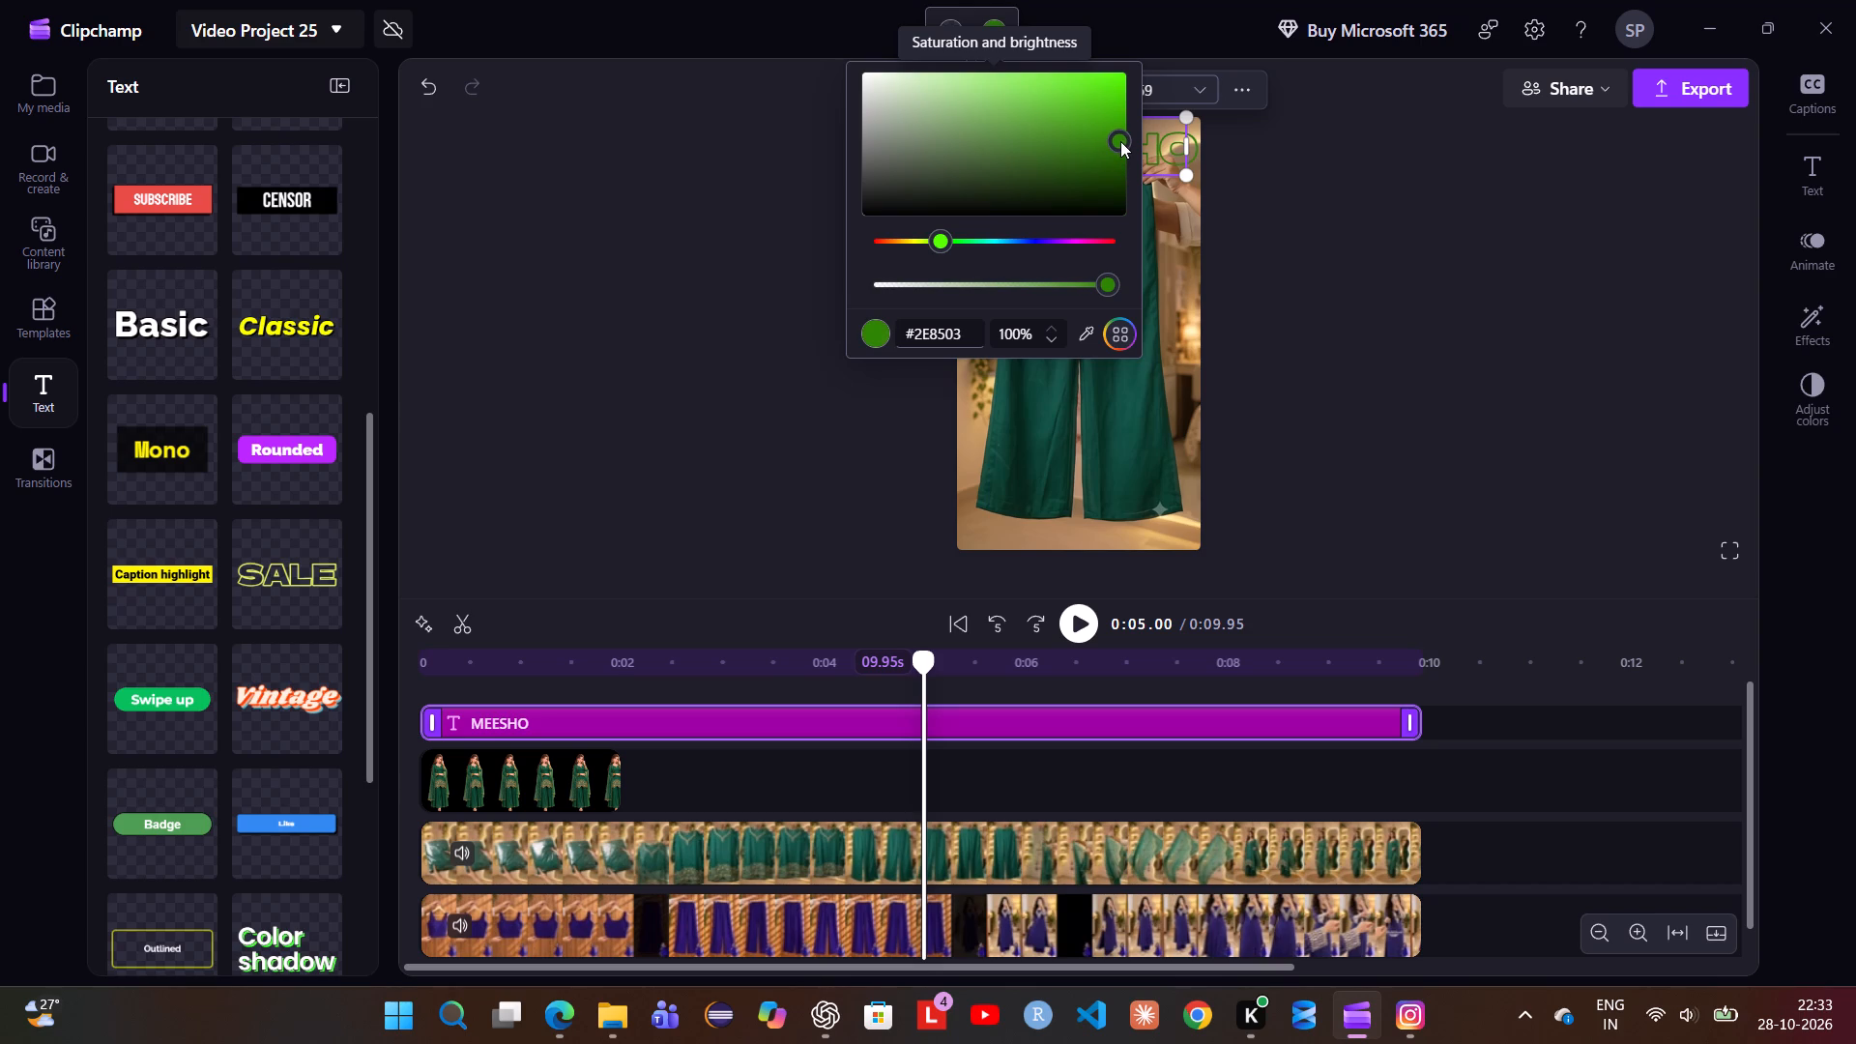
pyautogui.moveTo(1120, 141); pyautogui.dragTo(1122, 164)
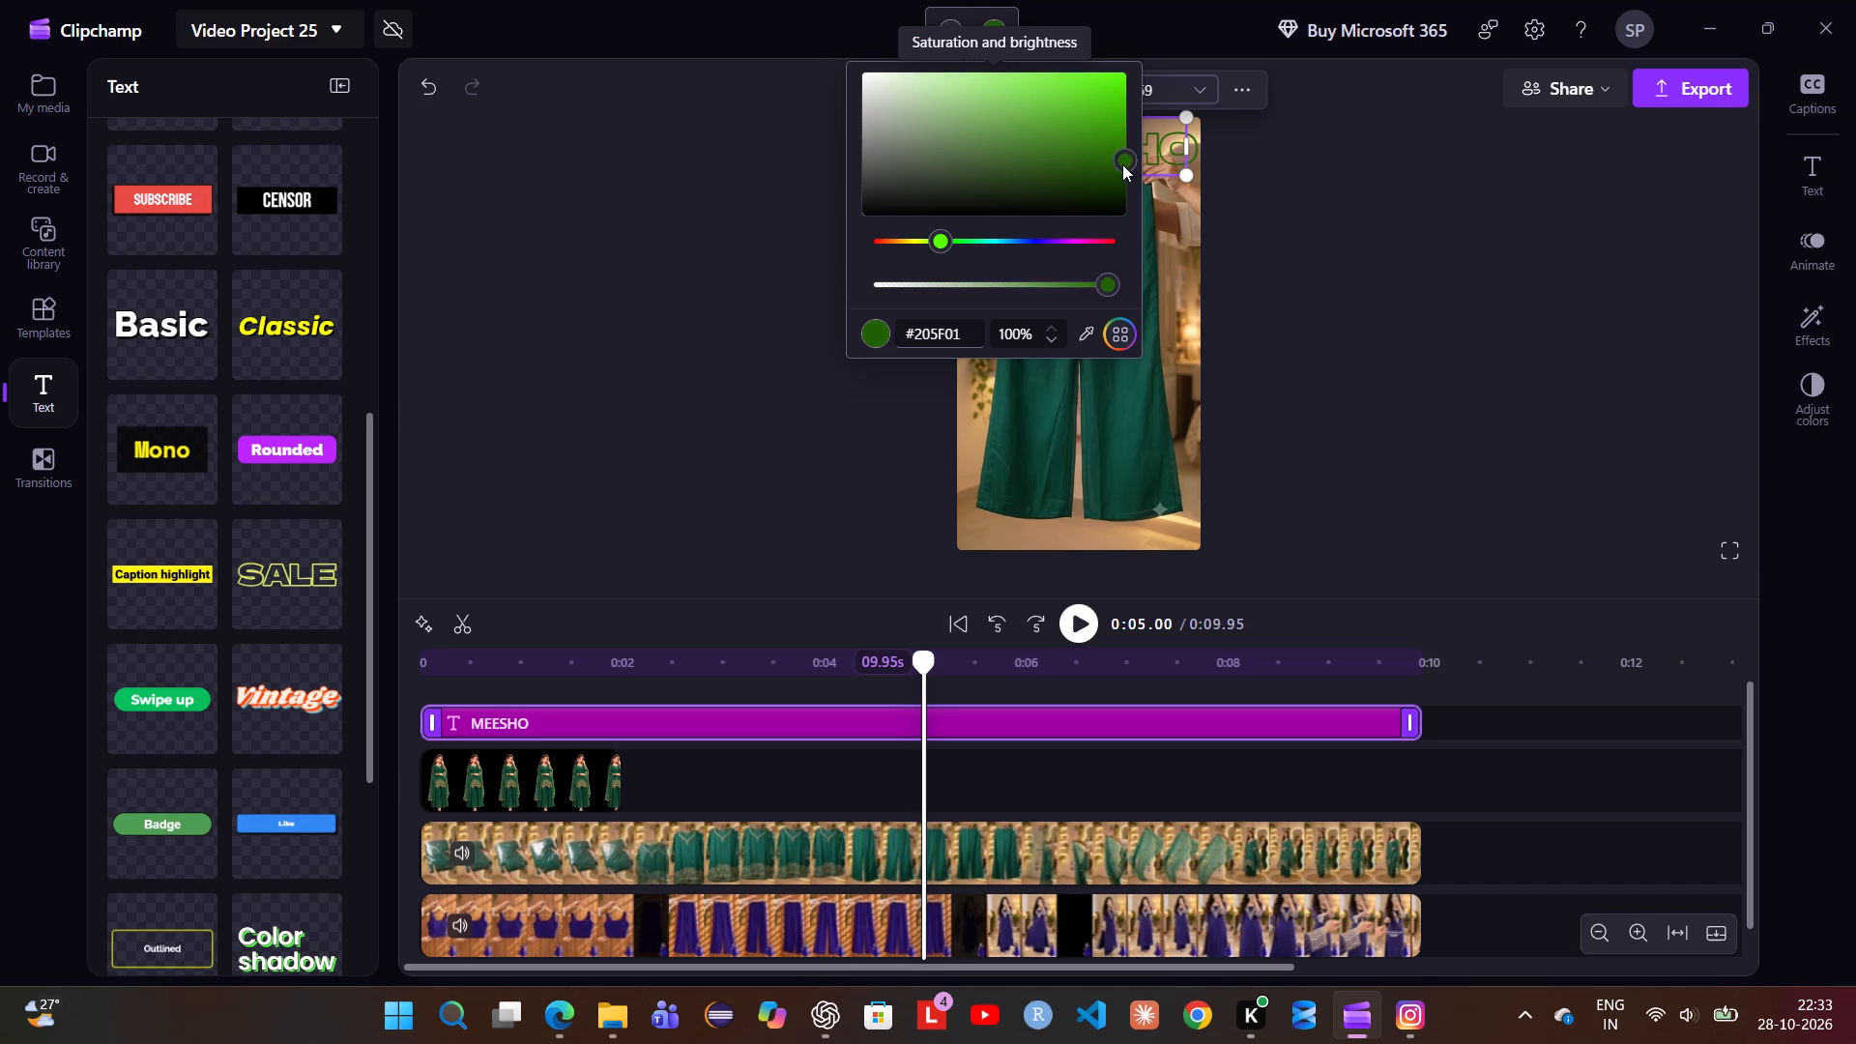
pyautogui.moveTo(1122, 164); pyautogui.dragTo(1114, 158)
pyautogui.moveTo(1114, 158); pyautogui.dragTo(1103, 162)
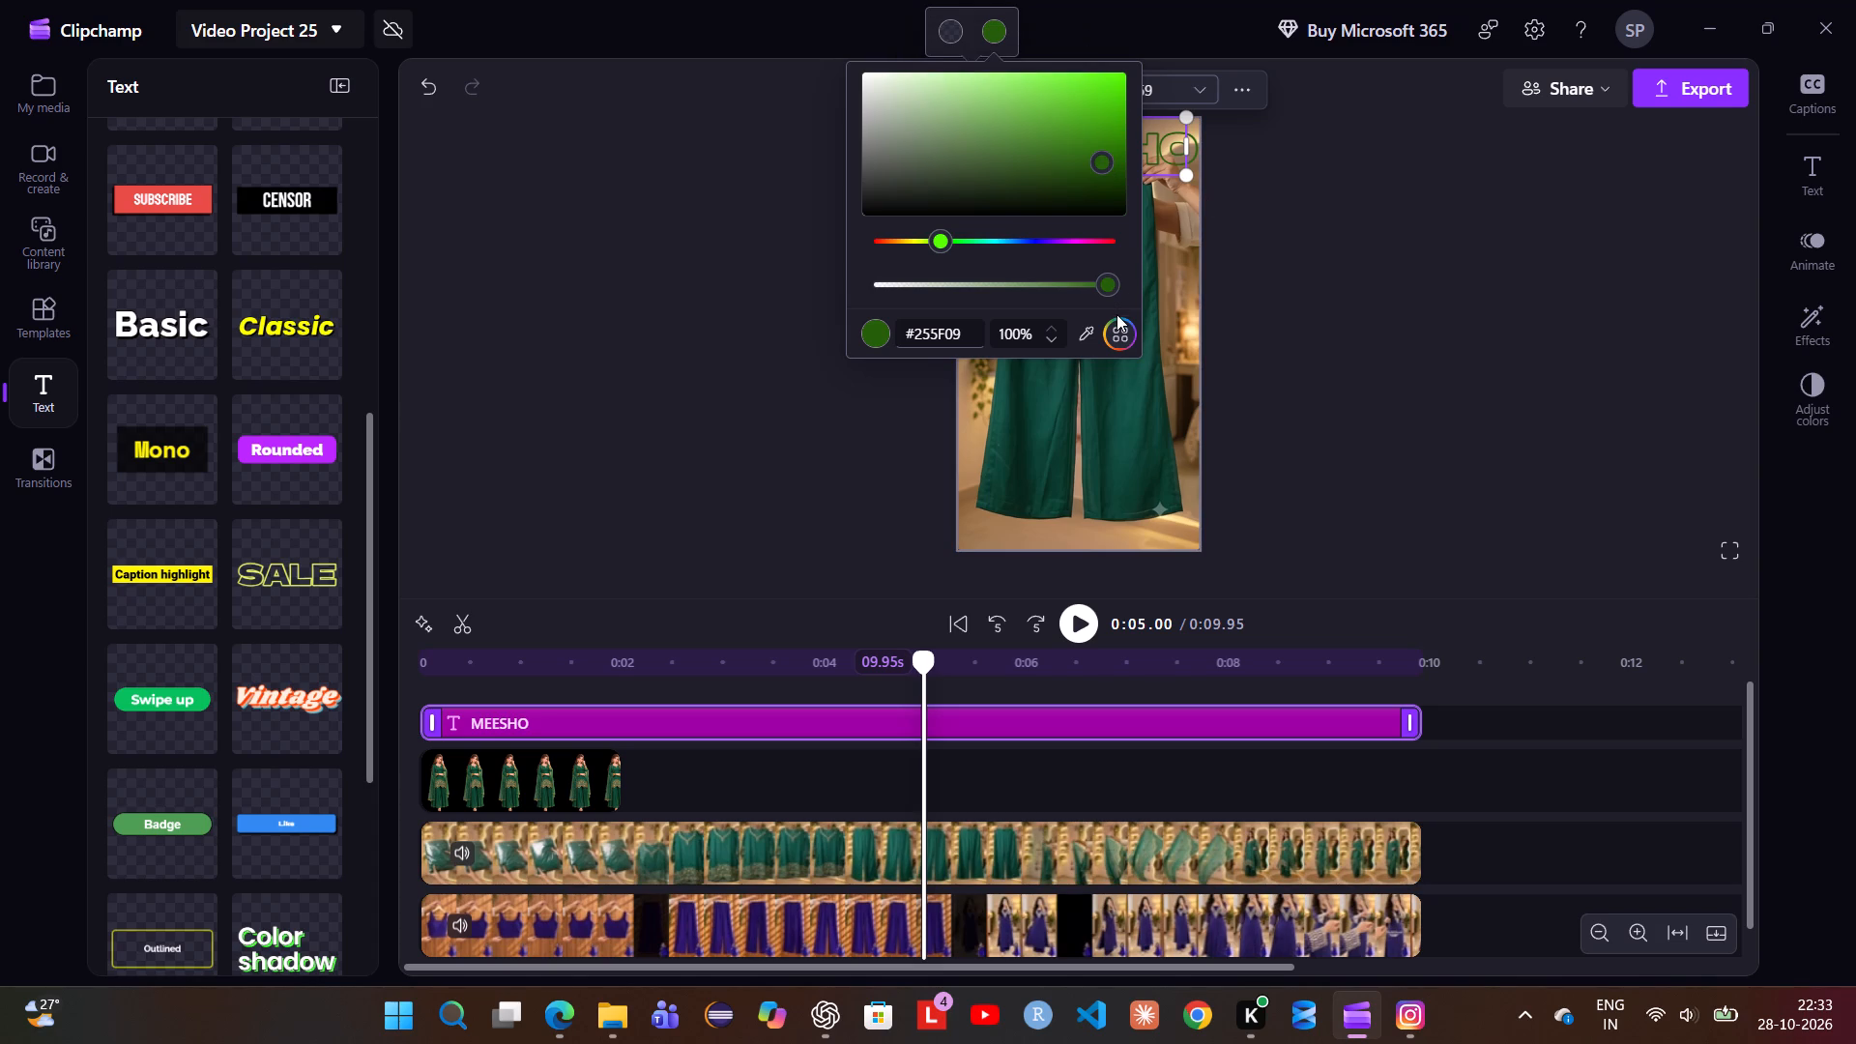
pyautogui.click(1116, 314)
pyautogui.click(1280, 261)
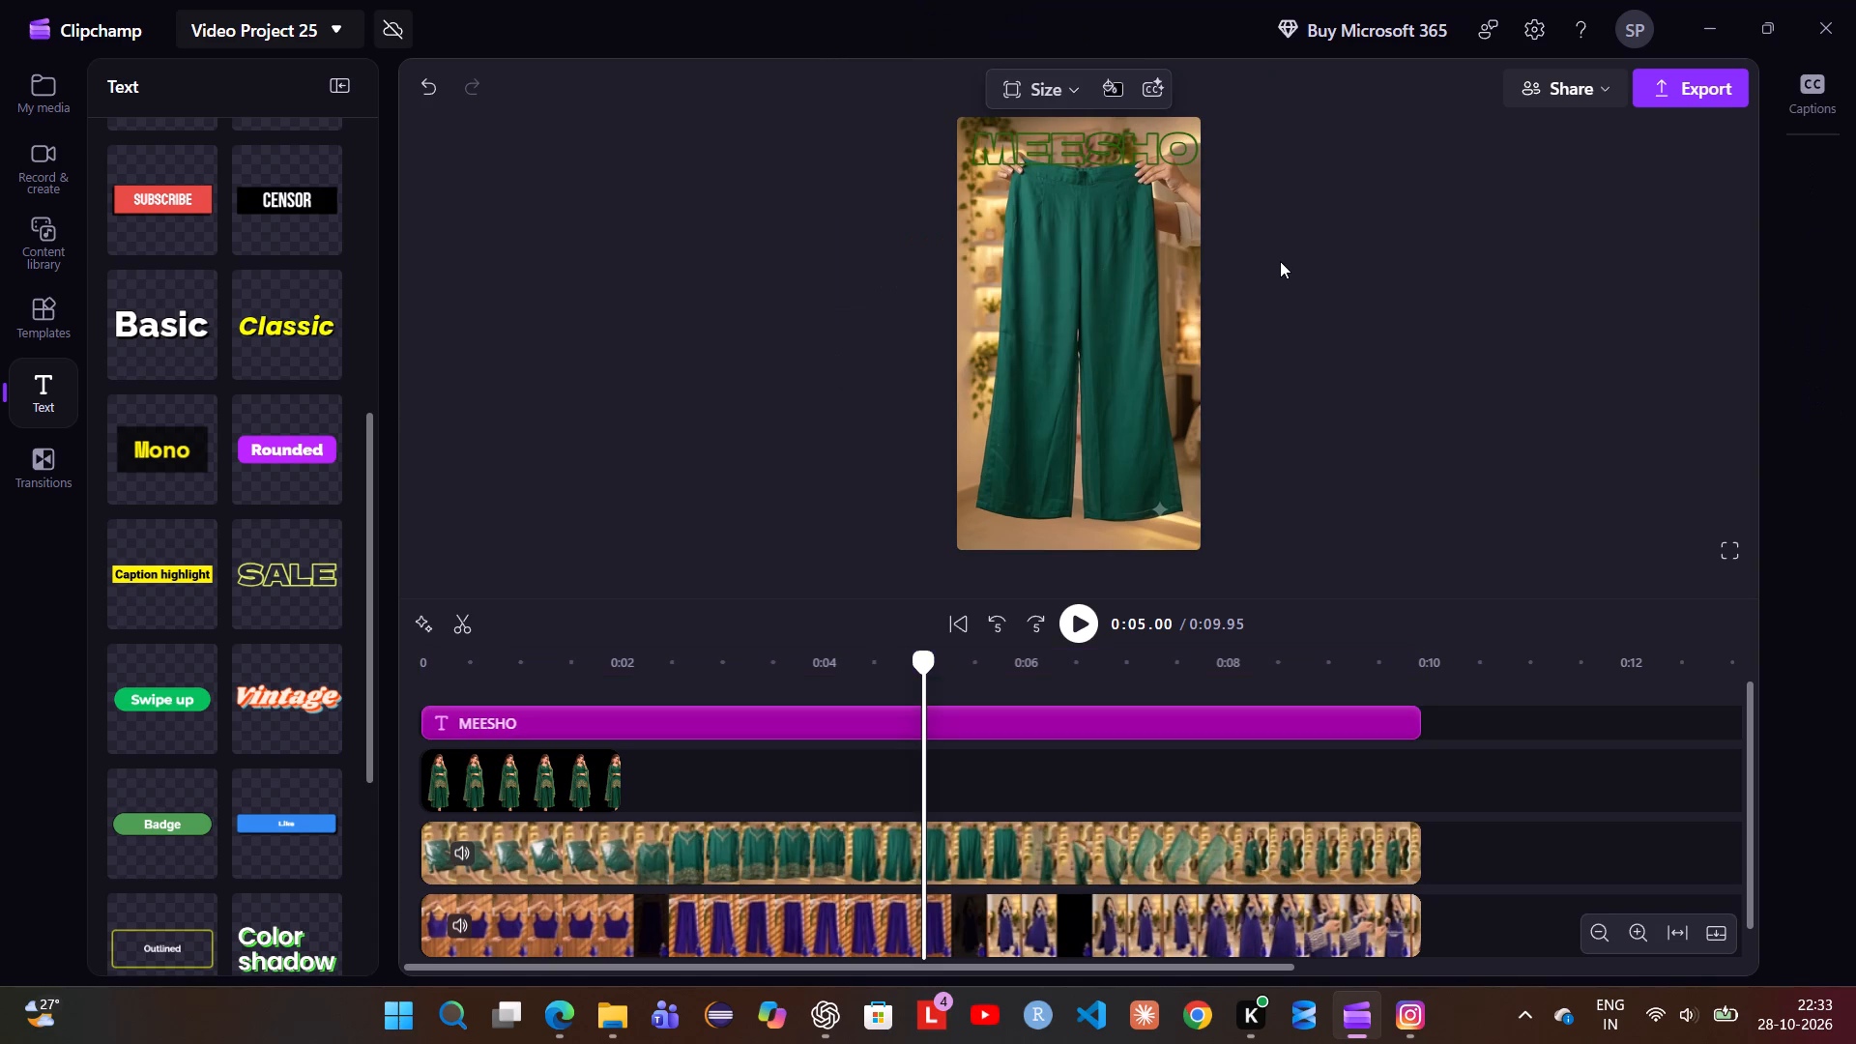
# Try a white fill on the MEESHO title, and settle on the dark green #255F09 as its fill colour.
pyautogui.click(1050, 142)
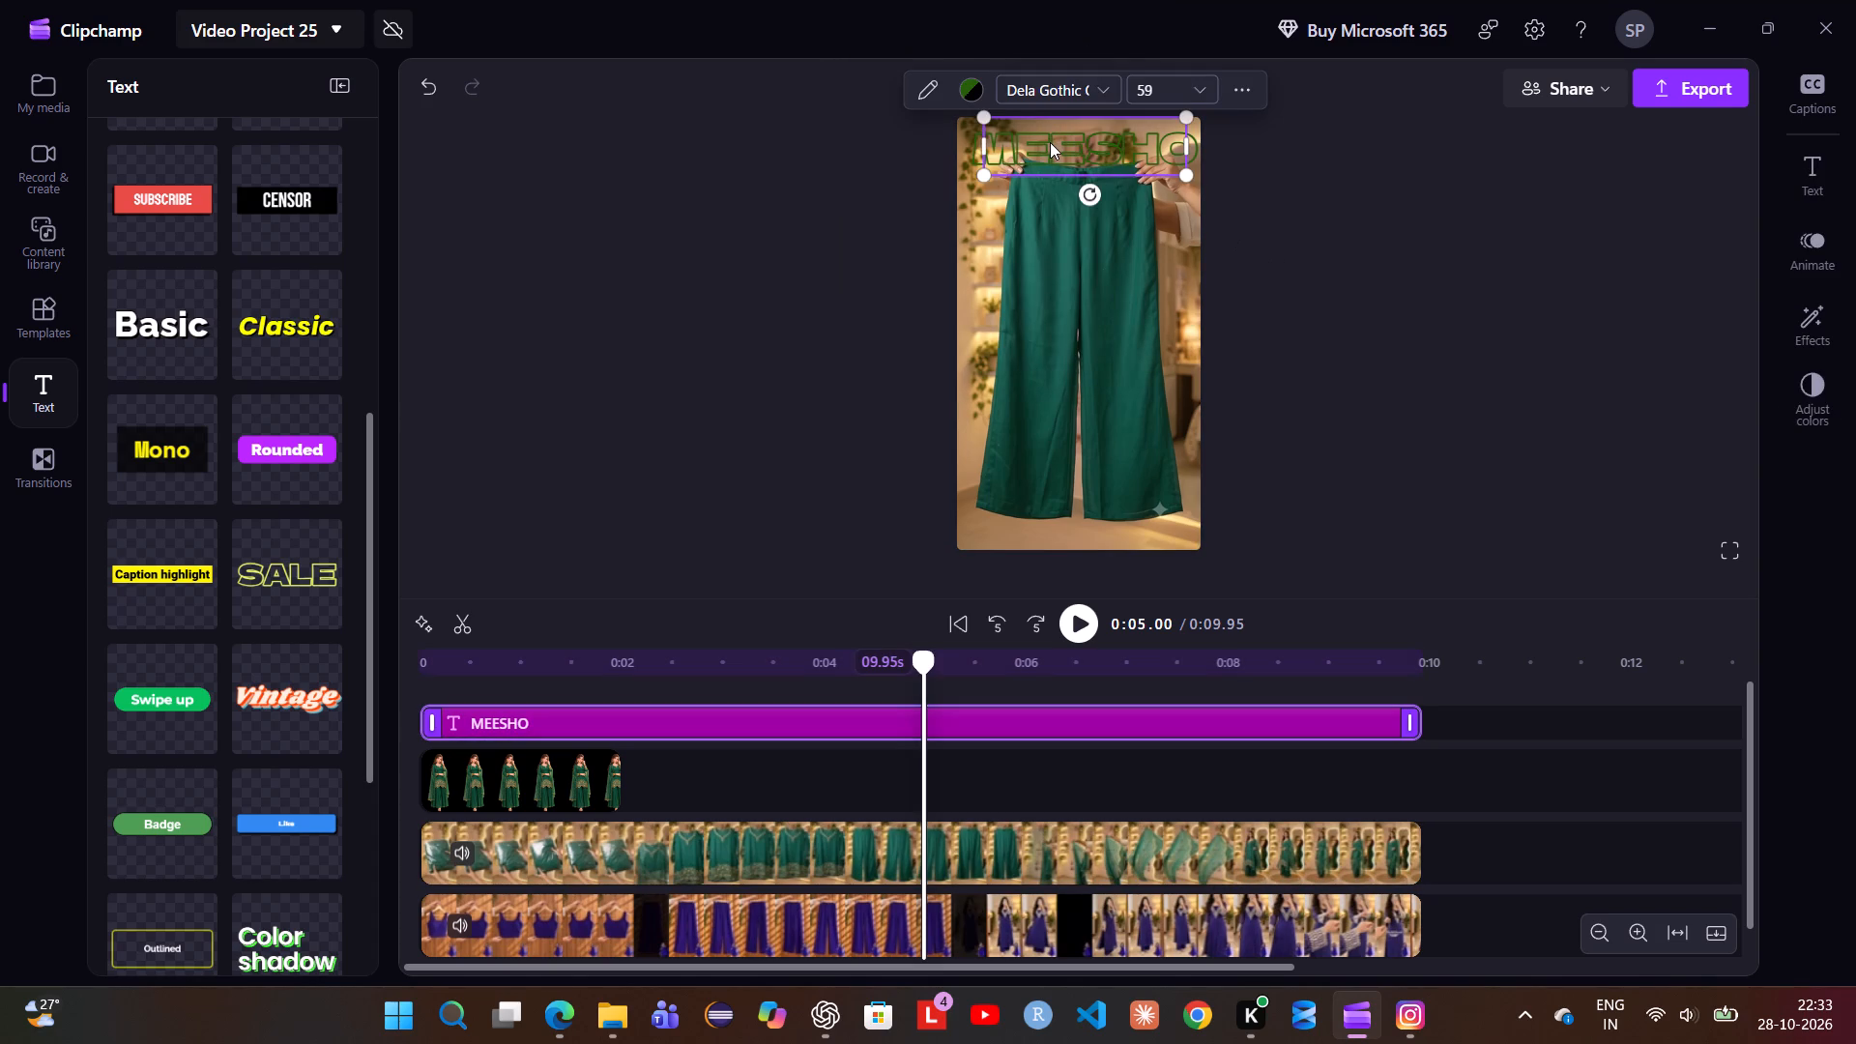
pyautogui.click(979, 97)
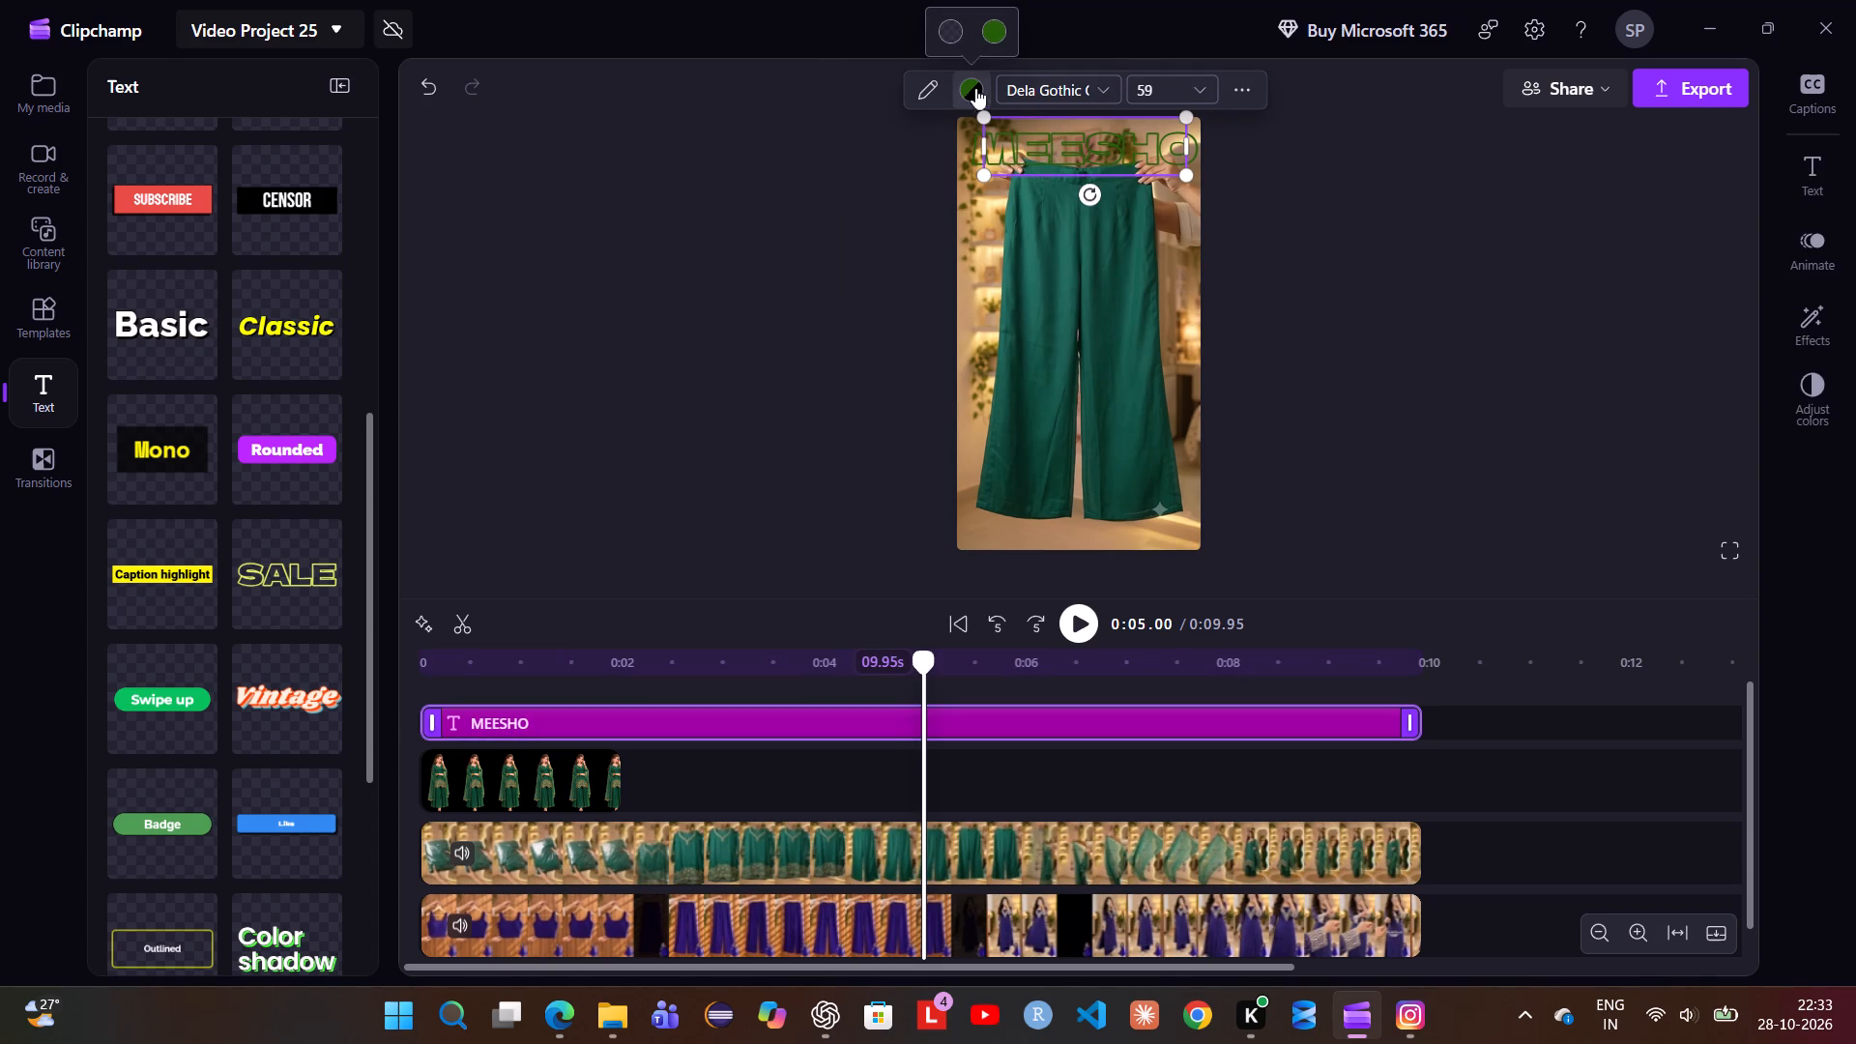
pyautogui.click(948, 31)
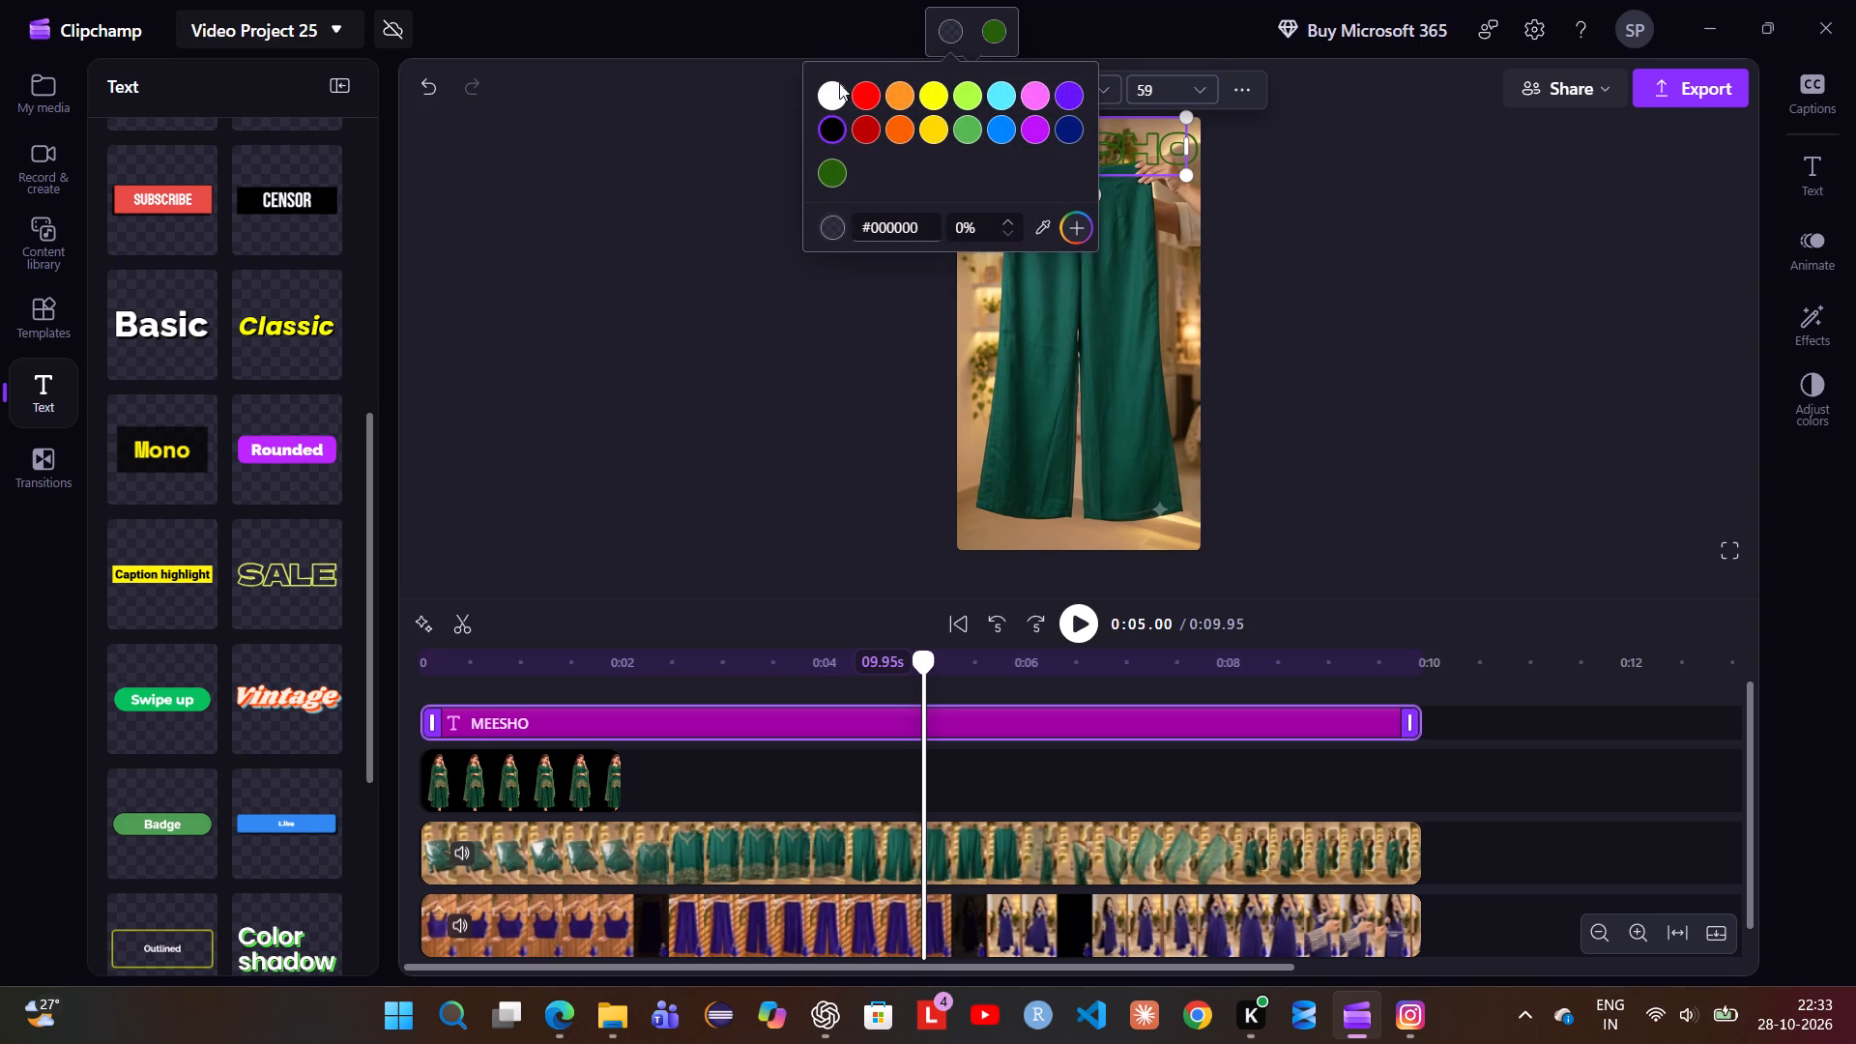
pyautogui.click(830, 93)
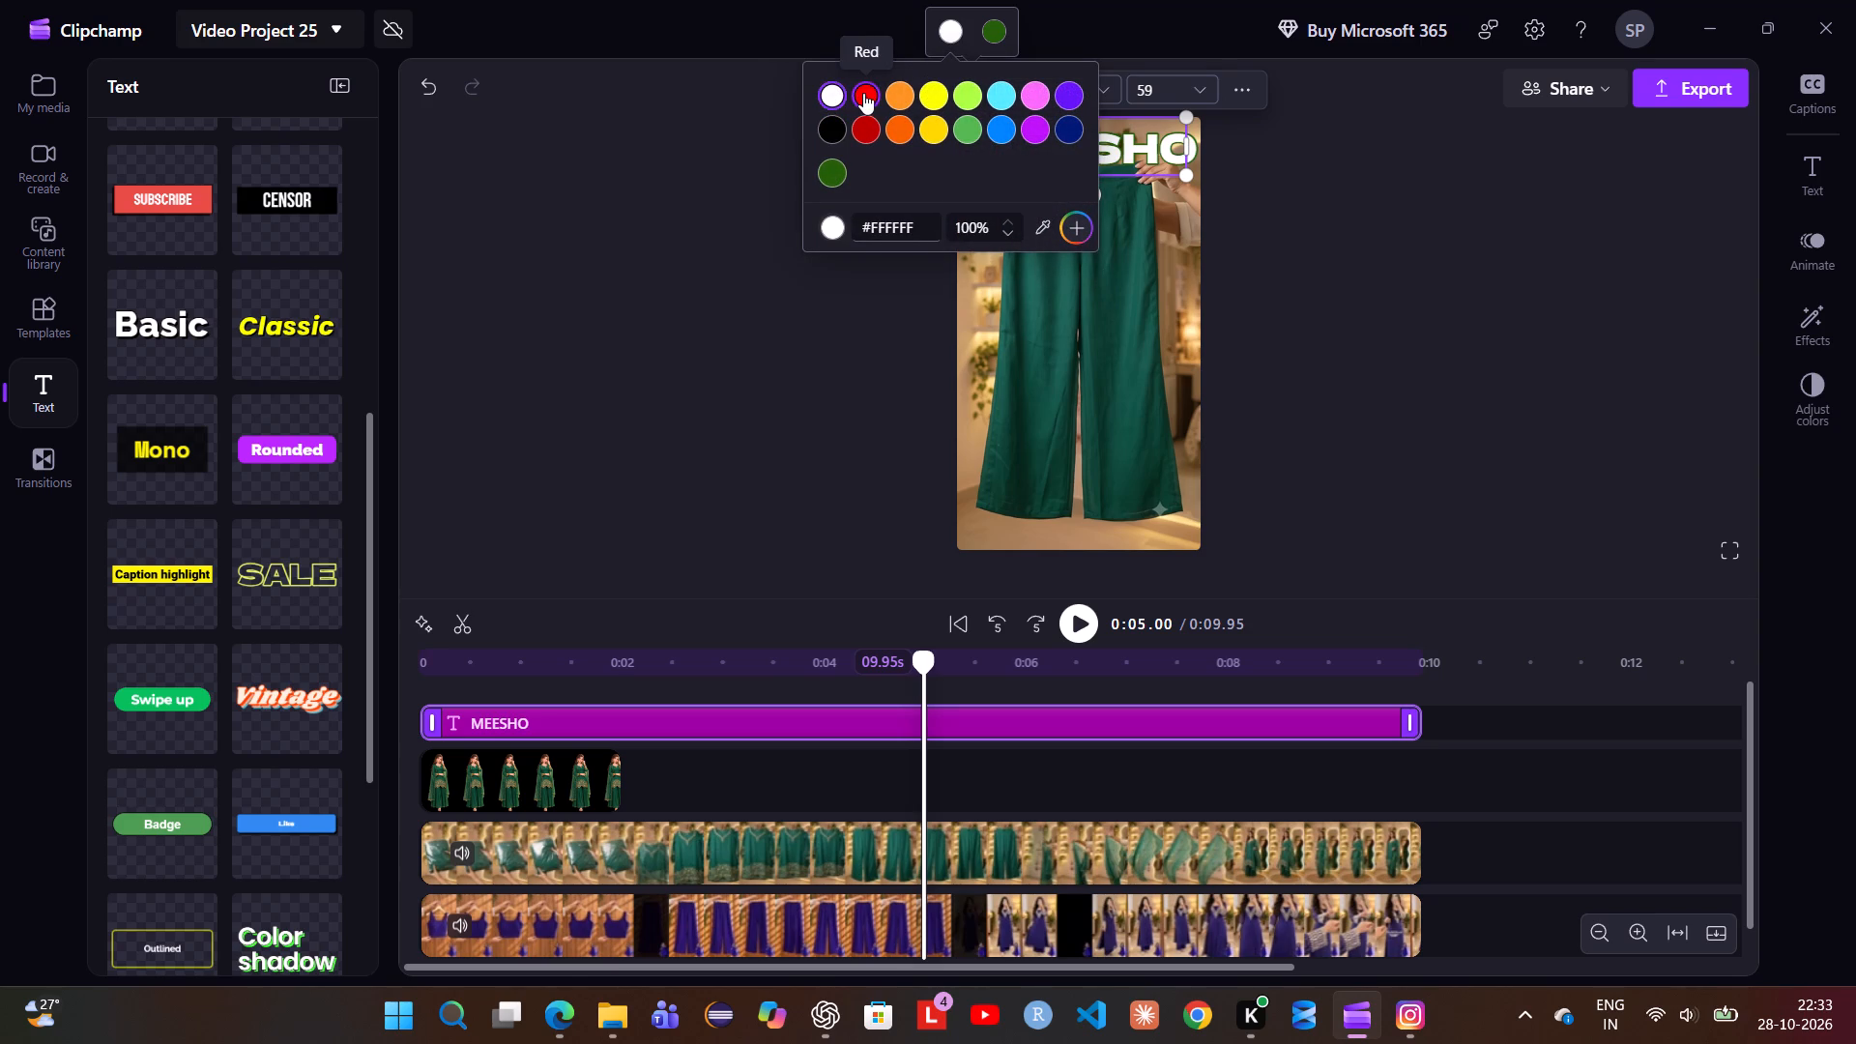
pyautogui.click(837, 163)
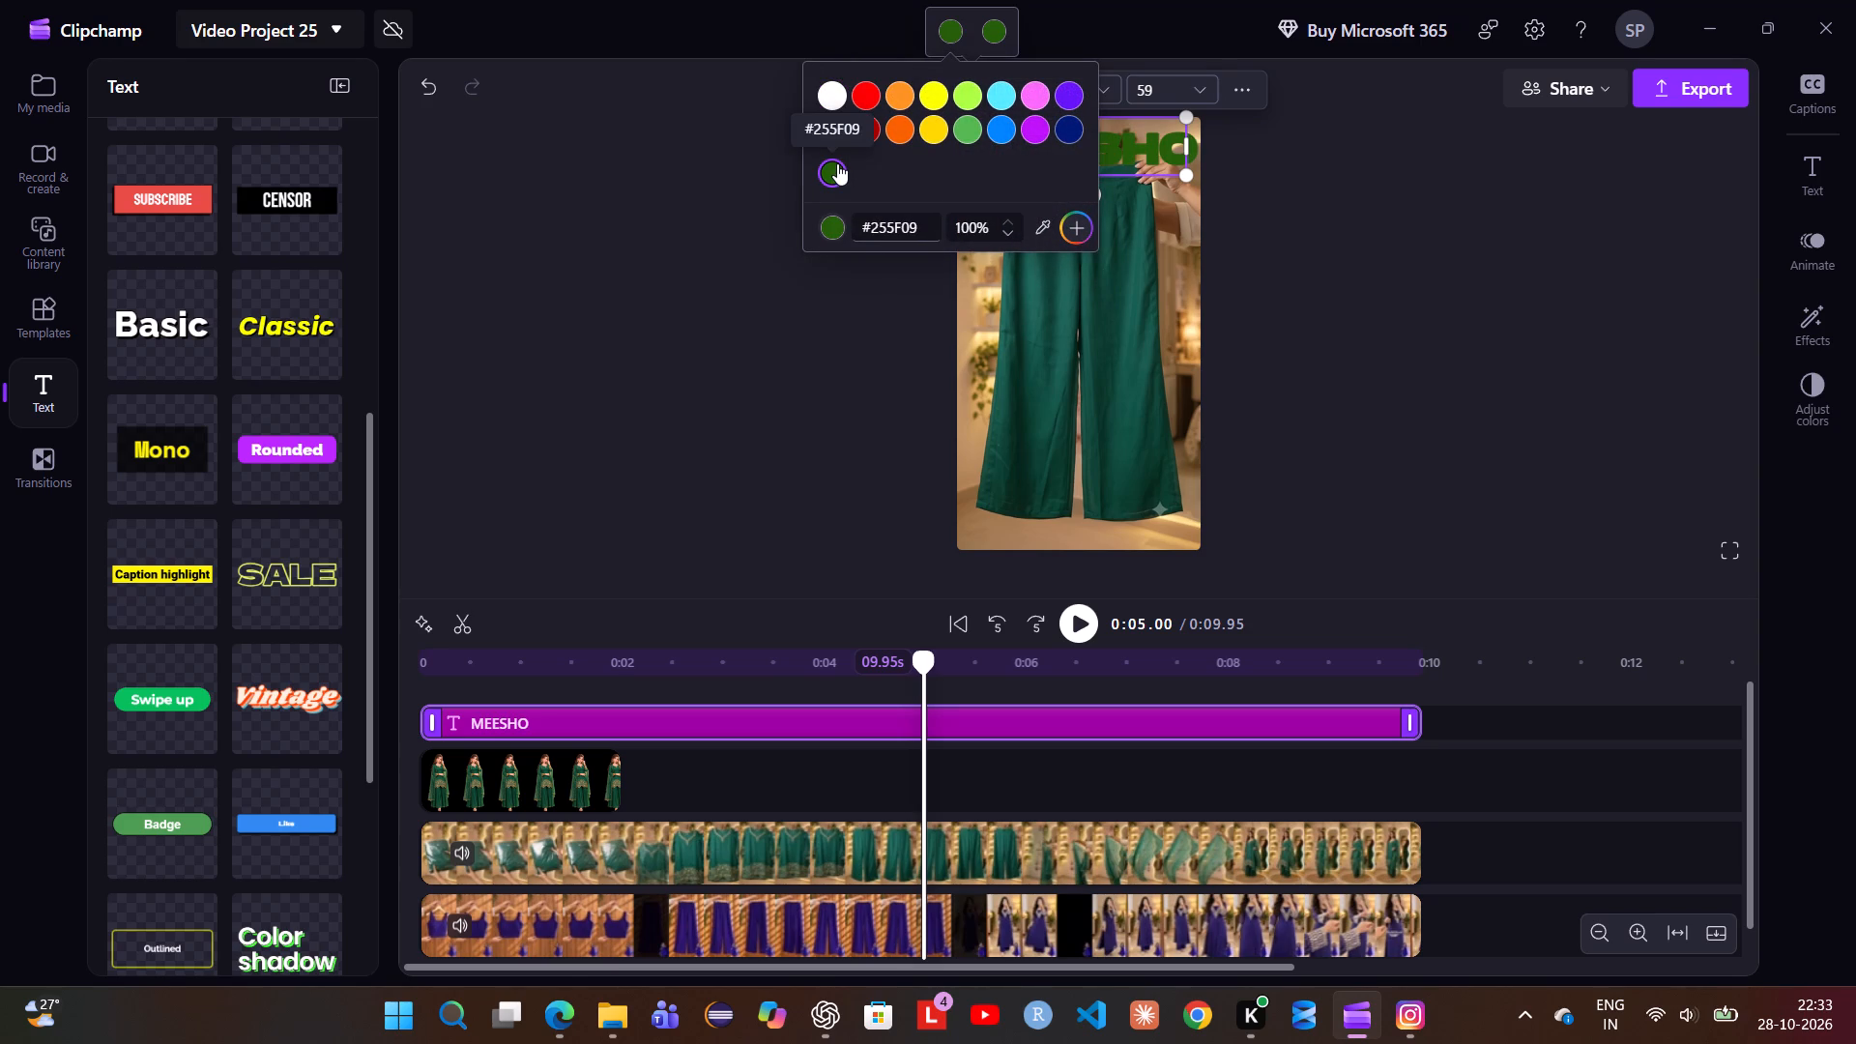
# Set the MEESHO title's stroke colour to white, #FFFFFF.
pyautogui.click(987, 34)
pyautogui.click(876, 96)
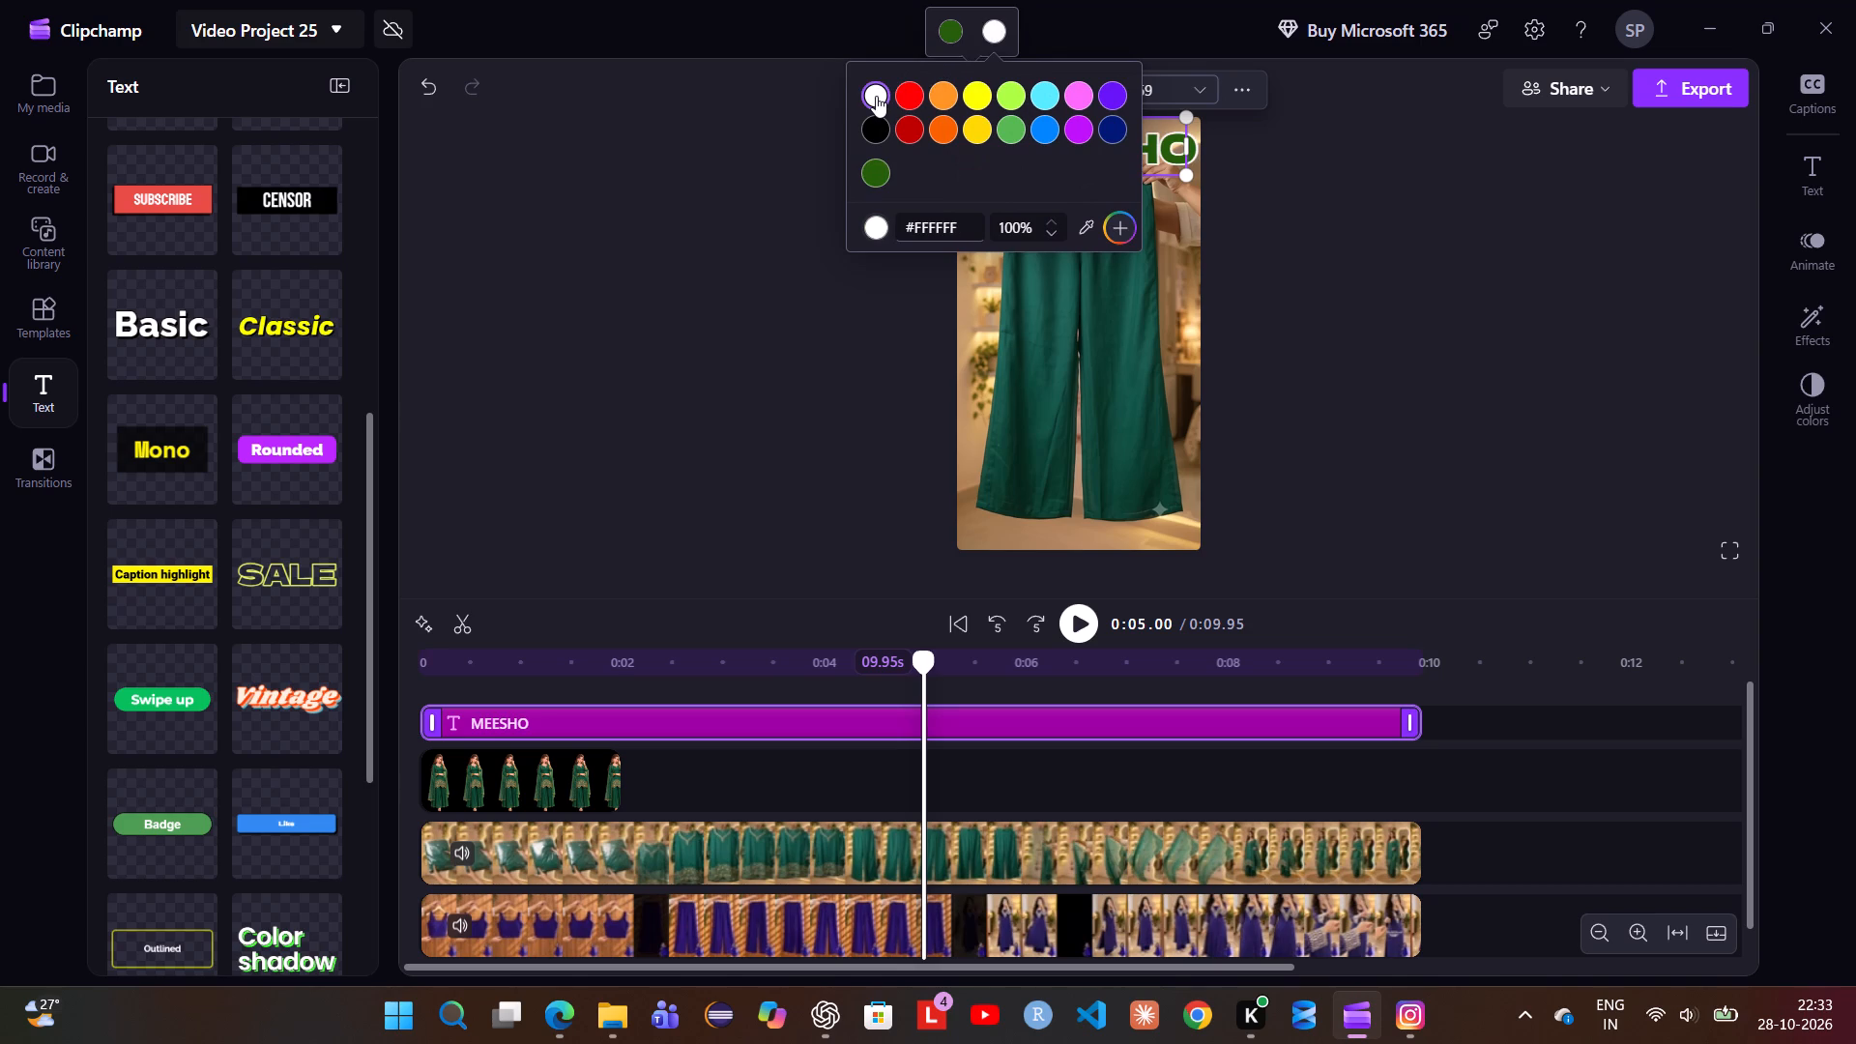
pyautogui.click(1394, 212)
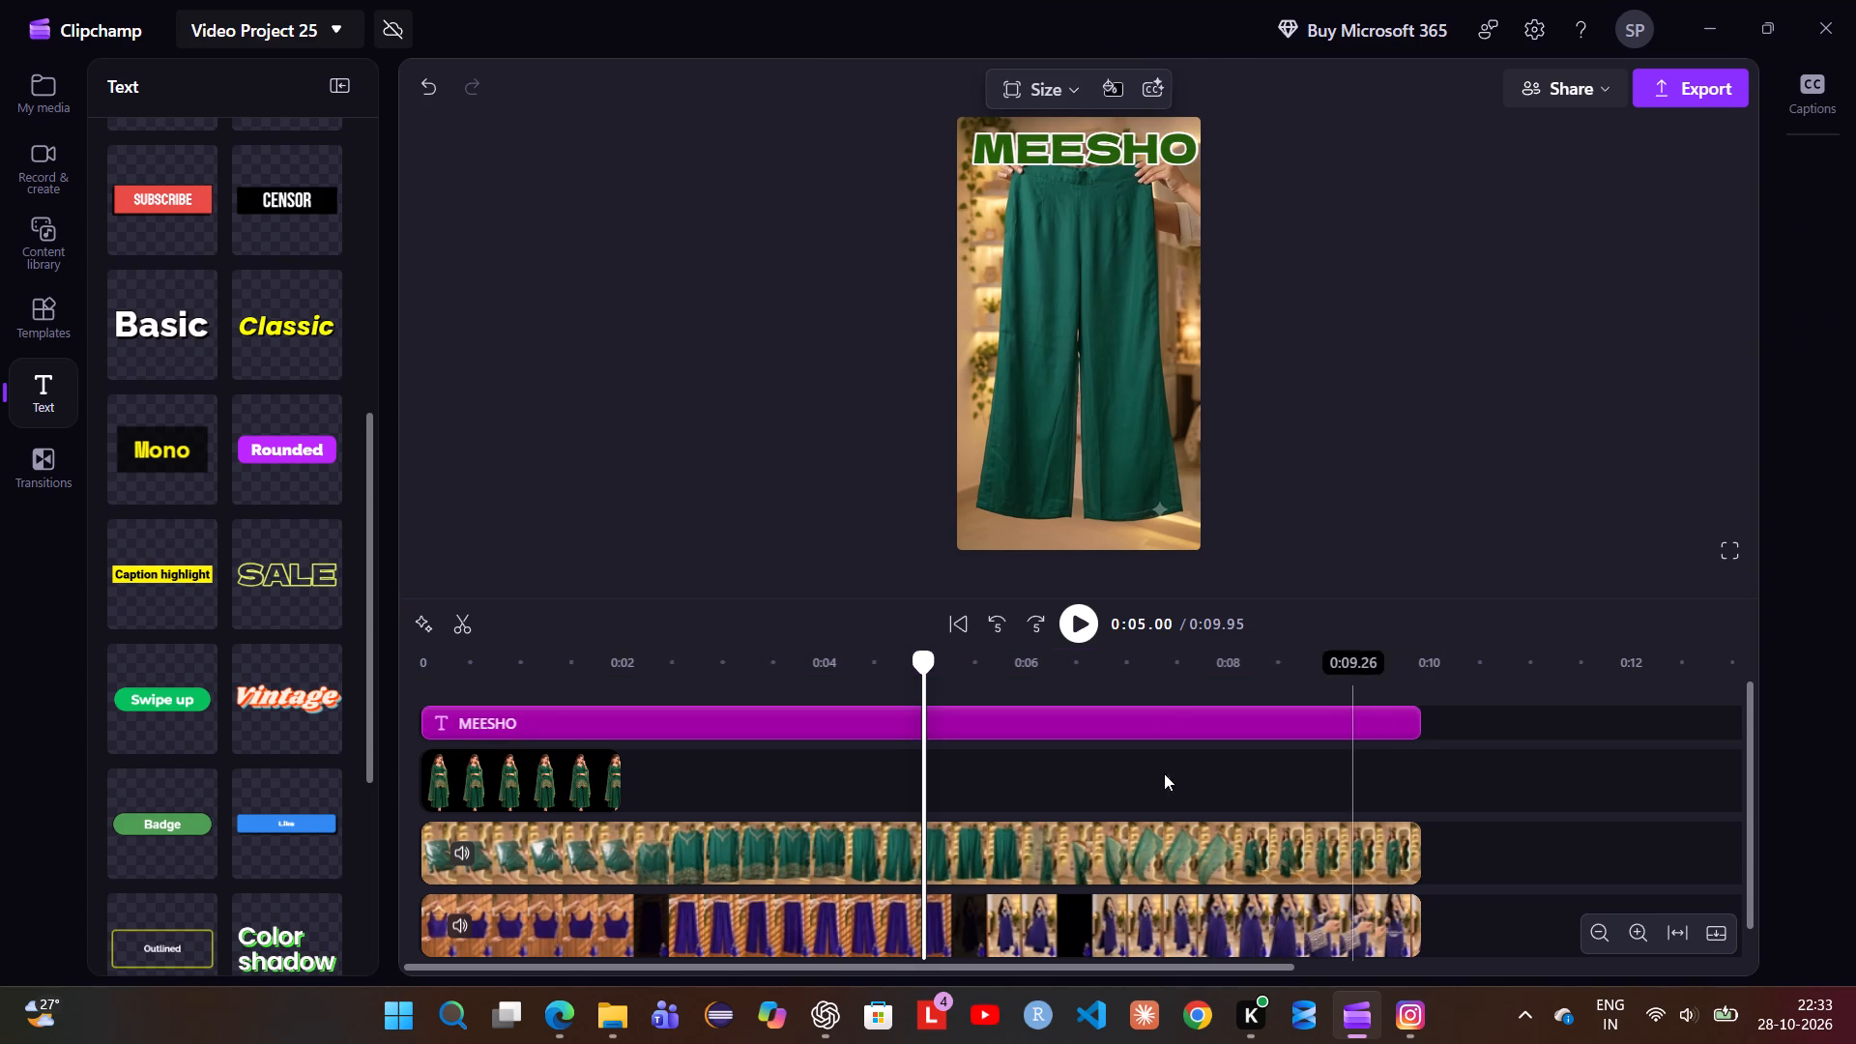
# Return the playhead to the start and move the MEESHO title slightly down from the top edge, centred across the frame.
pyautogui.moveTo(929, 662); pyautogui.dragTo(423, 743)
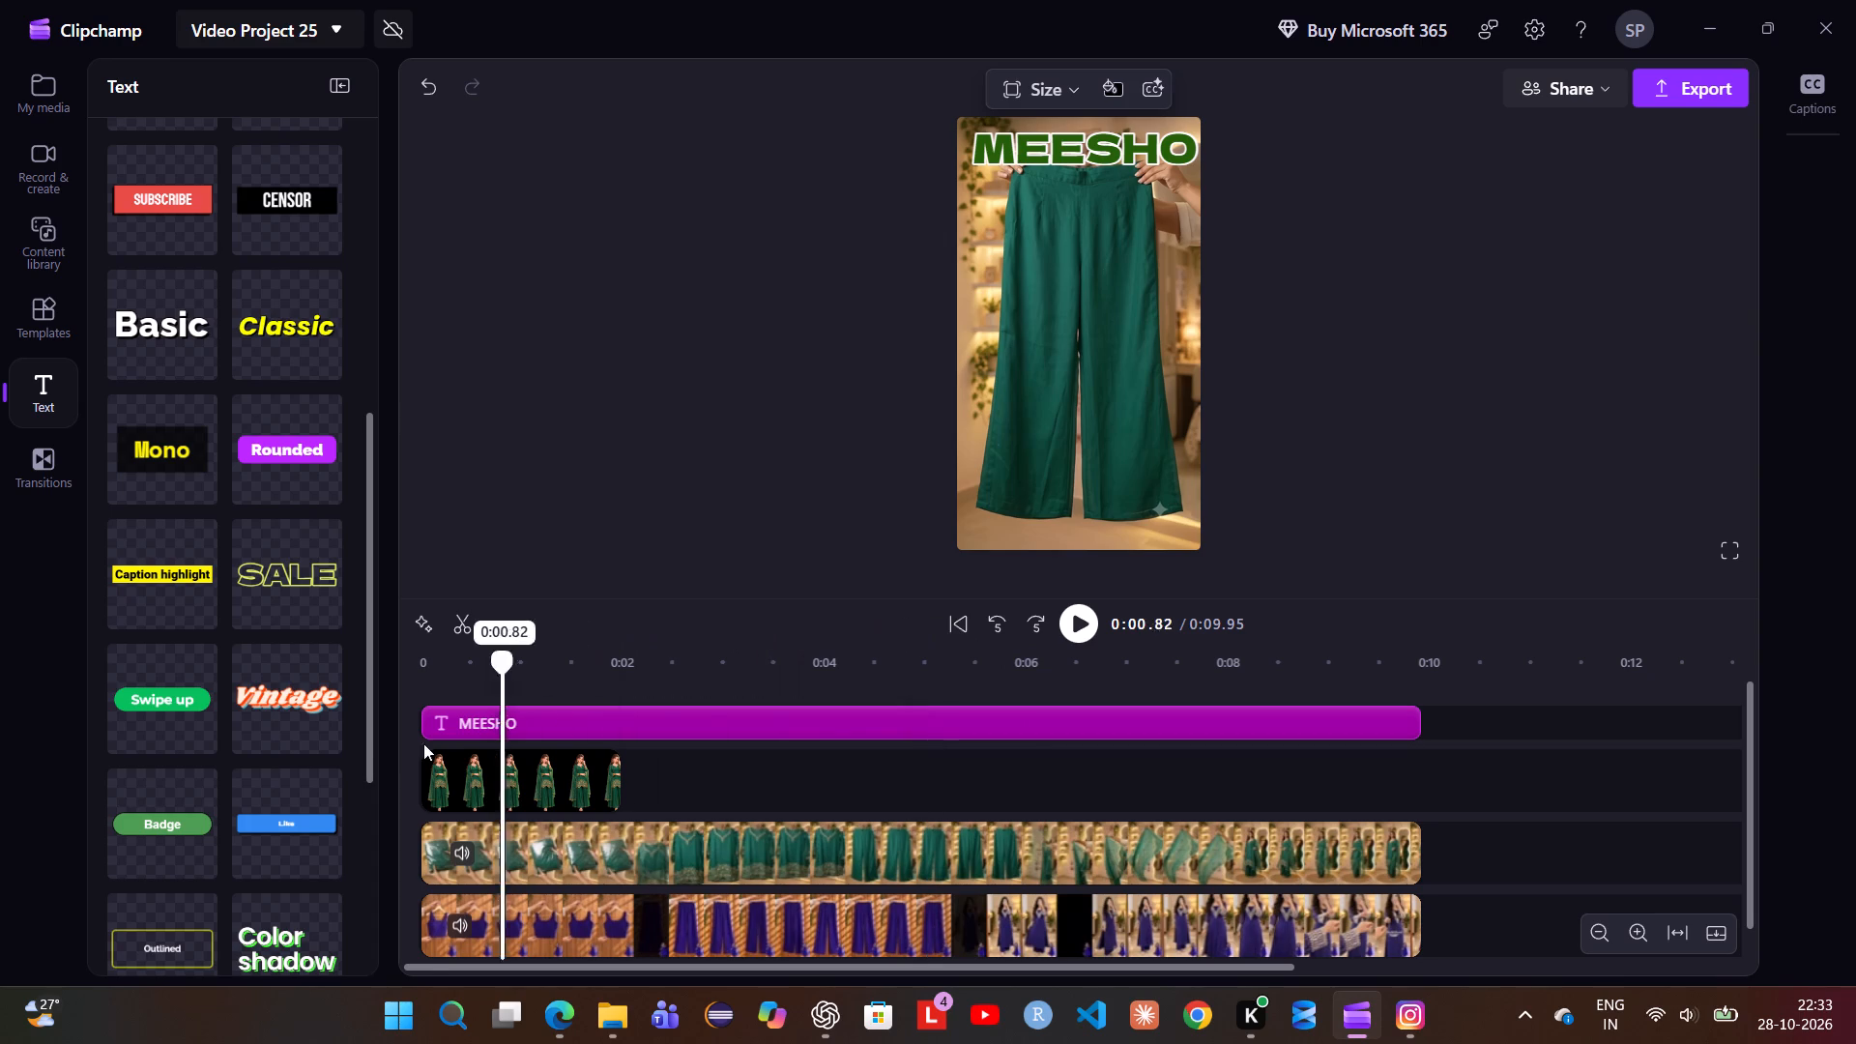
pyautogui.moveTo(423, 743); pyautogui.dragTo(362, 744)
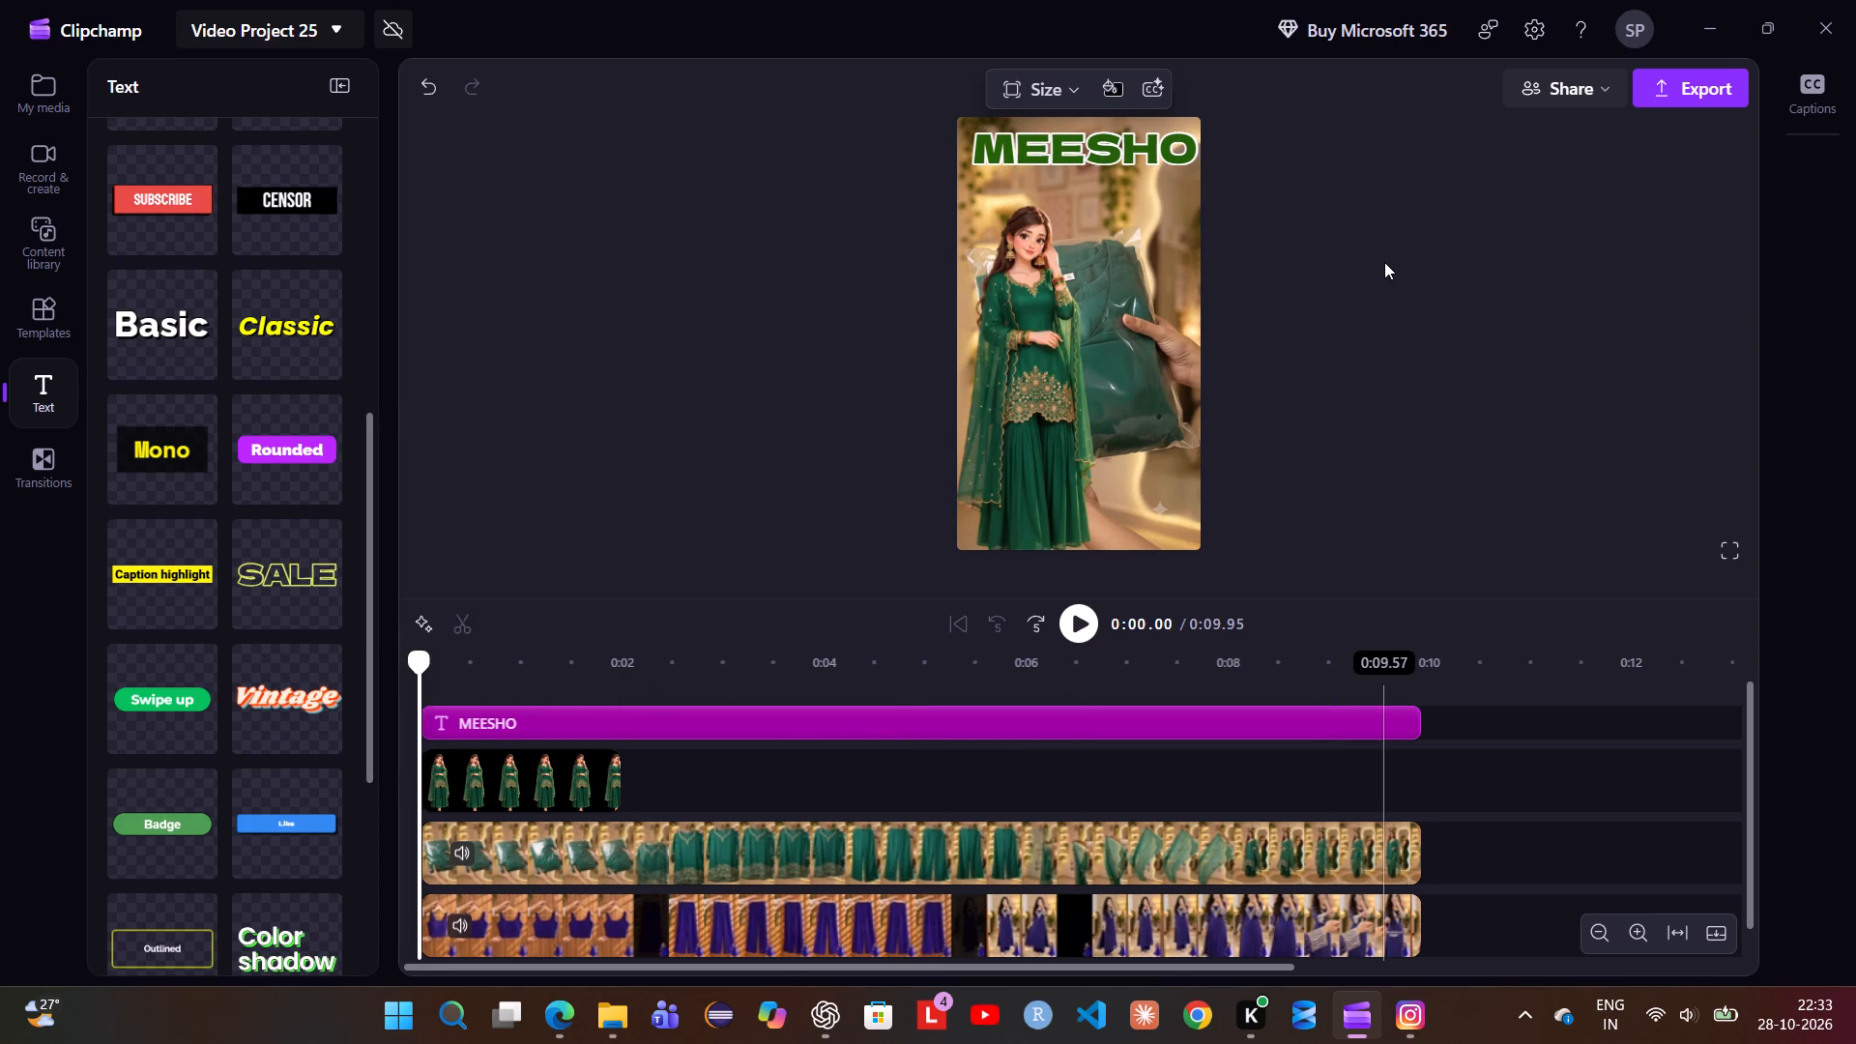
pyautogui.moveTo(1127, 151); pyautogui.dragTo(1125, 153)
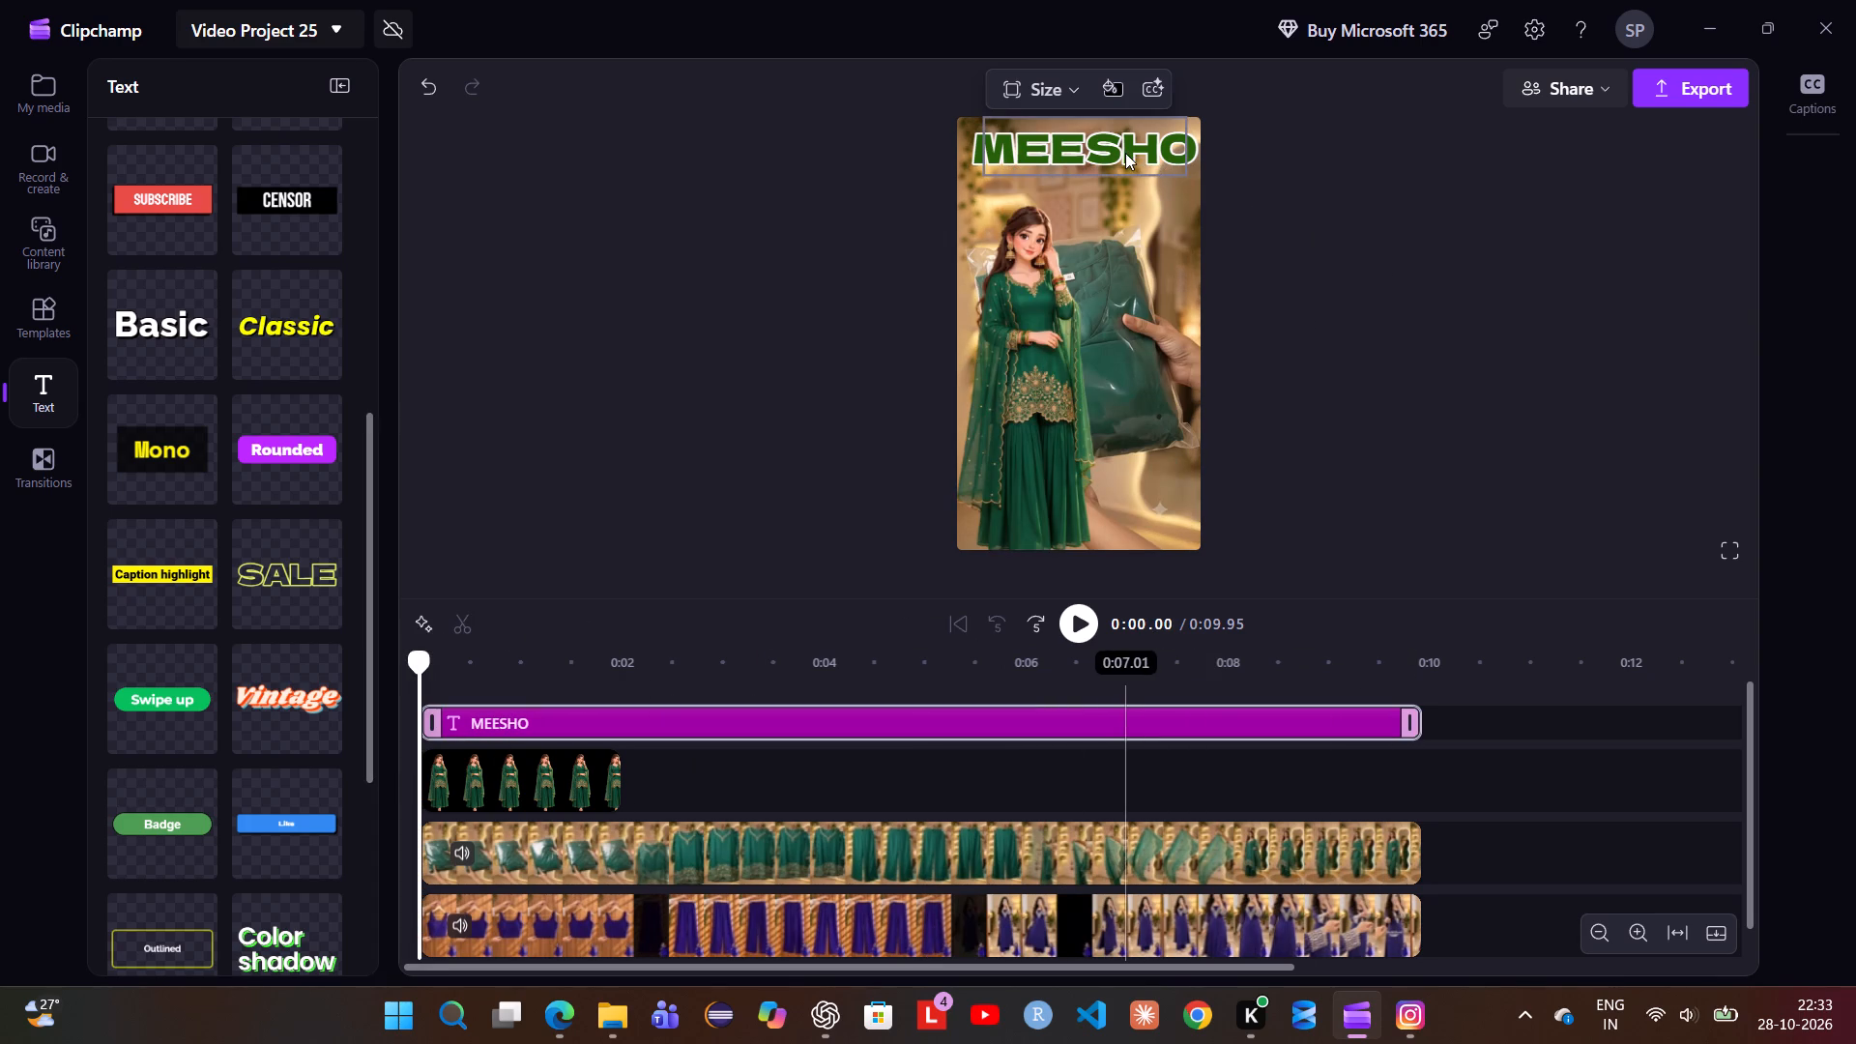
pyautogui.moveTo(1125, 153); pyautogui.dragTo(1126, 162)
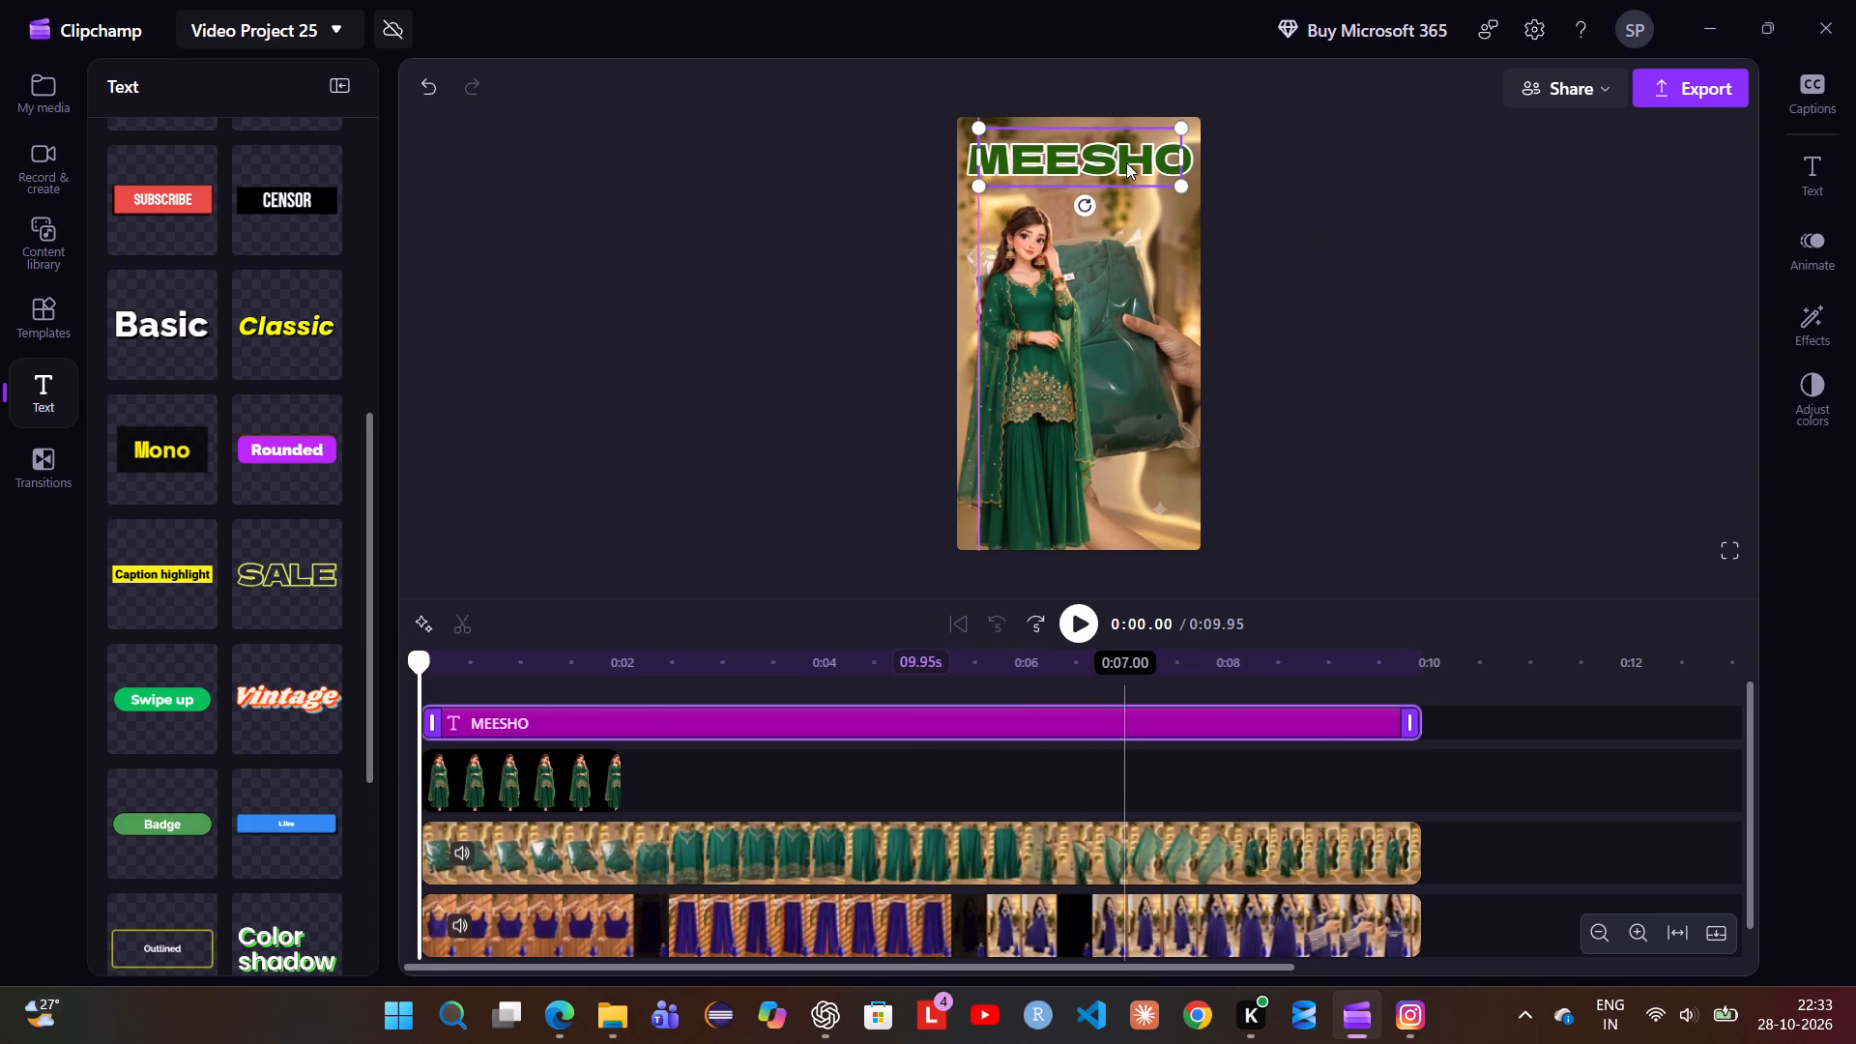
pyautogui.moveTo(1126, 162); pyautogui.dragTo(1126, 164)
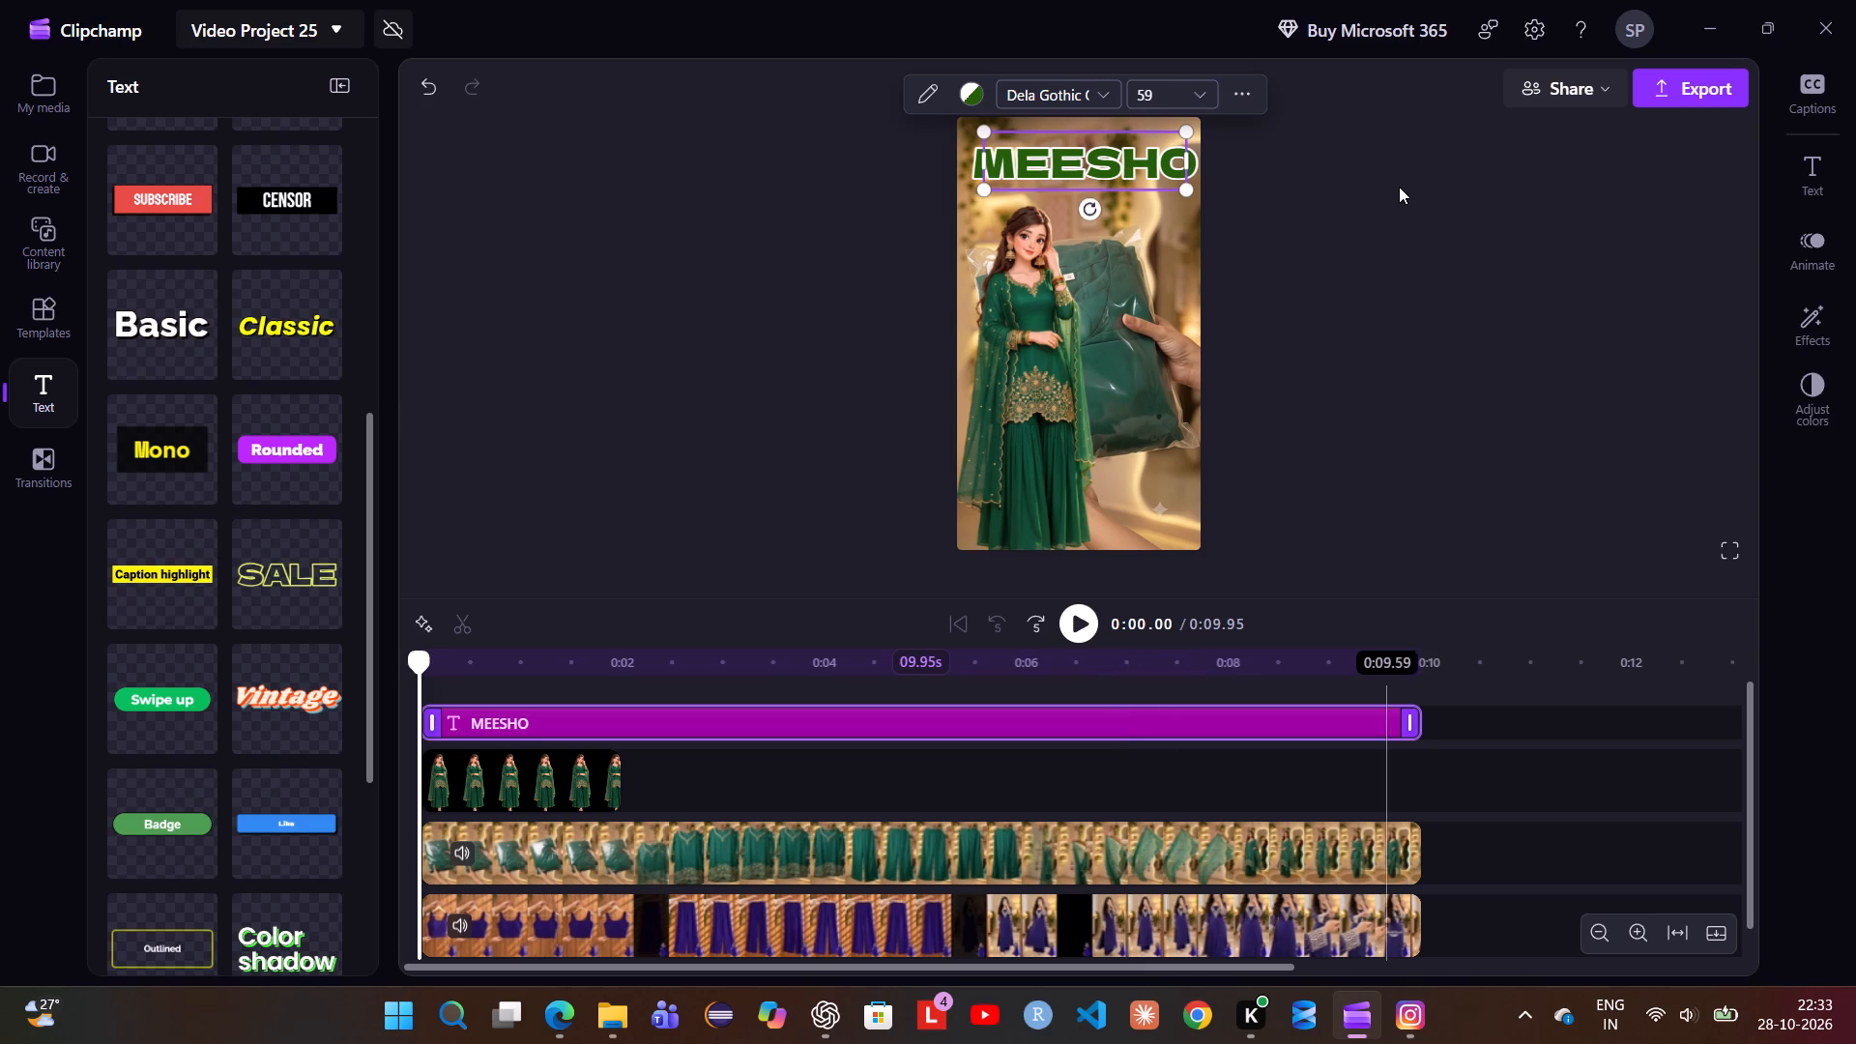
pyautogui.click(1399, 187)
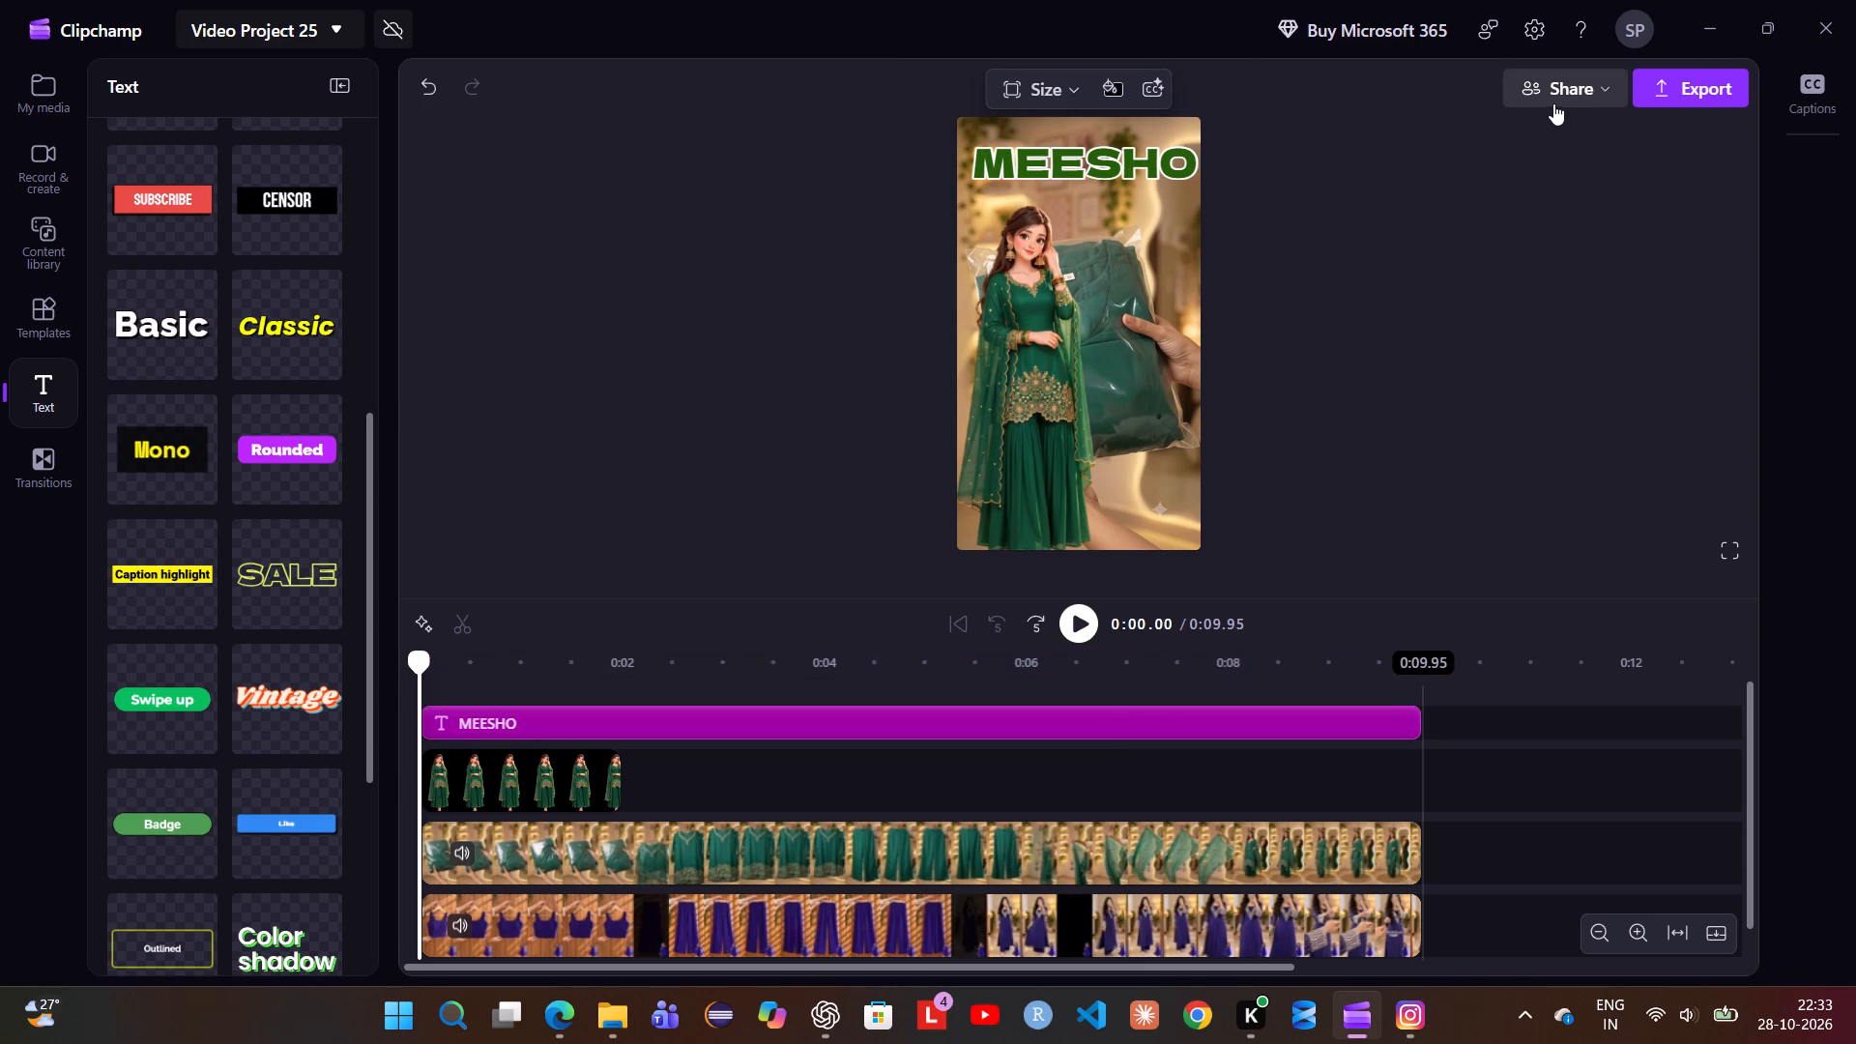
pyautogui.click(1157, 159)
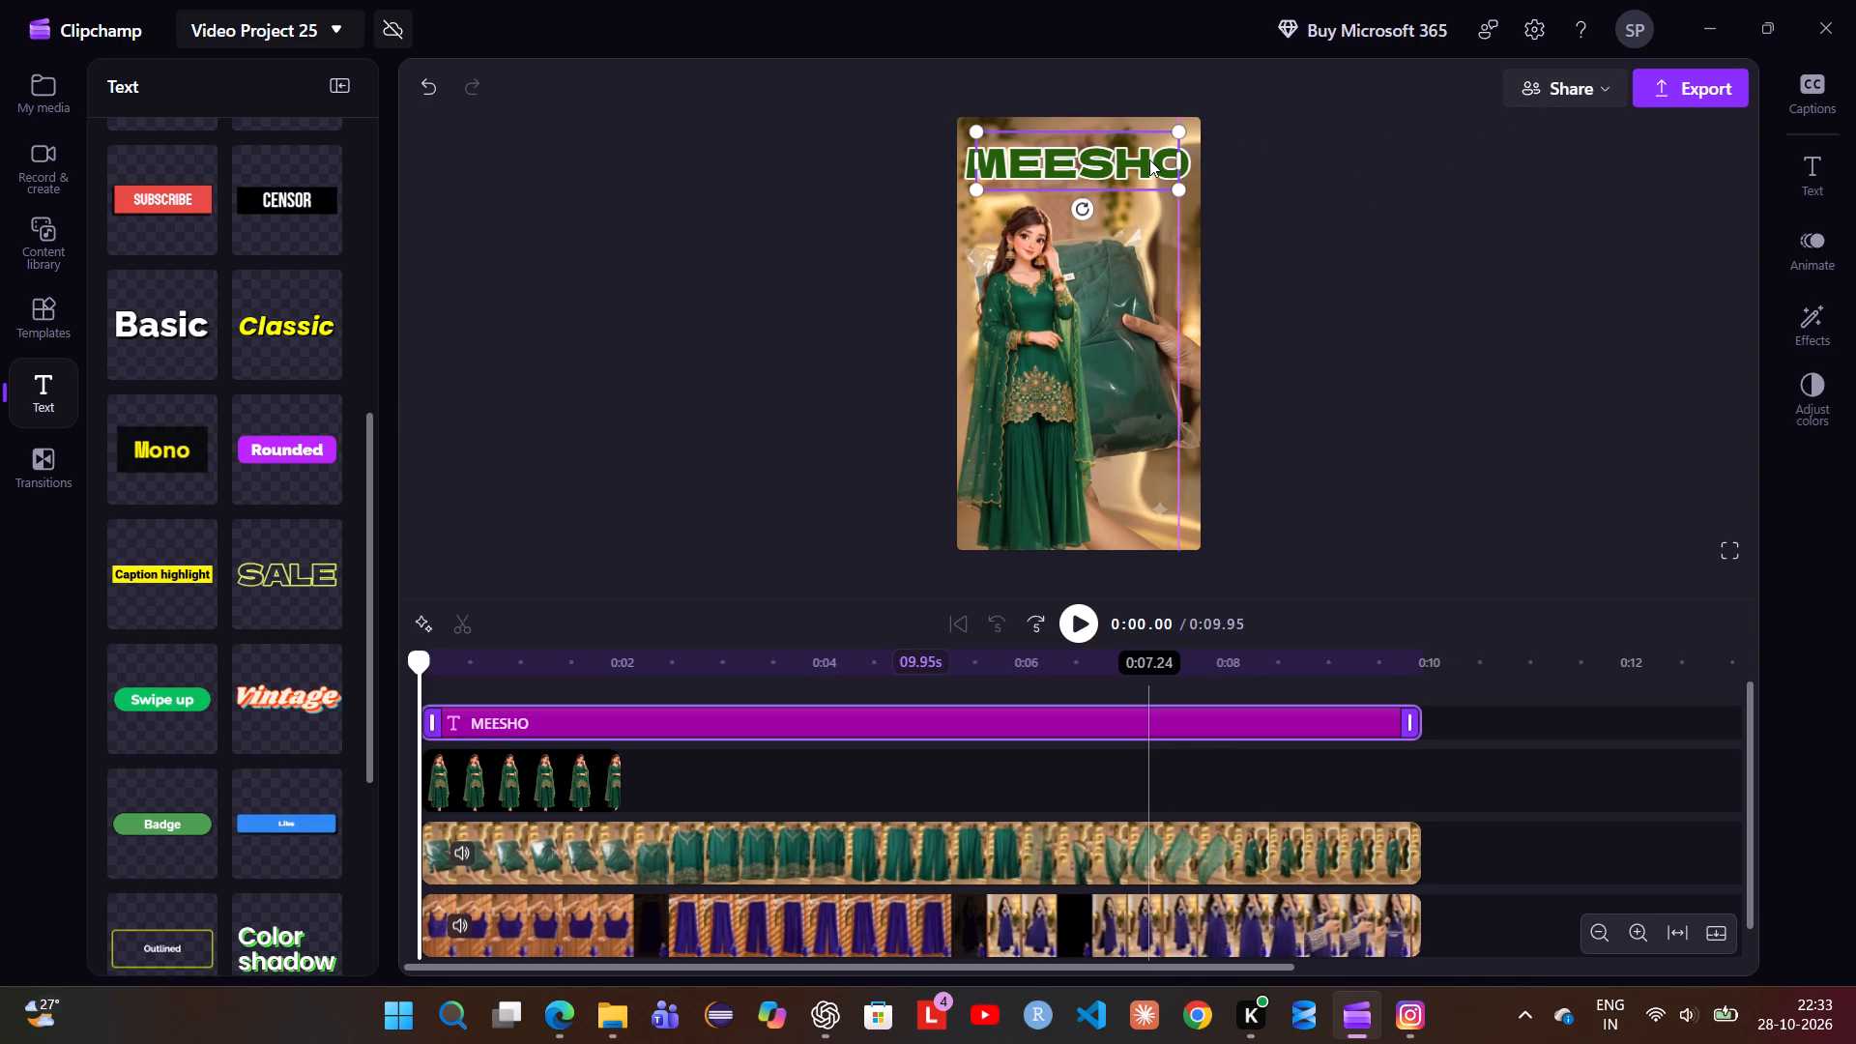
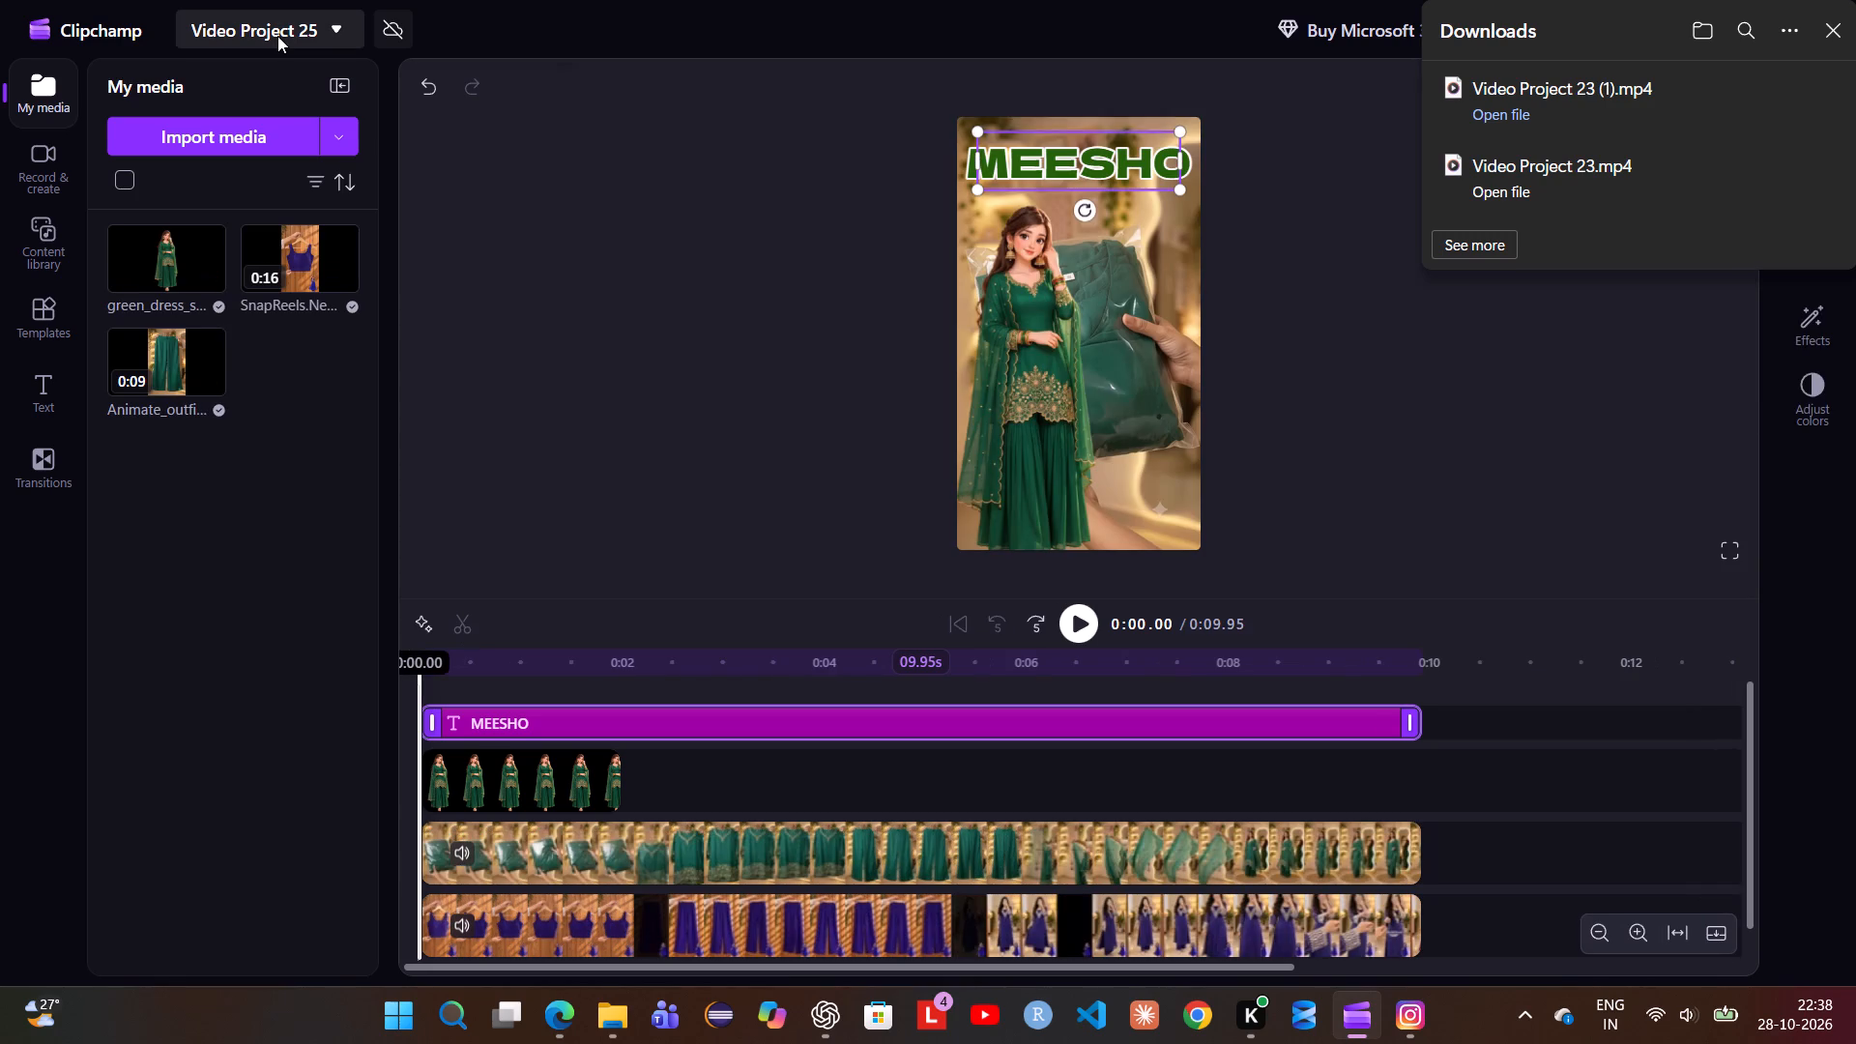
pyautogui.click(277, 36)
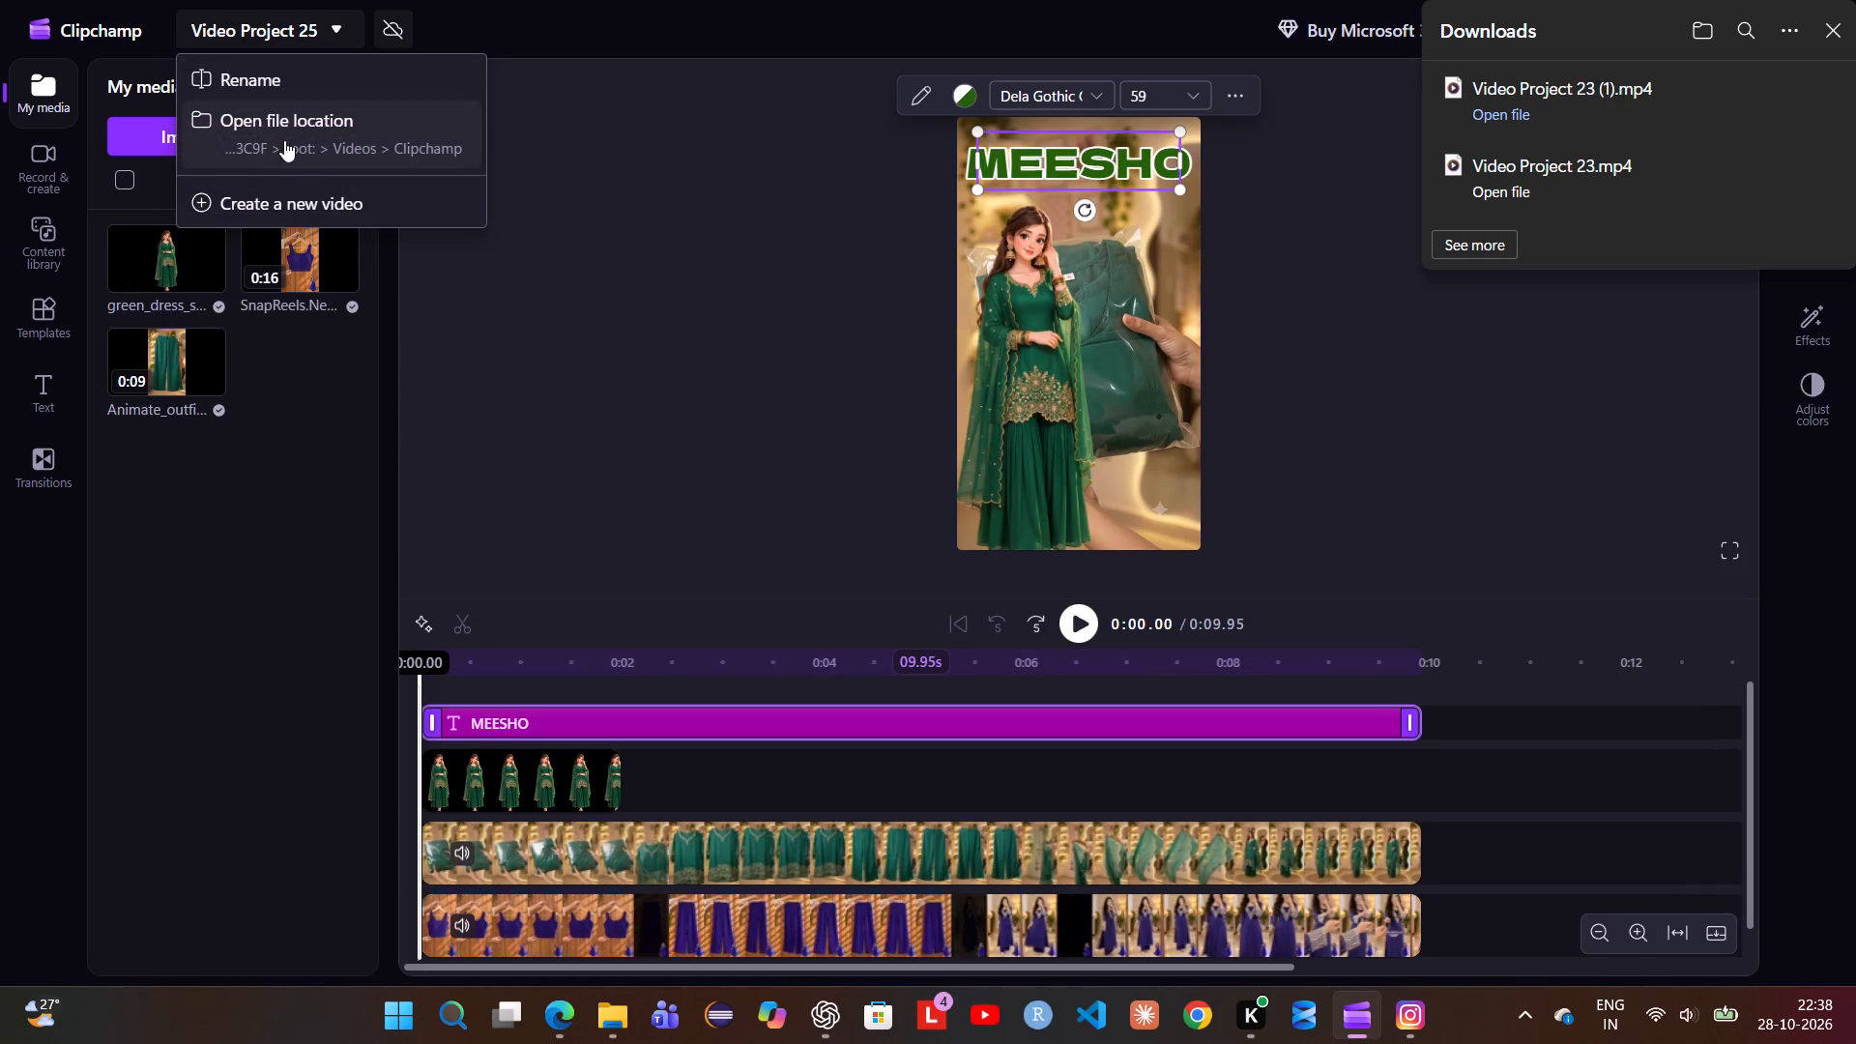
pyautogui.click(296, 195)
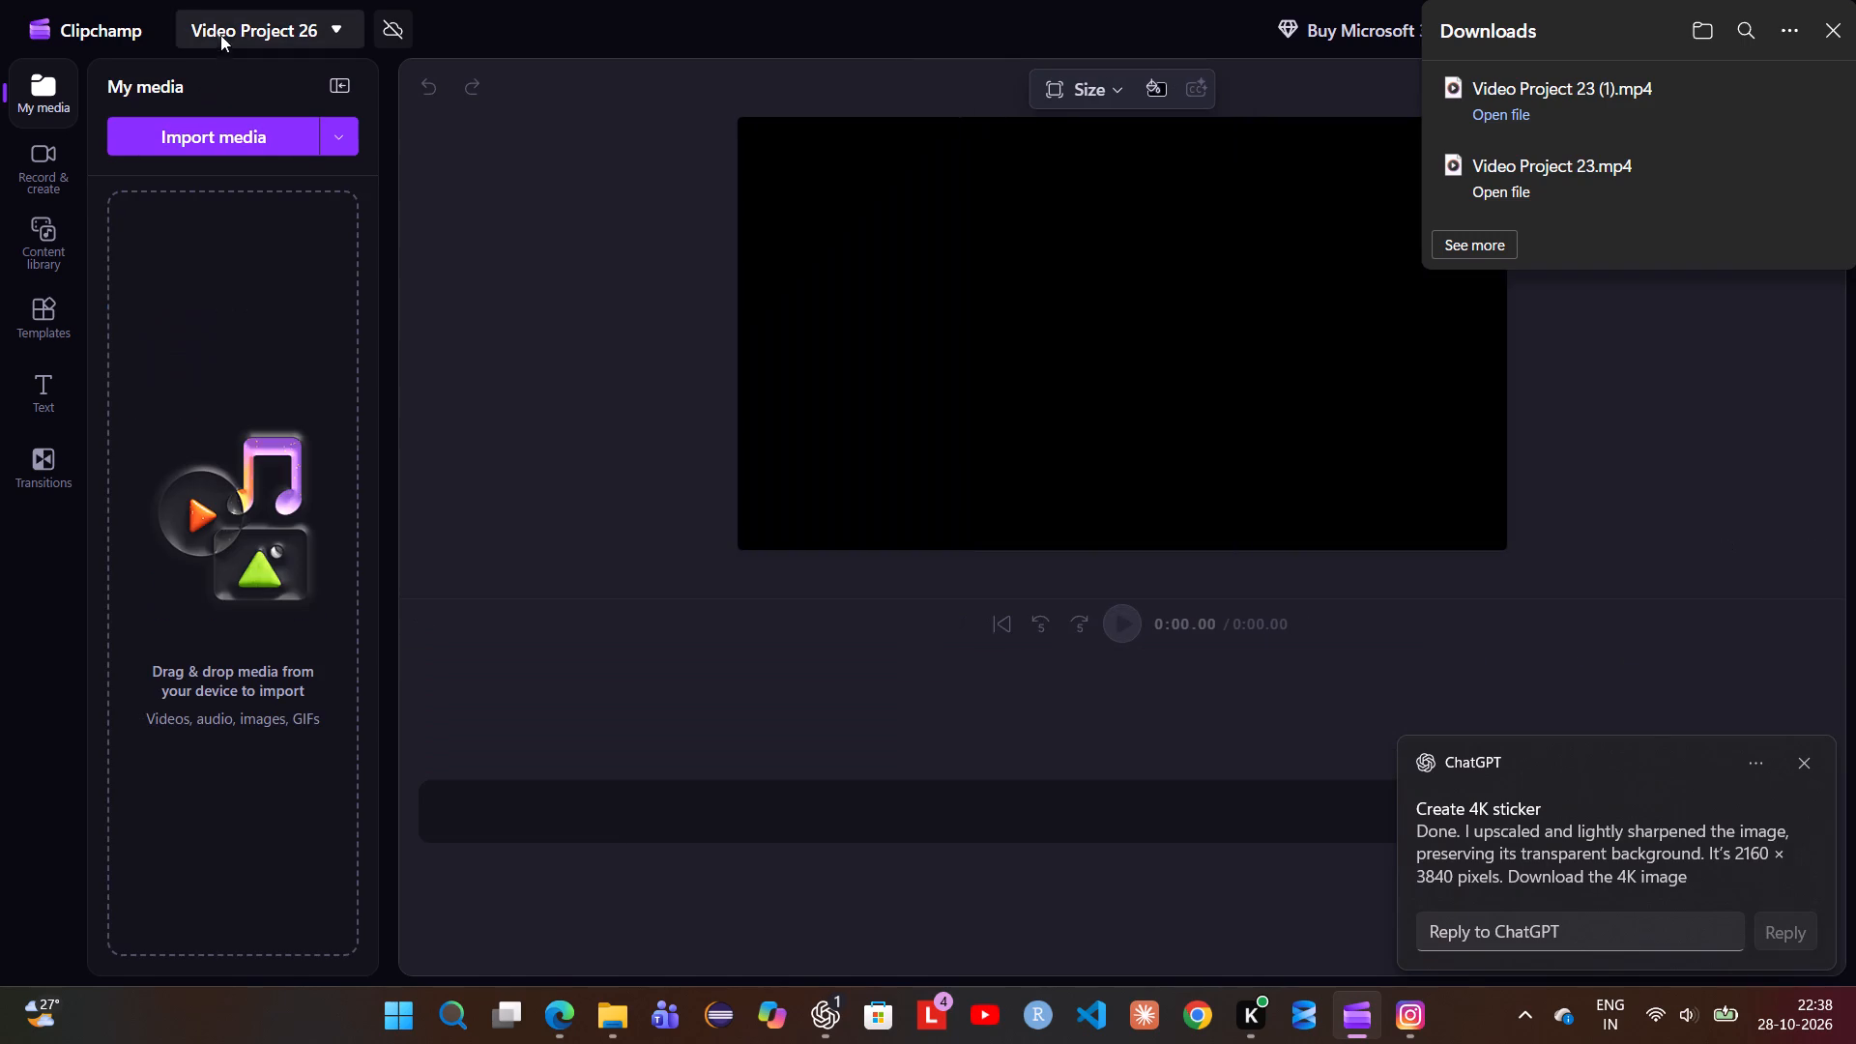
# Import the 1080p Creating_video_of_magenta_outfit MP4 from Downloads into the new project.
pyautogui.click(220, 122)
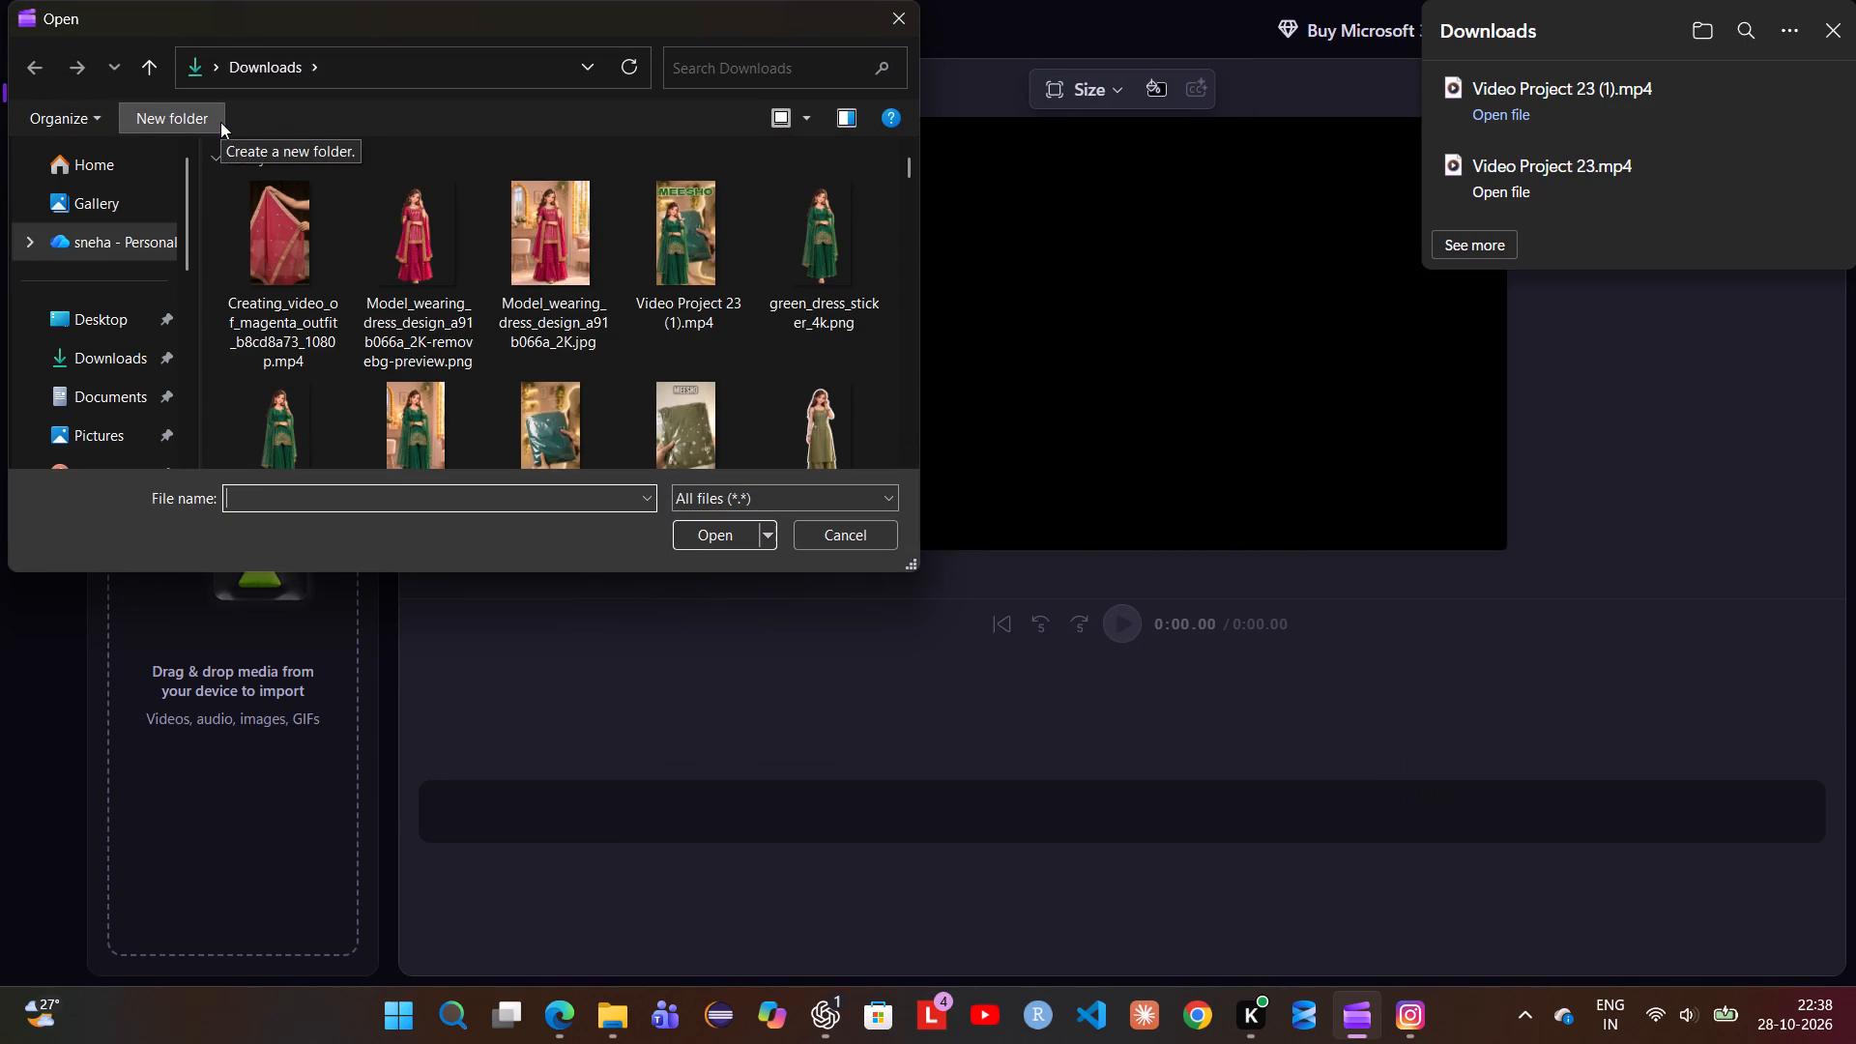
pyautogui.click(275, 217)
pyautogui.press('Return')
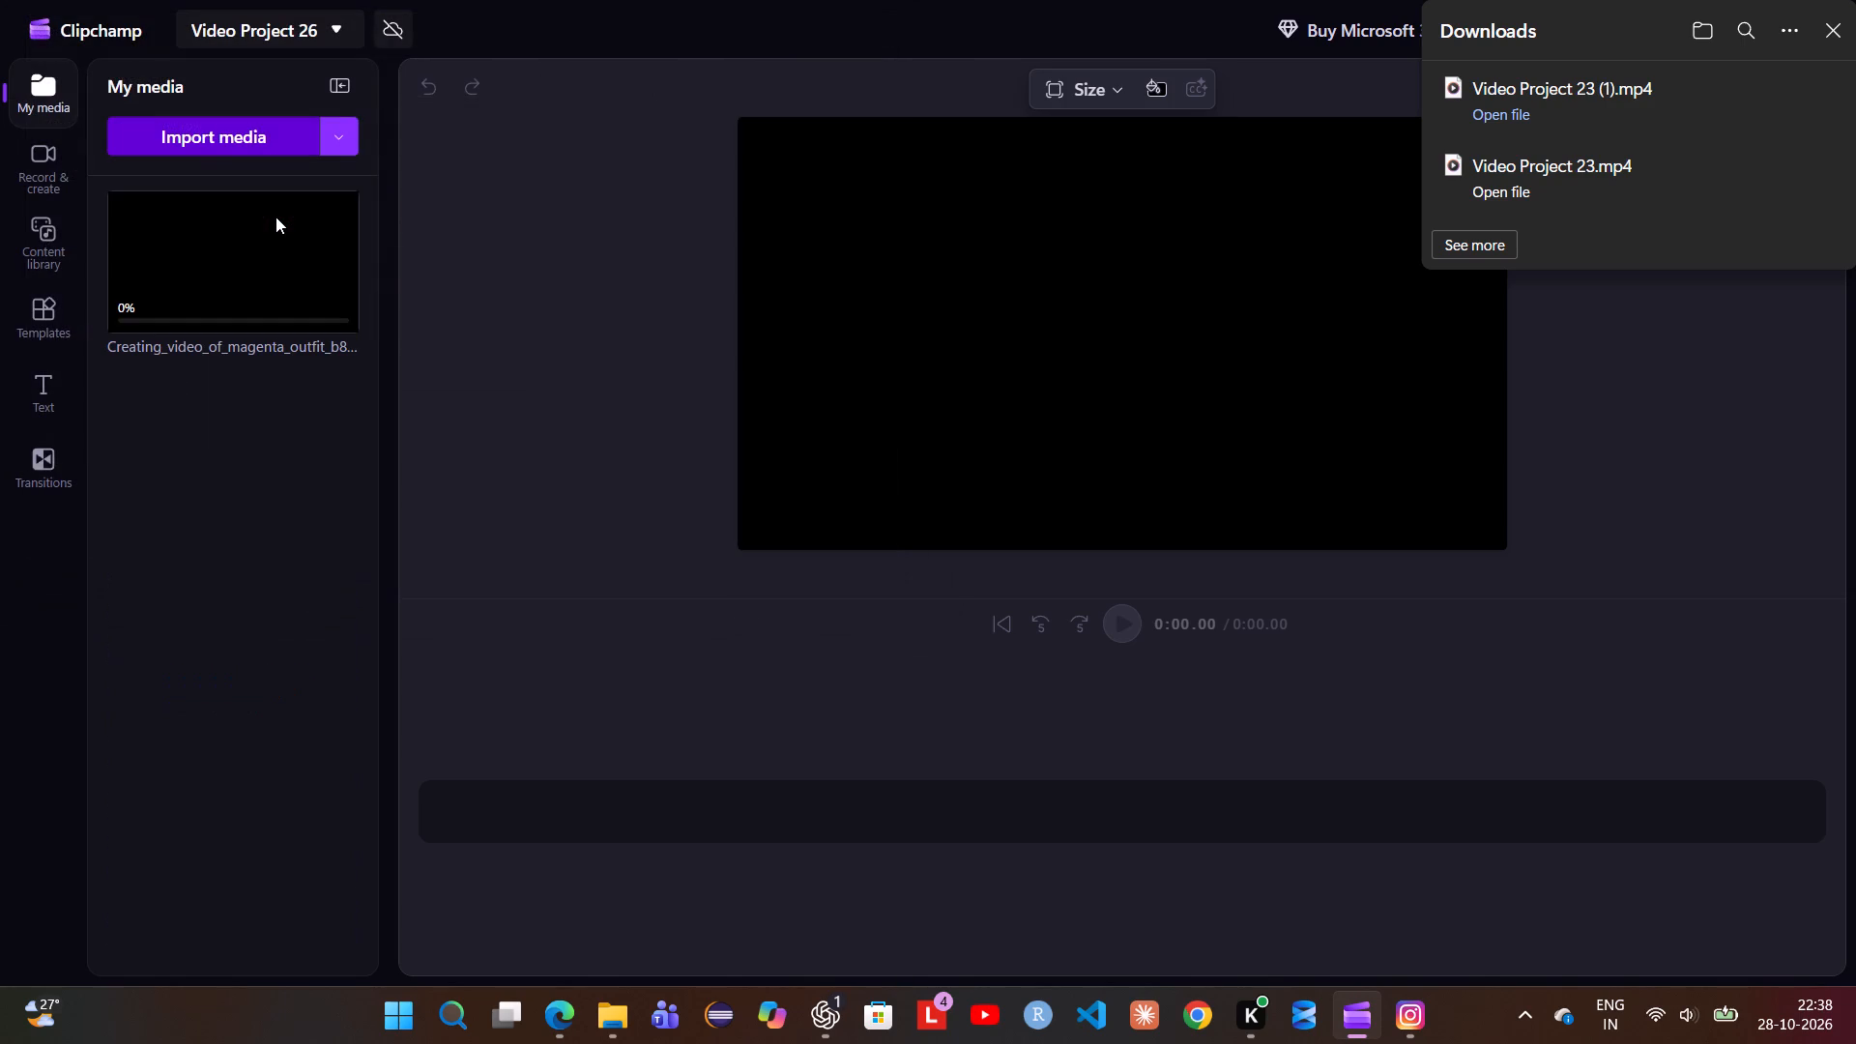
# Place the imported magenta outfit video at the start of the timeline and scrub through its opening seconds.
pyautogui.moveTo(275, 217); pyautogui.dragTo(544, 833)
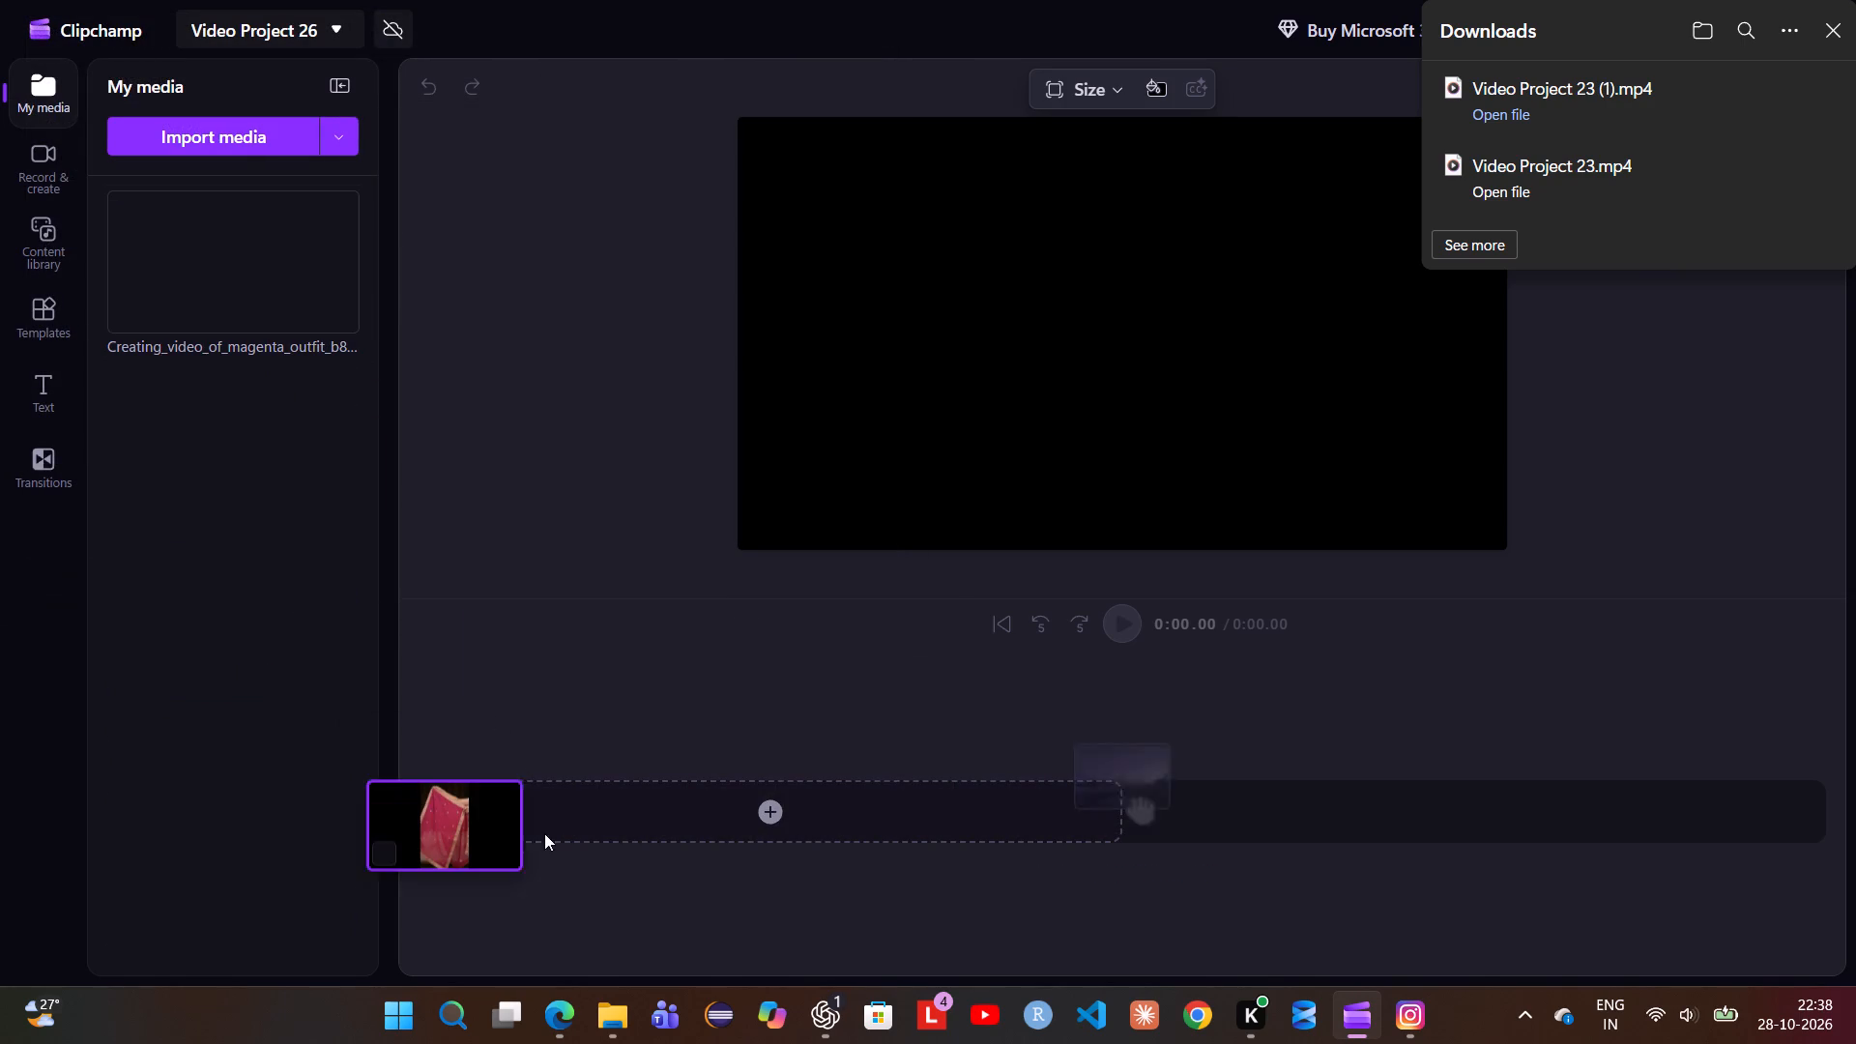
pyautogui.moveTo(544, 833); pyautogui.dragTo(561, 803)
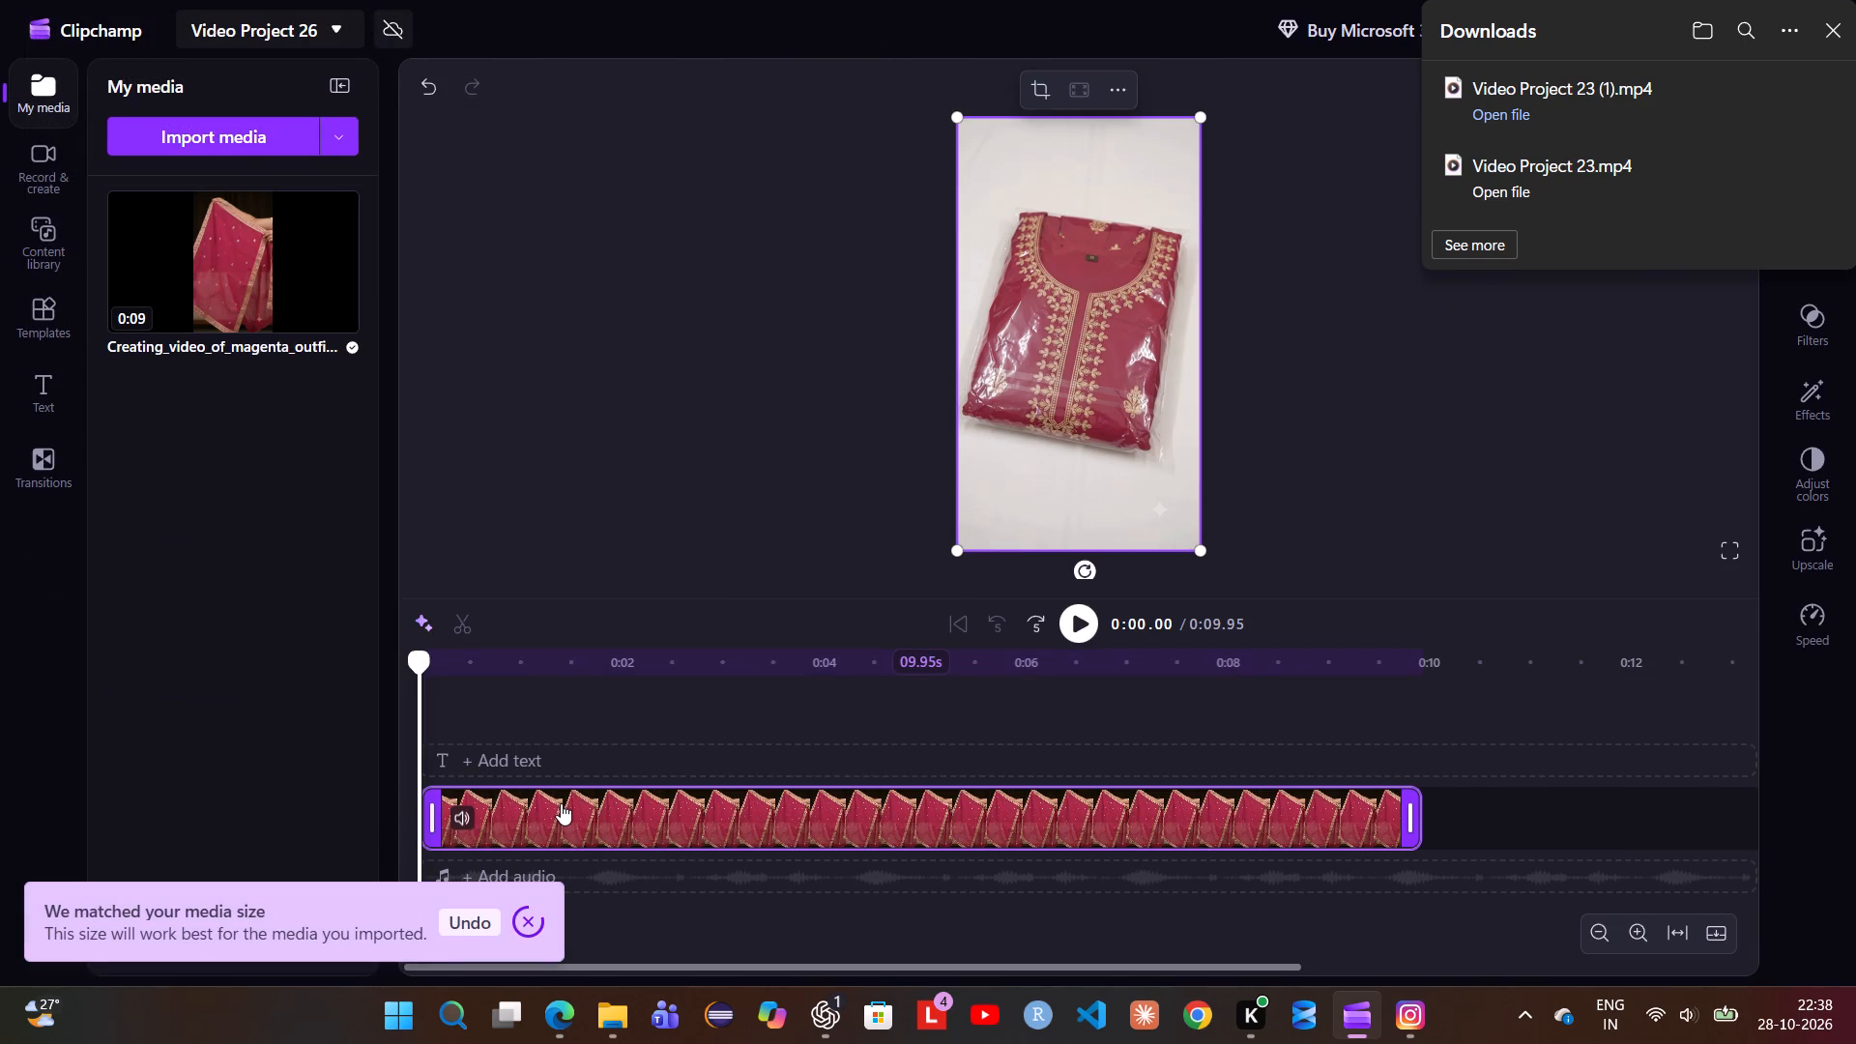
pyautogui.click(948, 816)
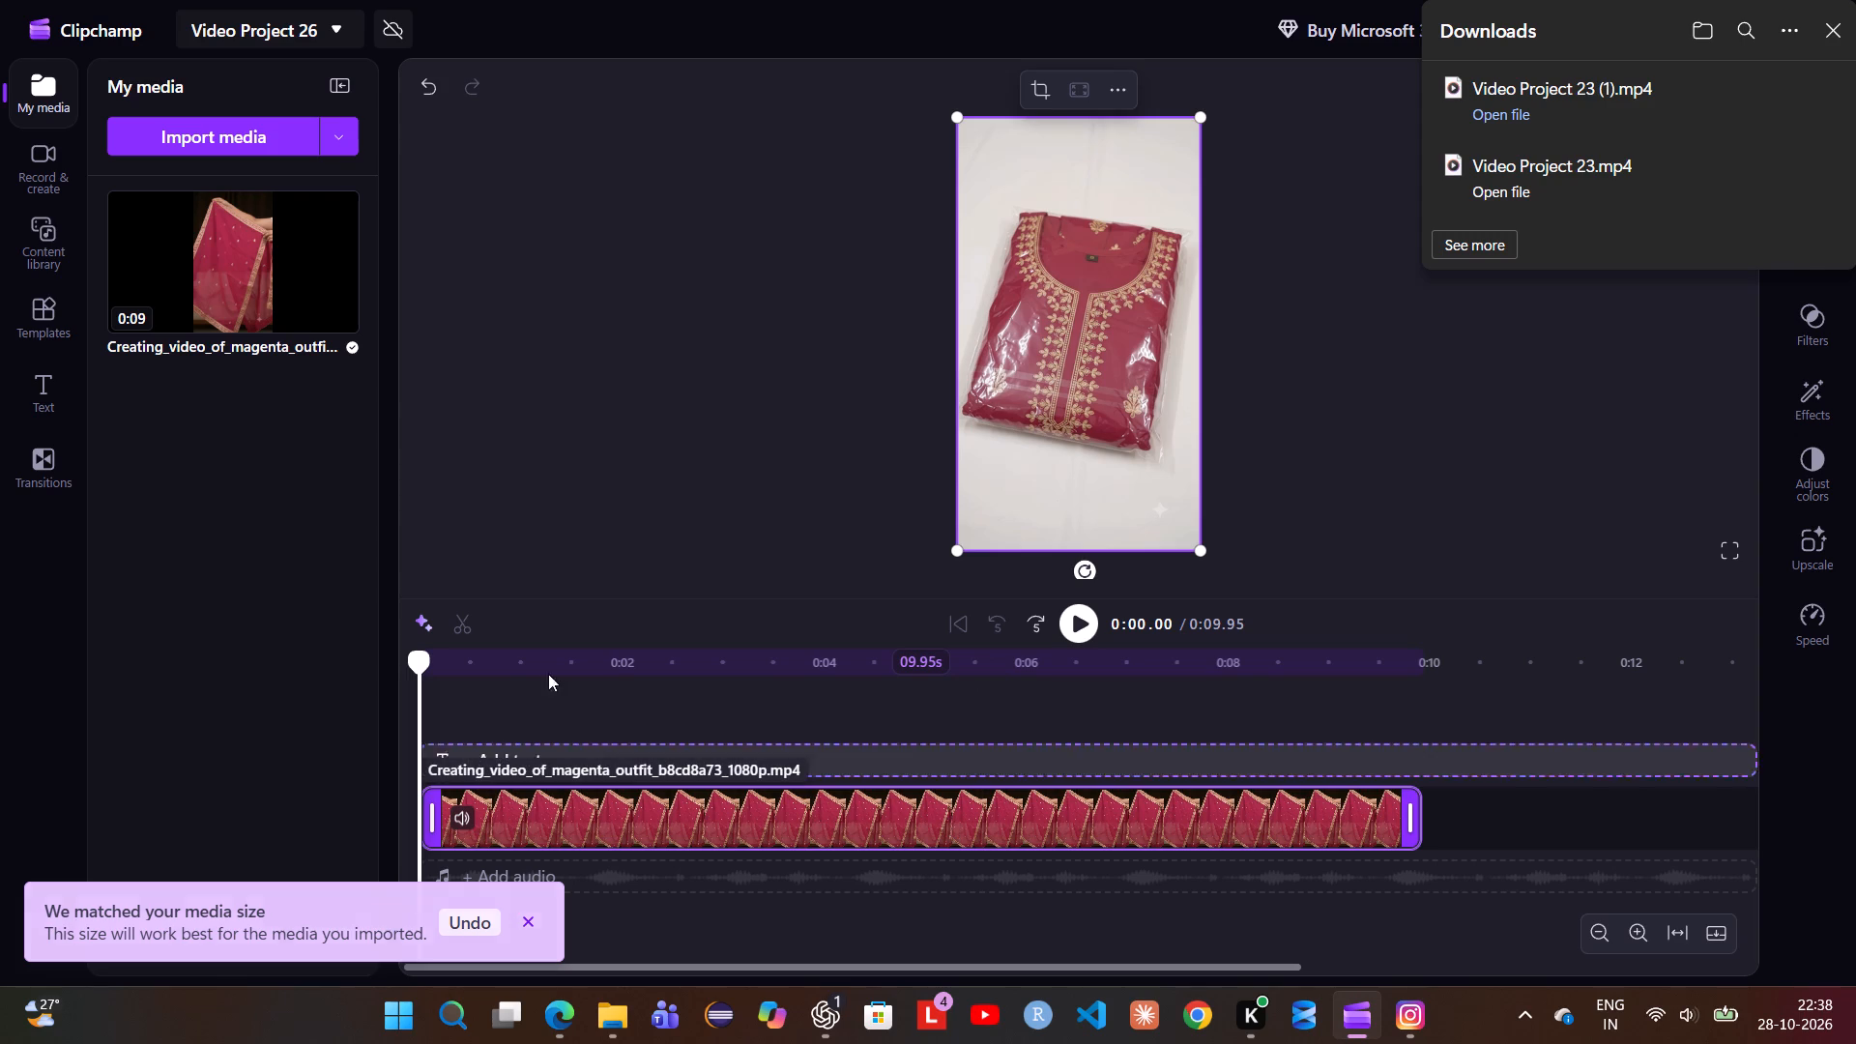
pyautogui.moveTo(424, 655); pyautogui.dragTo(730, 690)
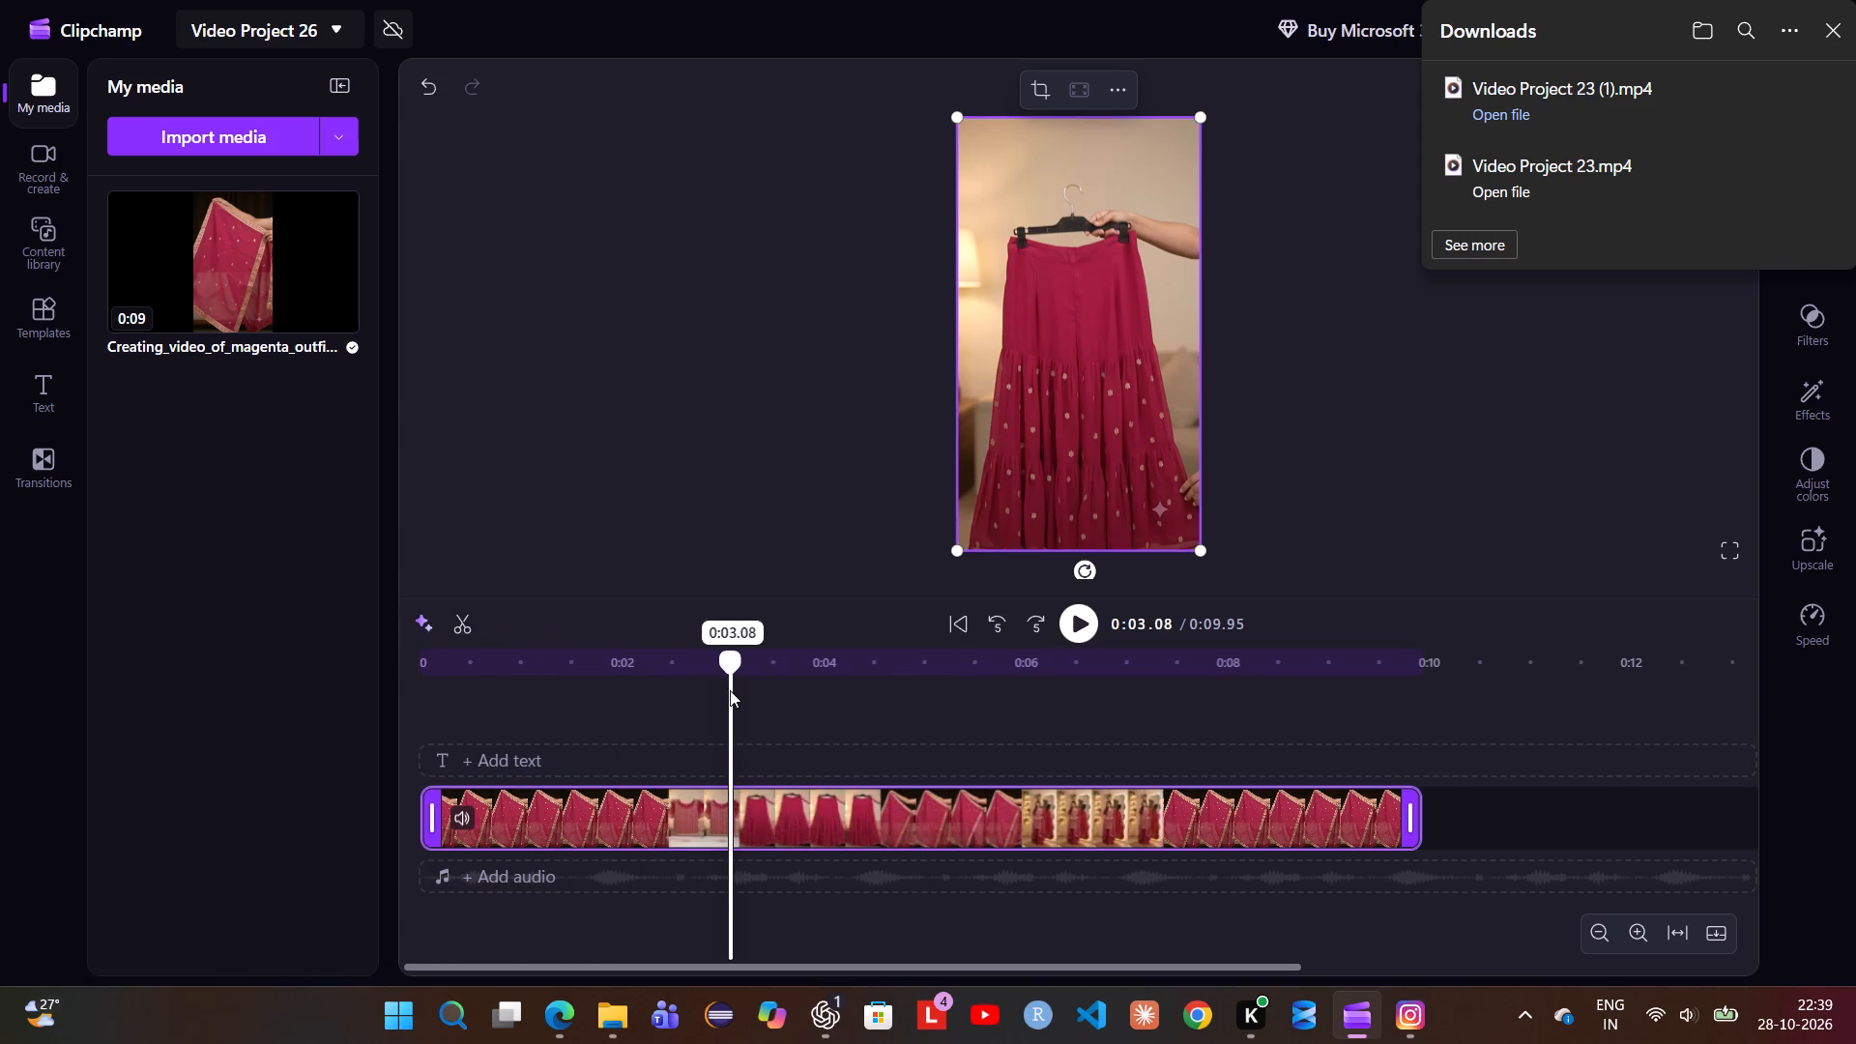
pyautogui.moveTo(730, 690); pyautogui.dragTo(385, 690)
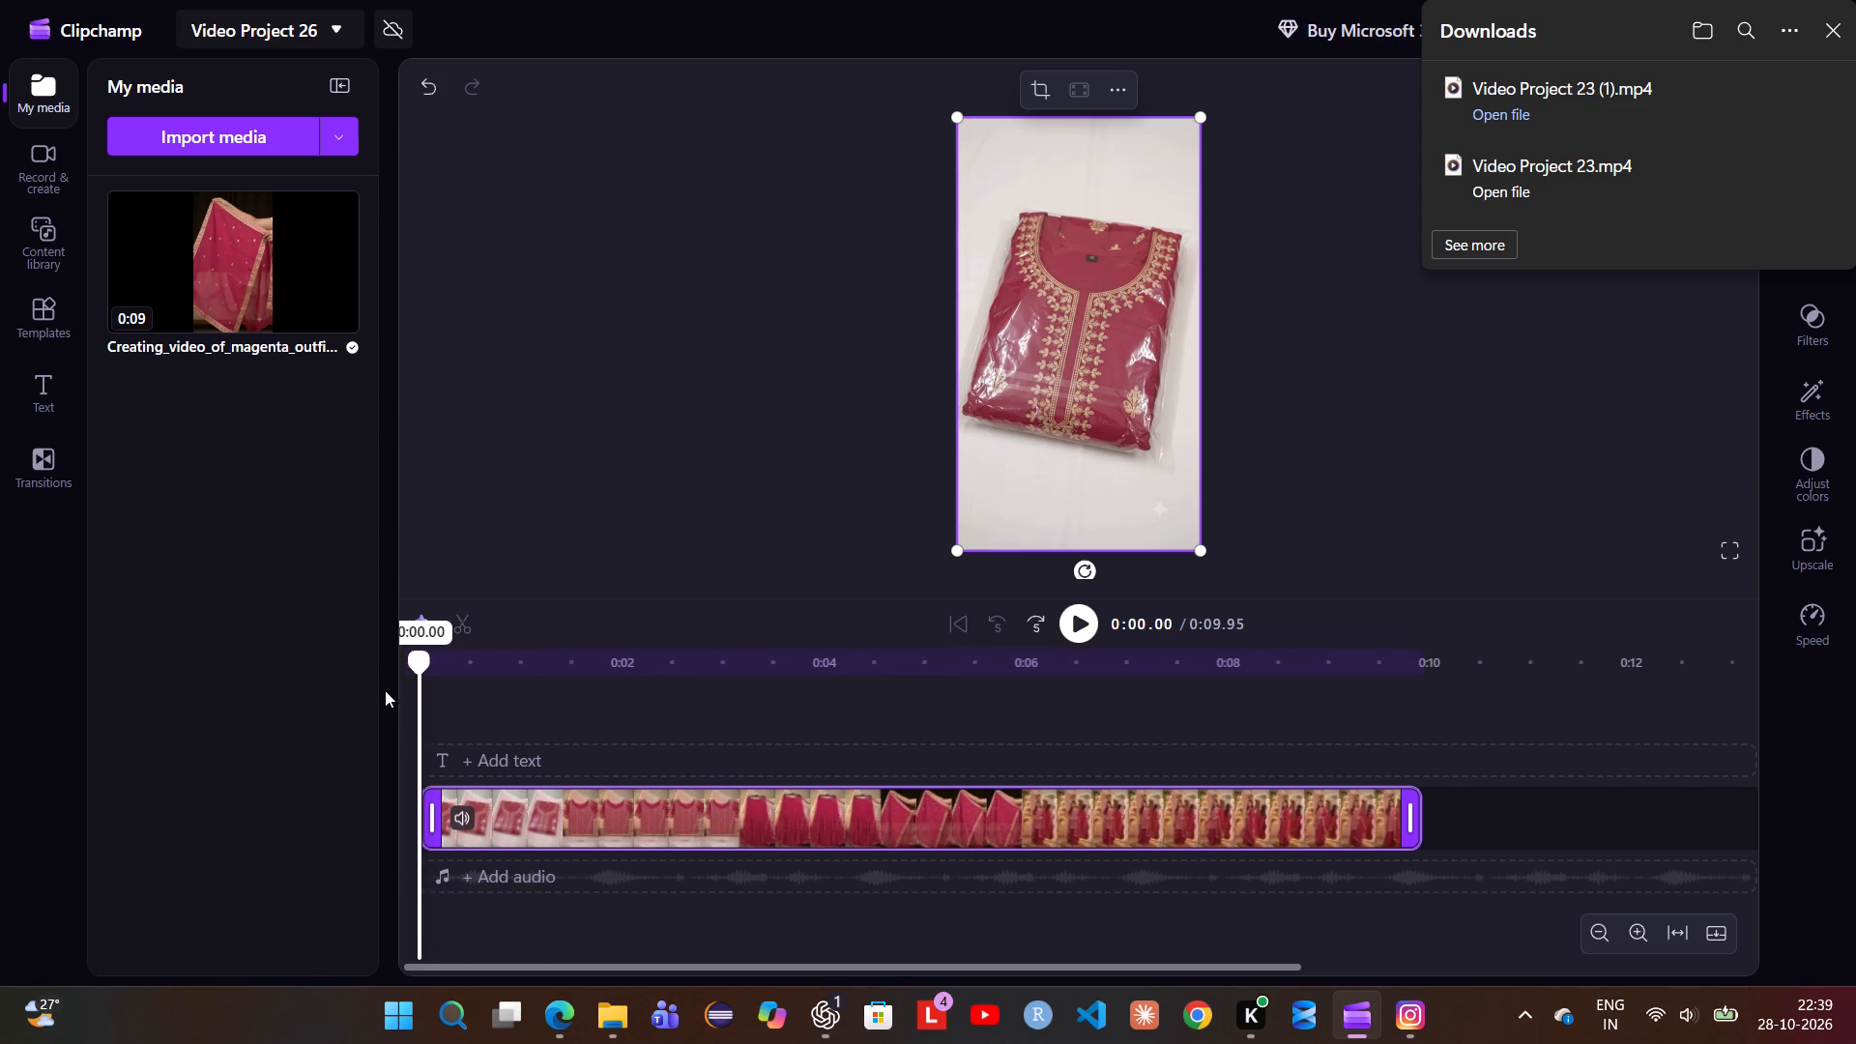
pyautogui.moveTo(385, 690); pyautogui.dragTo(386, 691)
# Switch to Instagram, browse the Reels feed to the "Maroon + White = Pure Royalty" lehenga reel and copy its link.
pyautogui.click(1412, 1024)
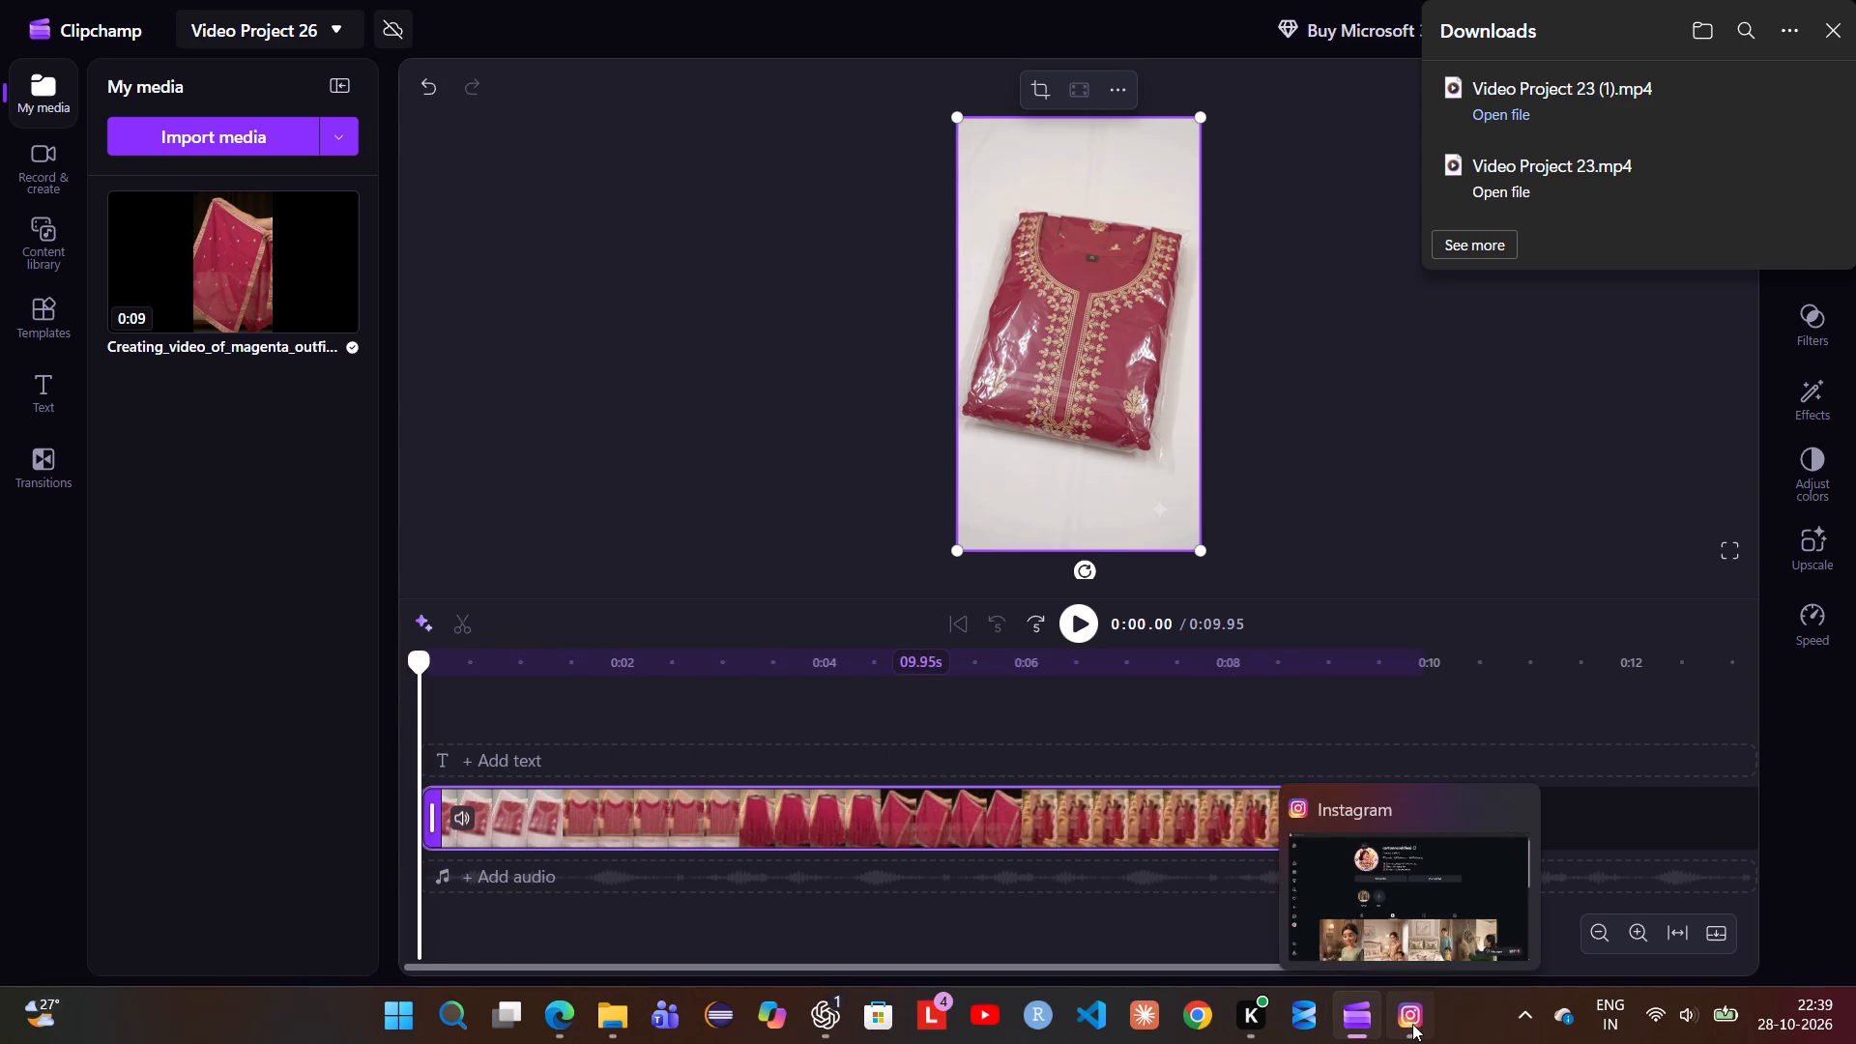
pyautogui.scroll(-2, 858, 806)
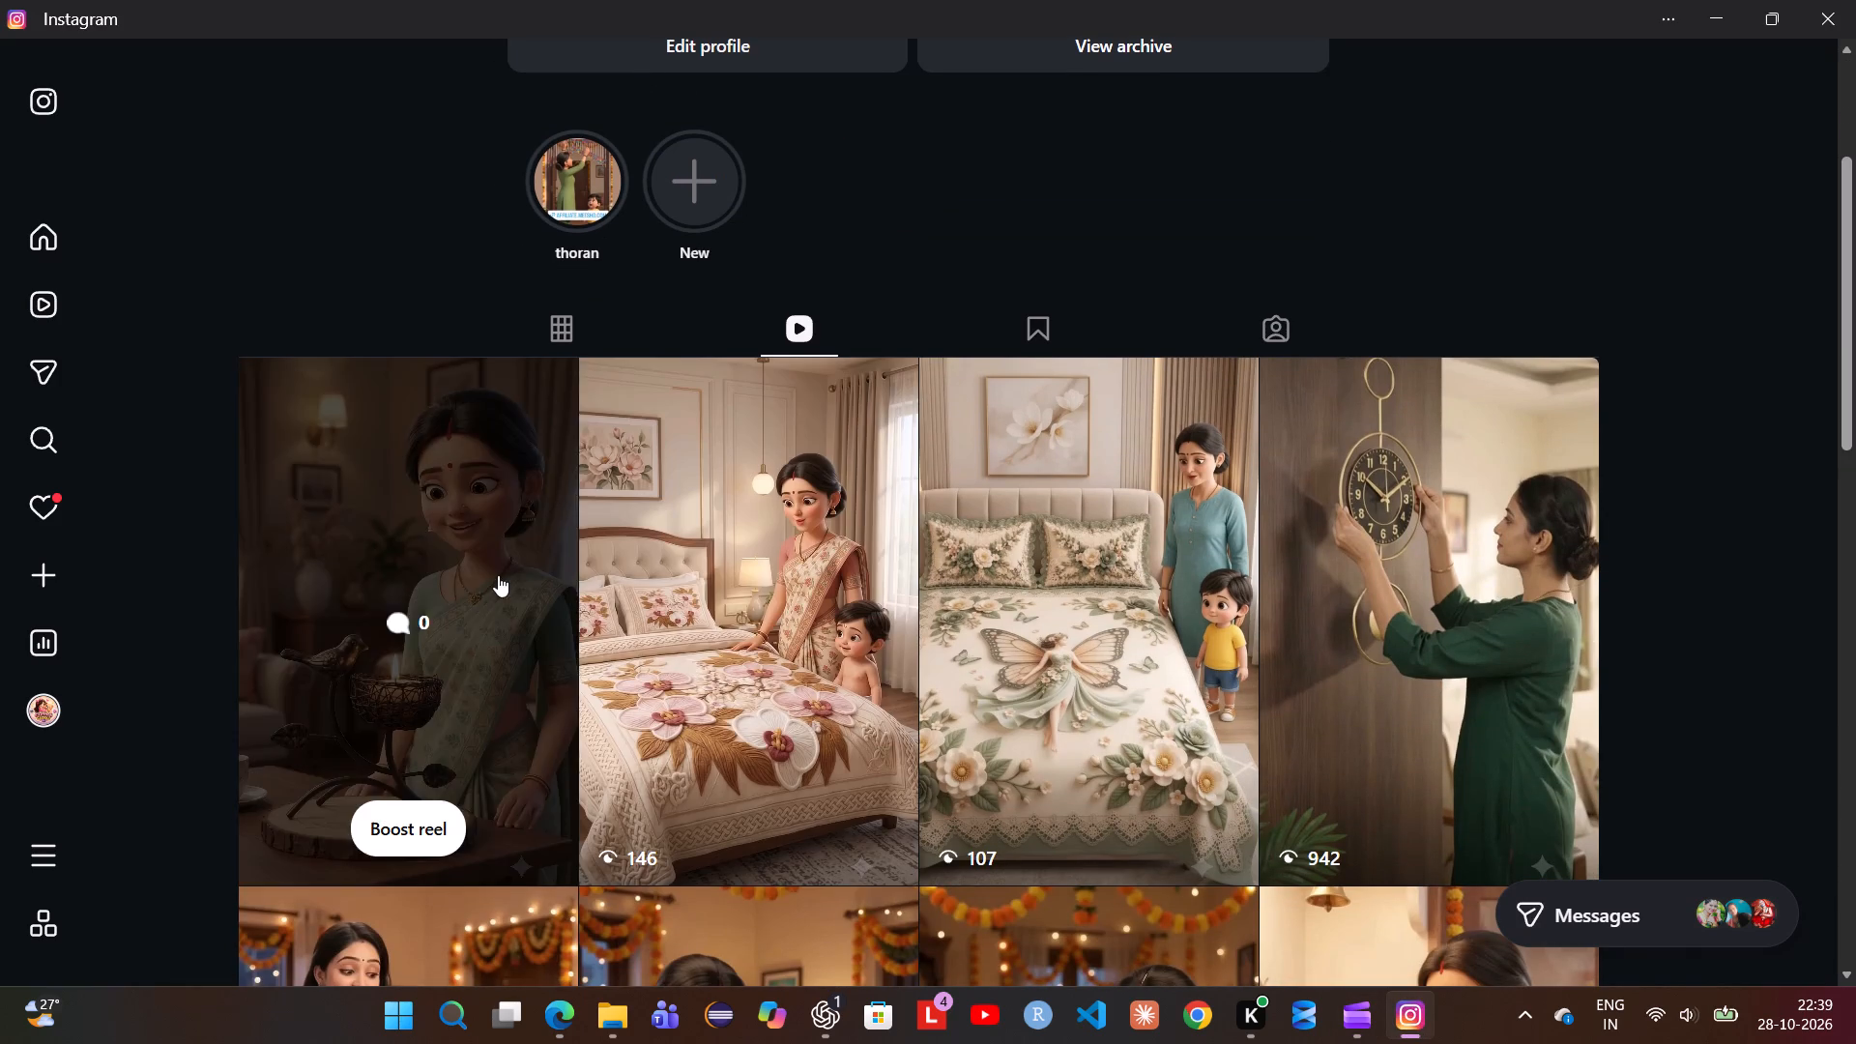
pyautogui.click(53, 297)
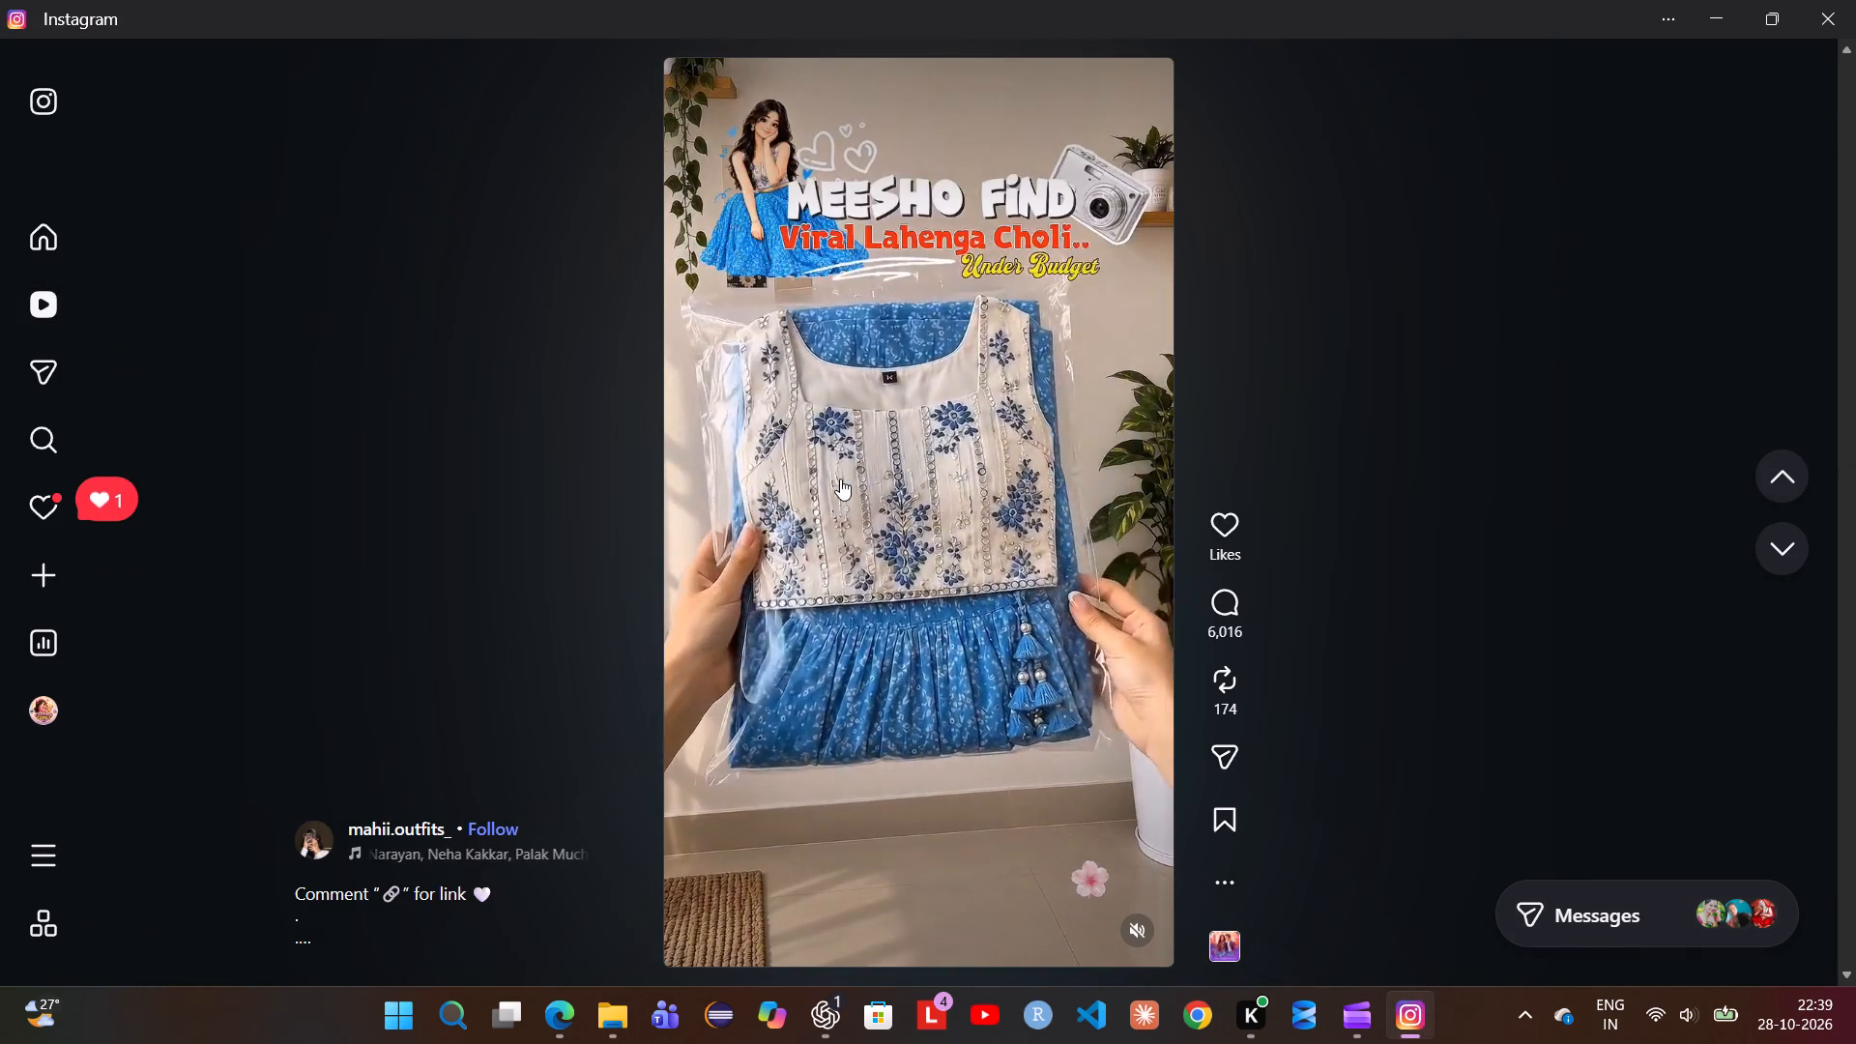
pyautogui.click(1137, 919)
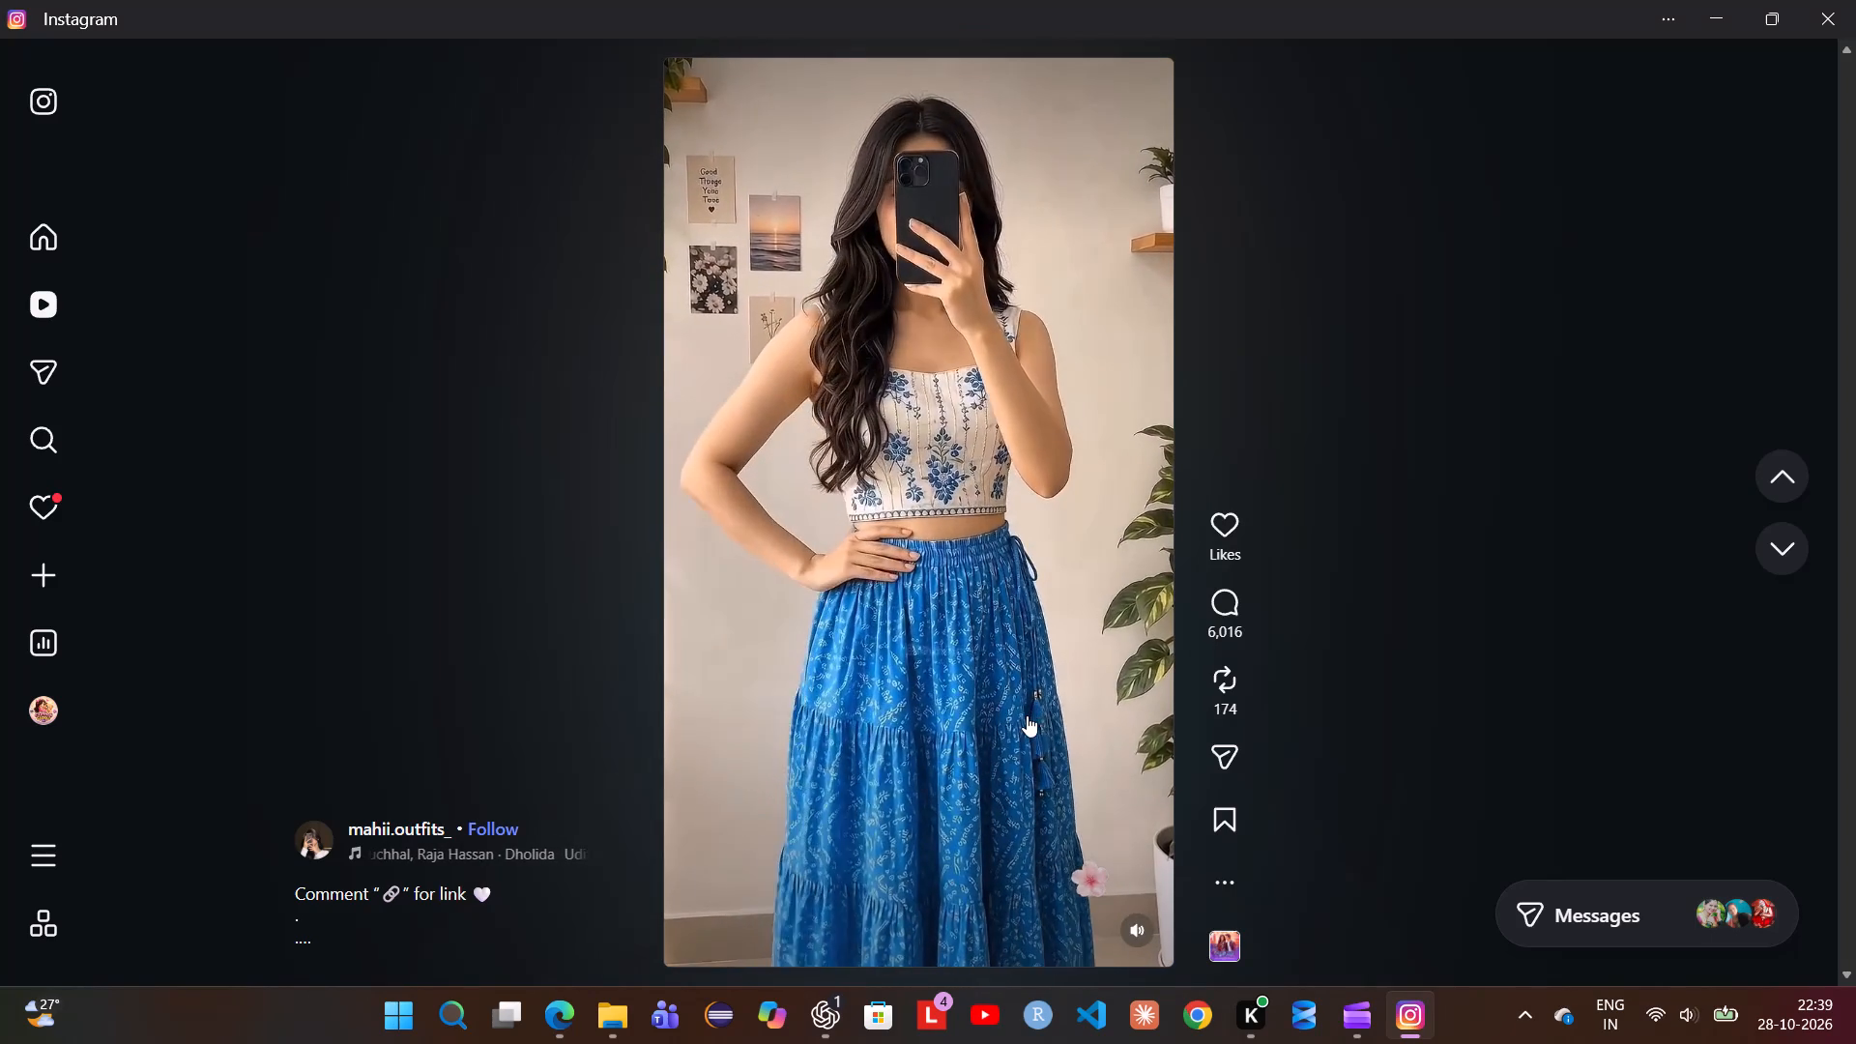
pyautogui.press('Down')
pyautogui.press('Down')
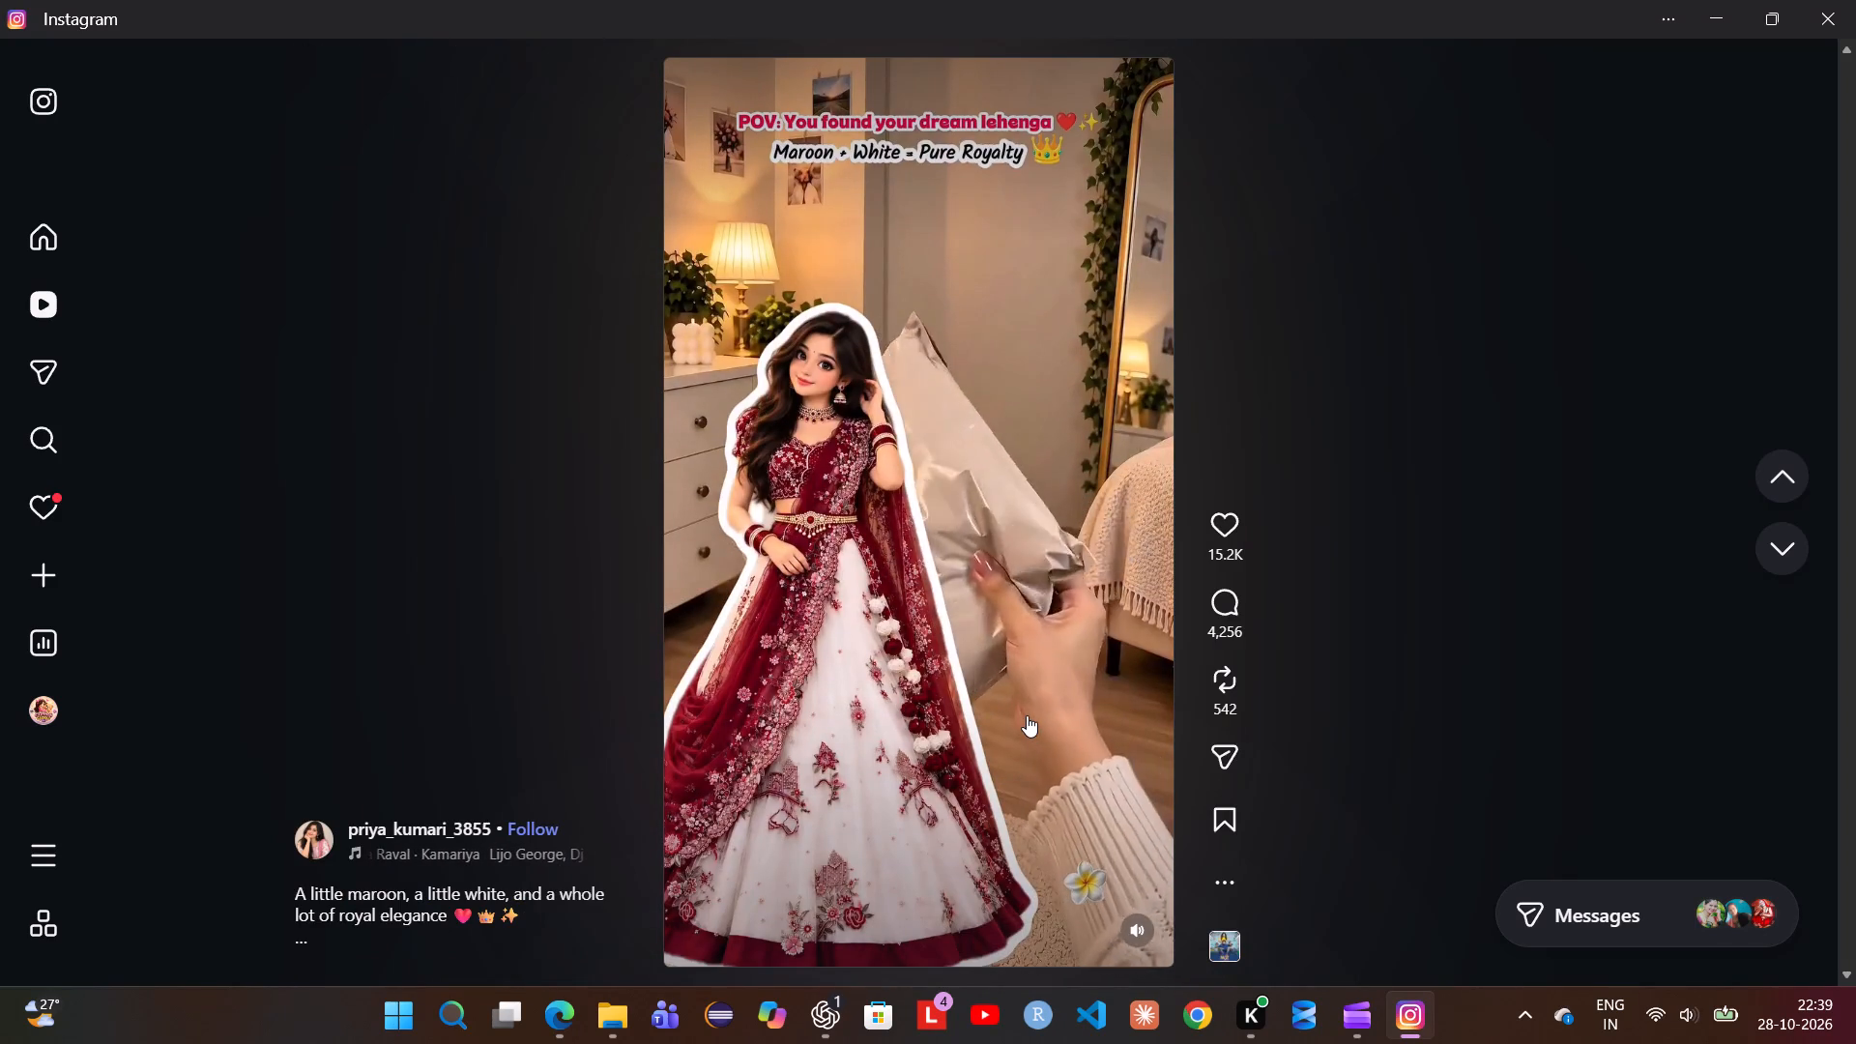
pyautogui.click(1215, 747)
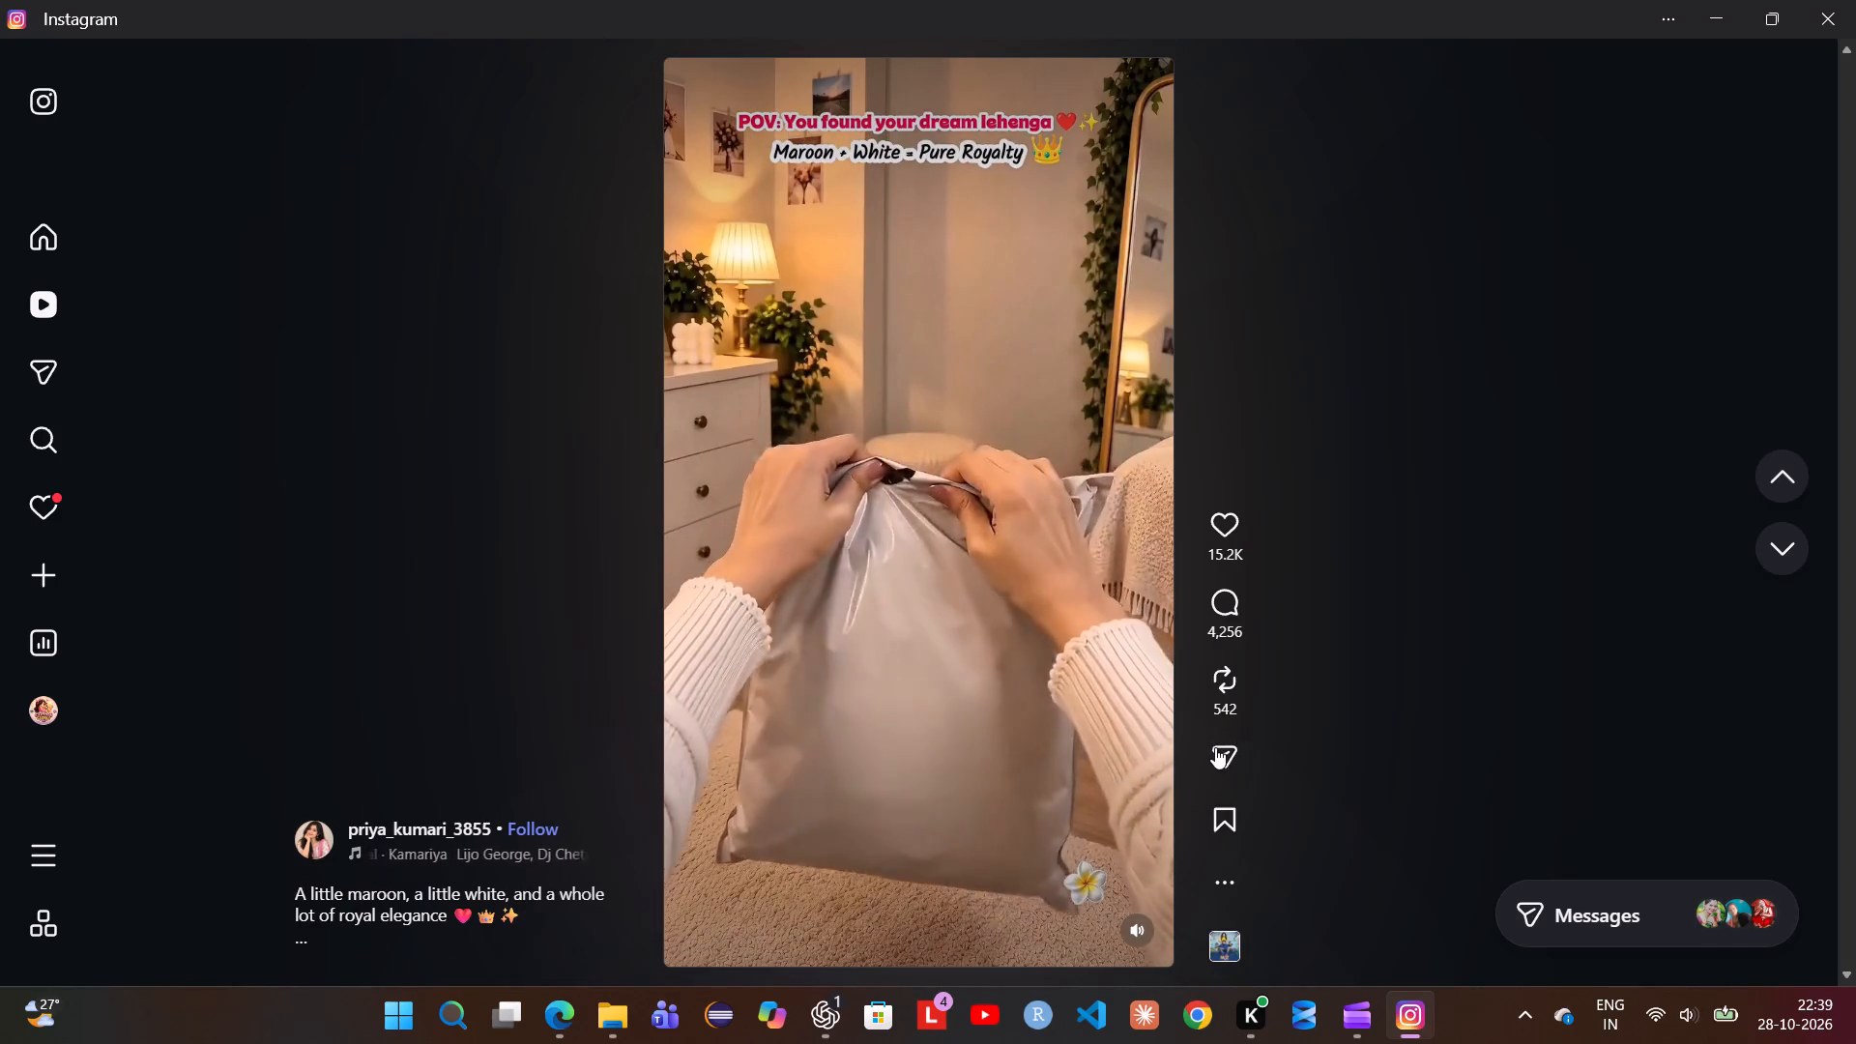
pyautogui.click(637, 710)
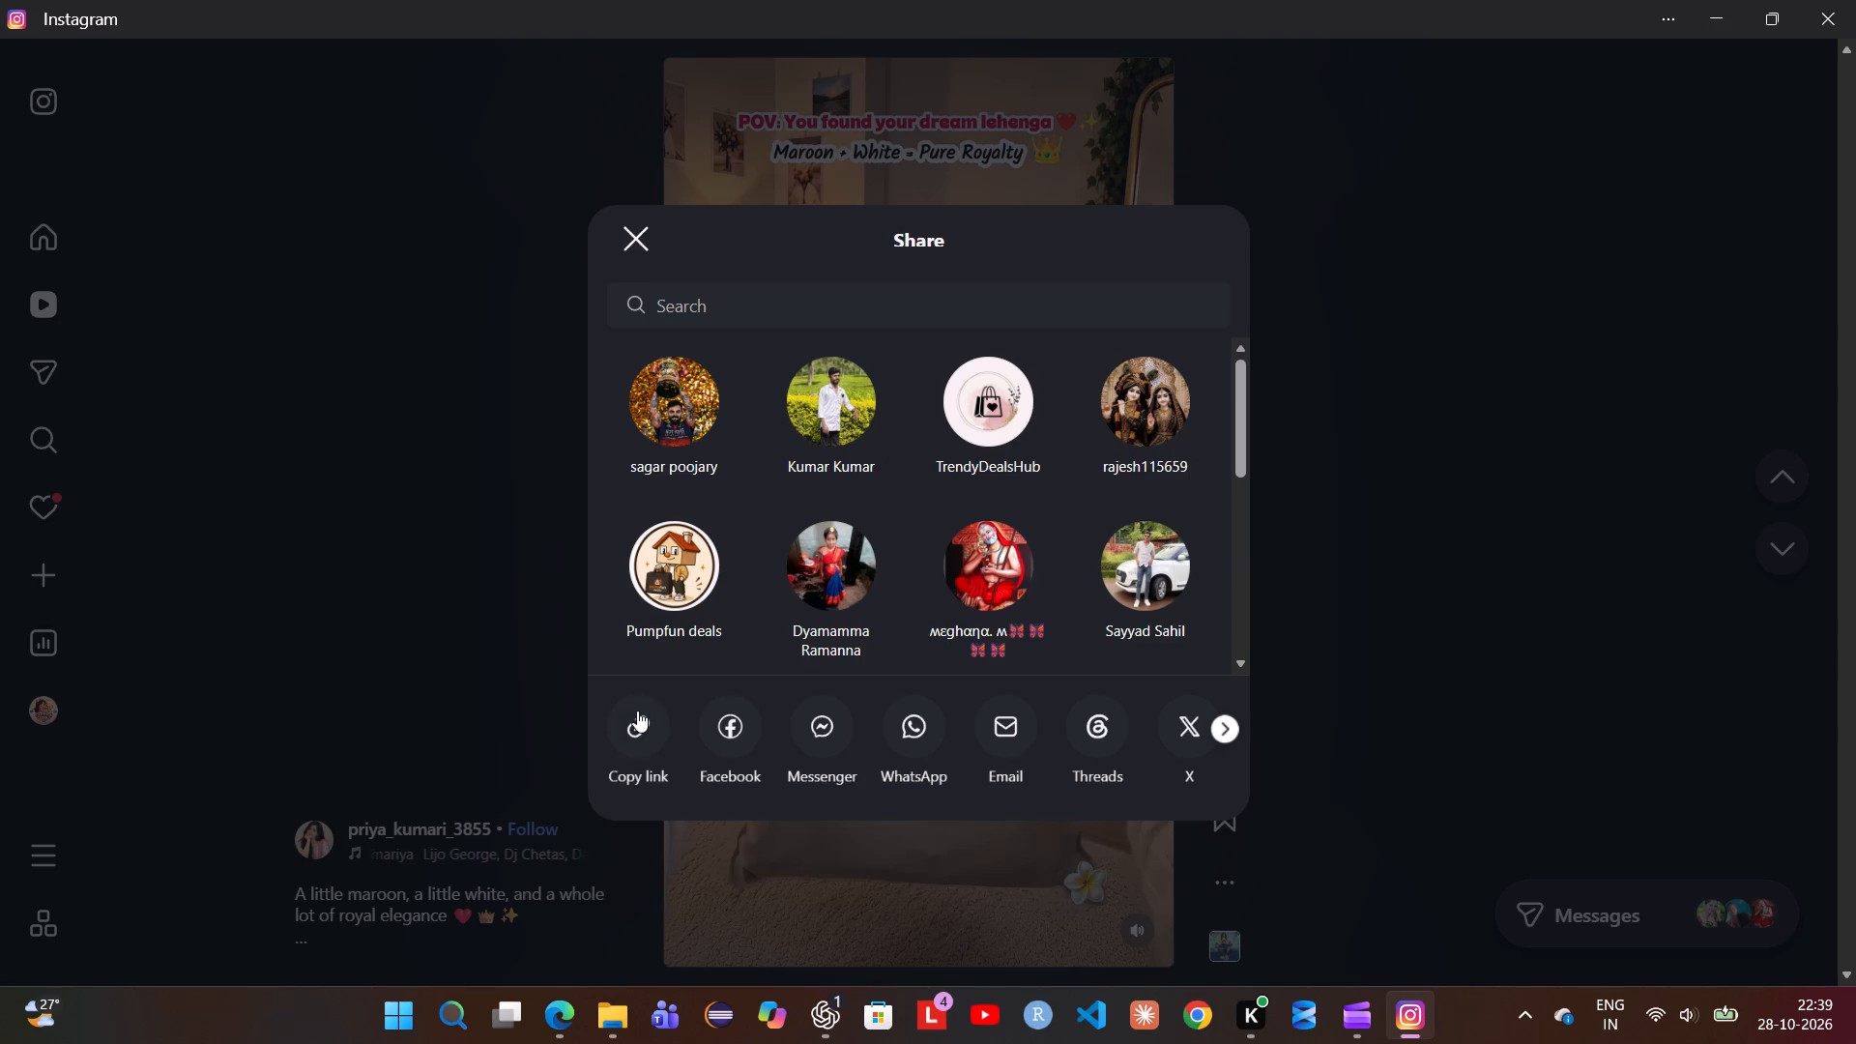
pyautogui.click(639, 257)
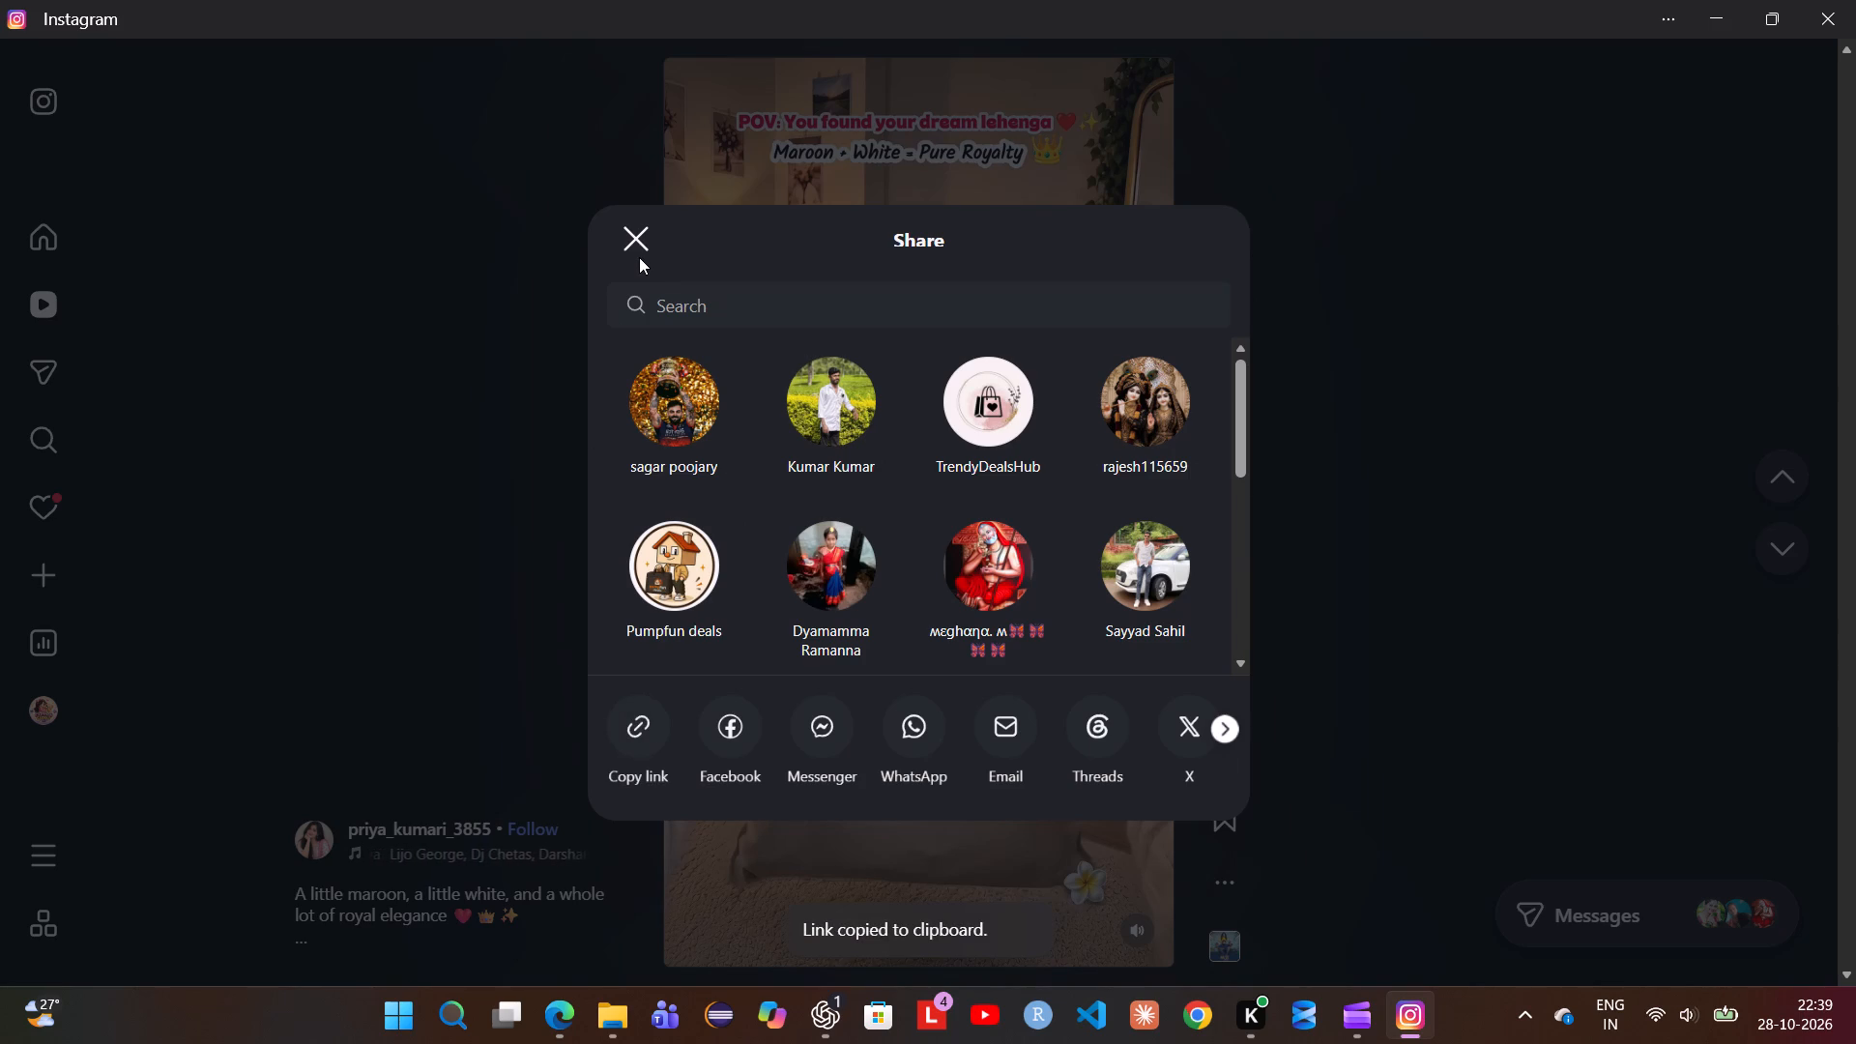
pyautogui.click(632, 241)
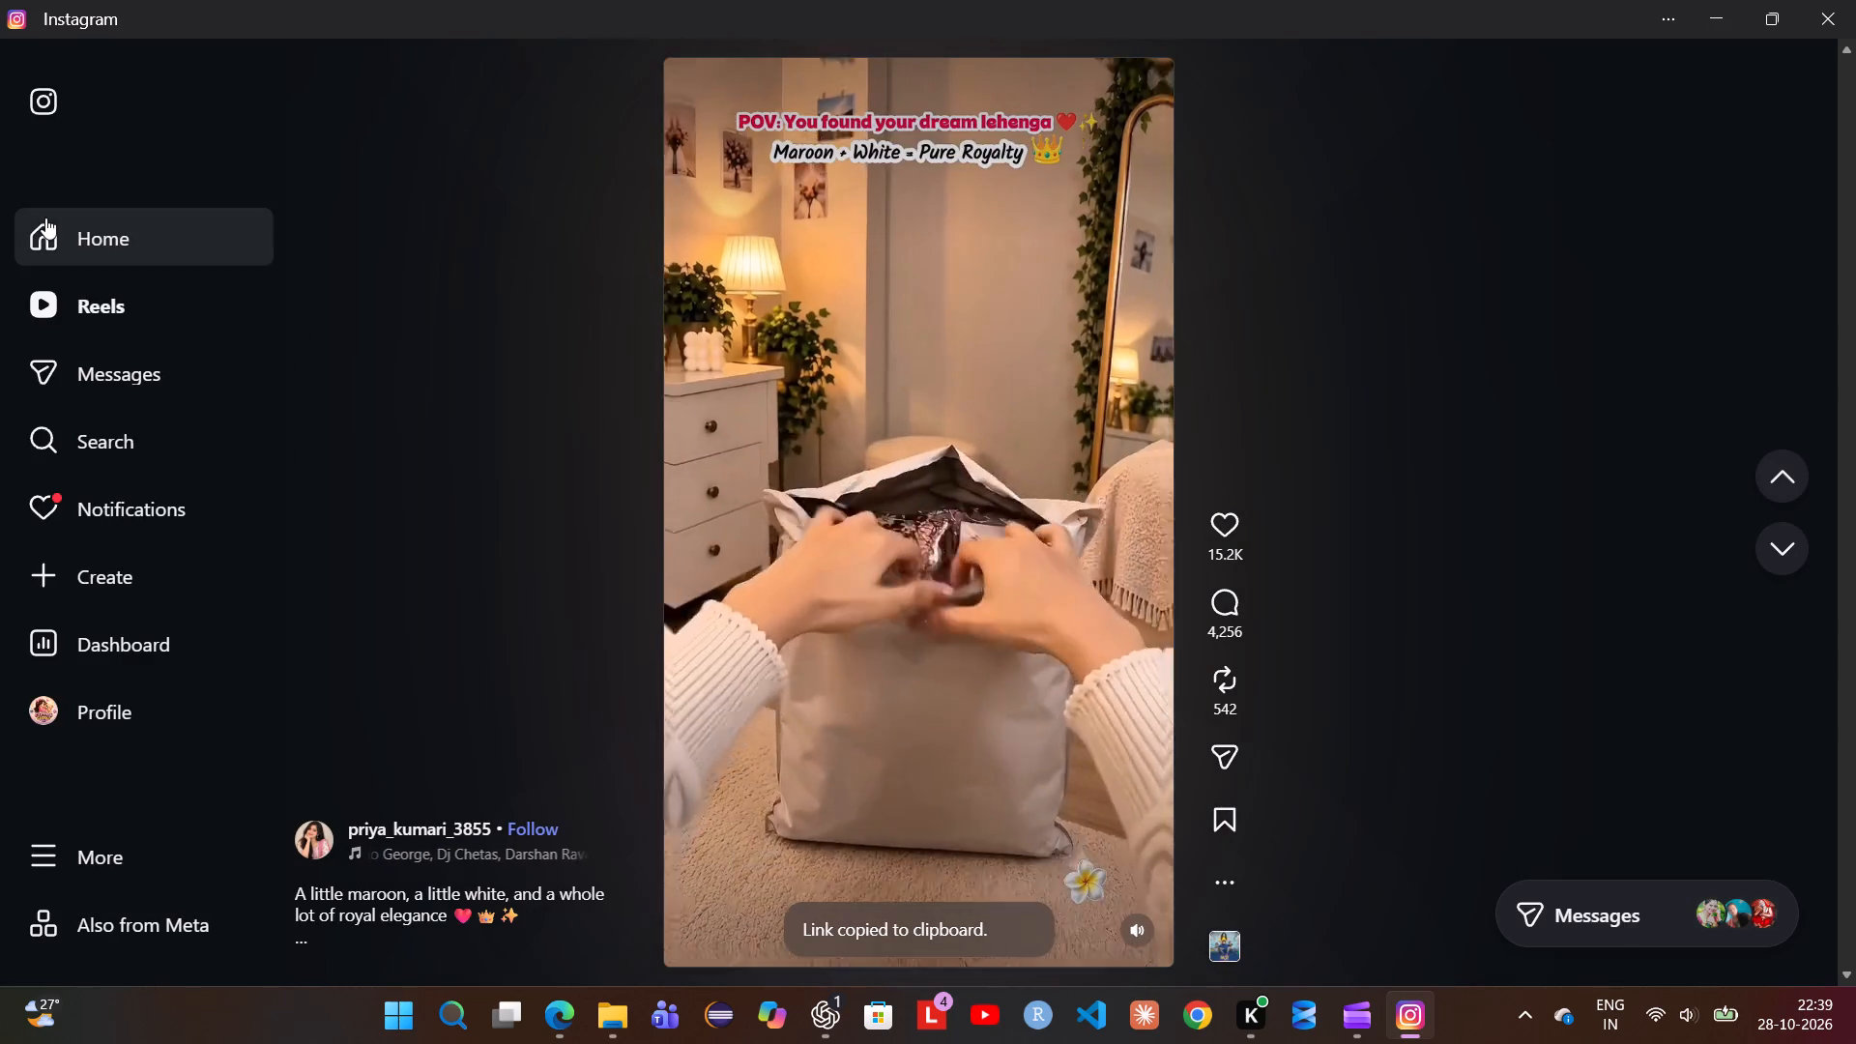
pyautogui.click(45, 217)
# Switch to Edge, close the background remover page, search for "instagram reels download" in a new tab and open the SnapReels downloader.
pyautogui.click(560, 1028)
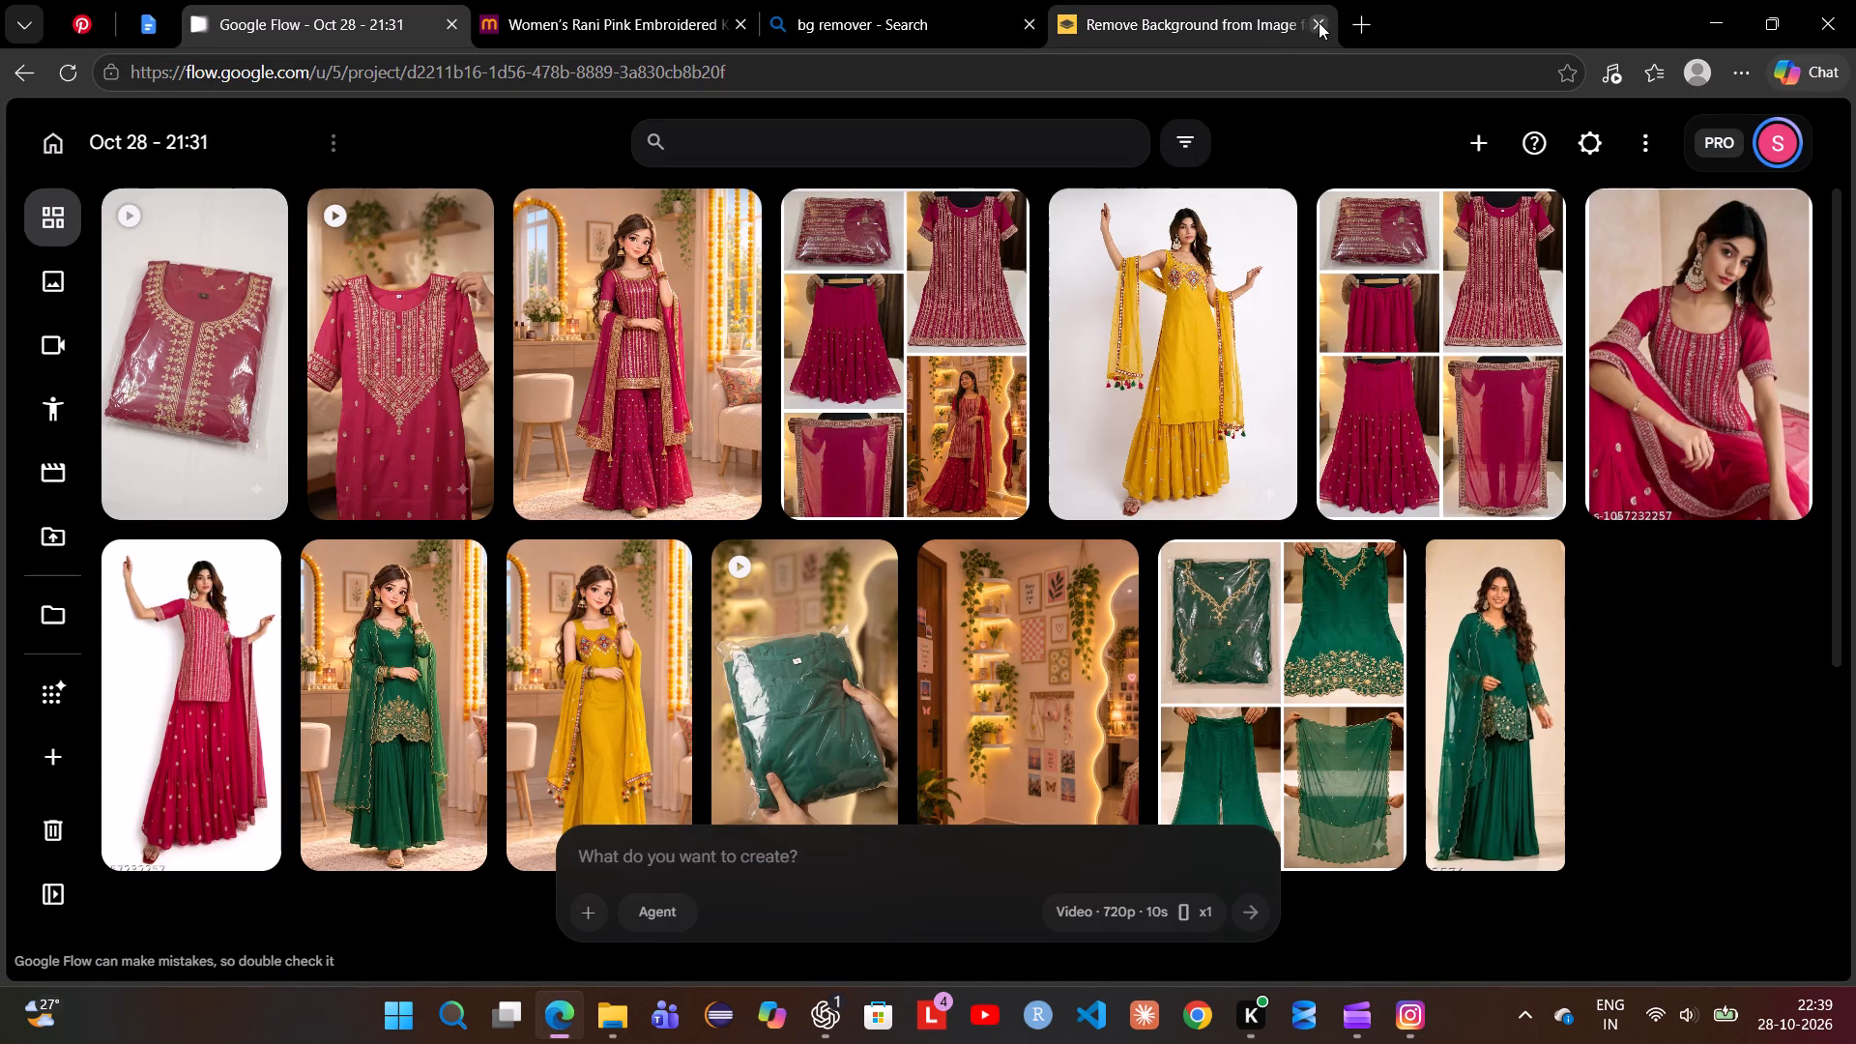
pyautogui.click(1319, 22)
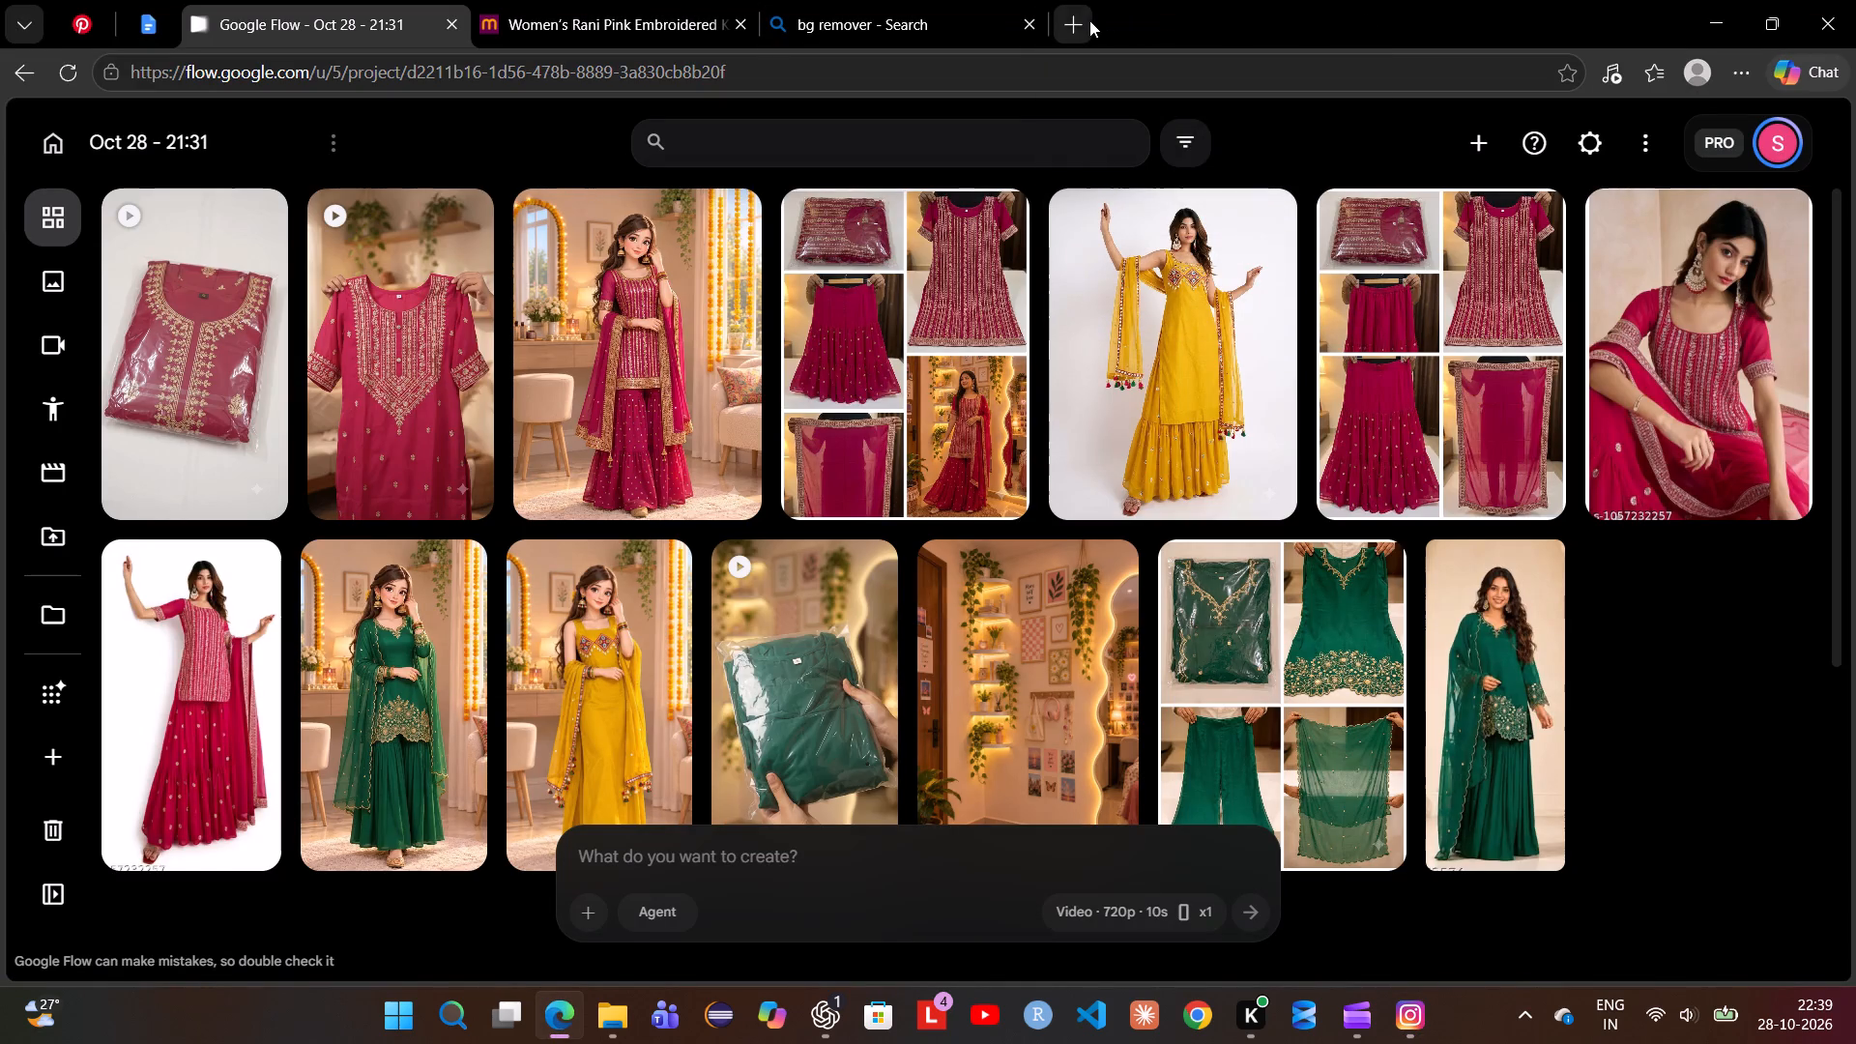
pyautogui.click(1089, 20)
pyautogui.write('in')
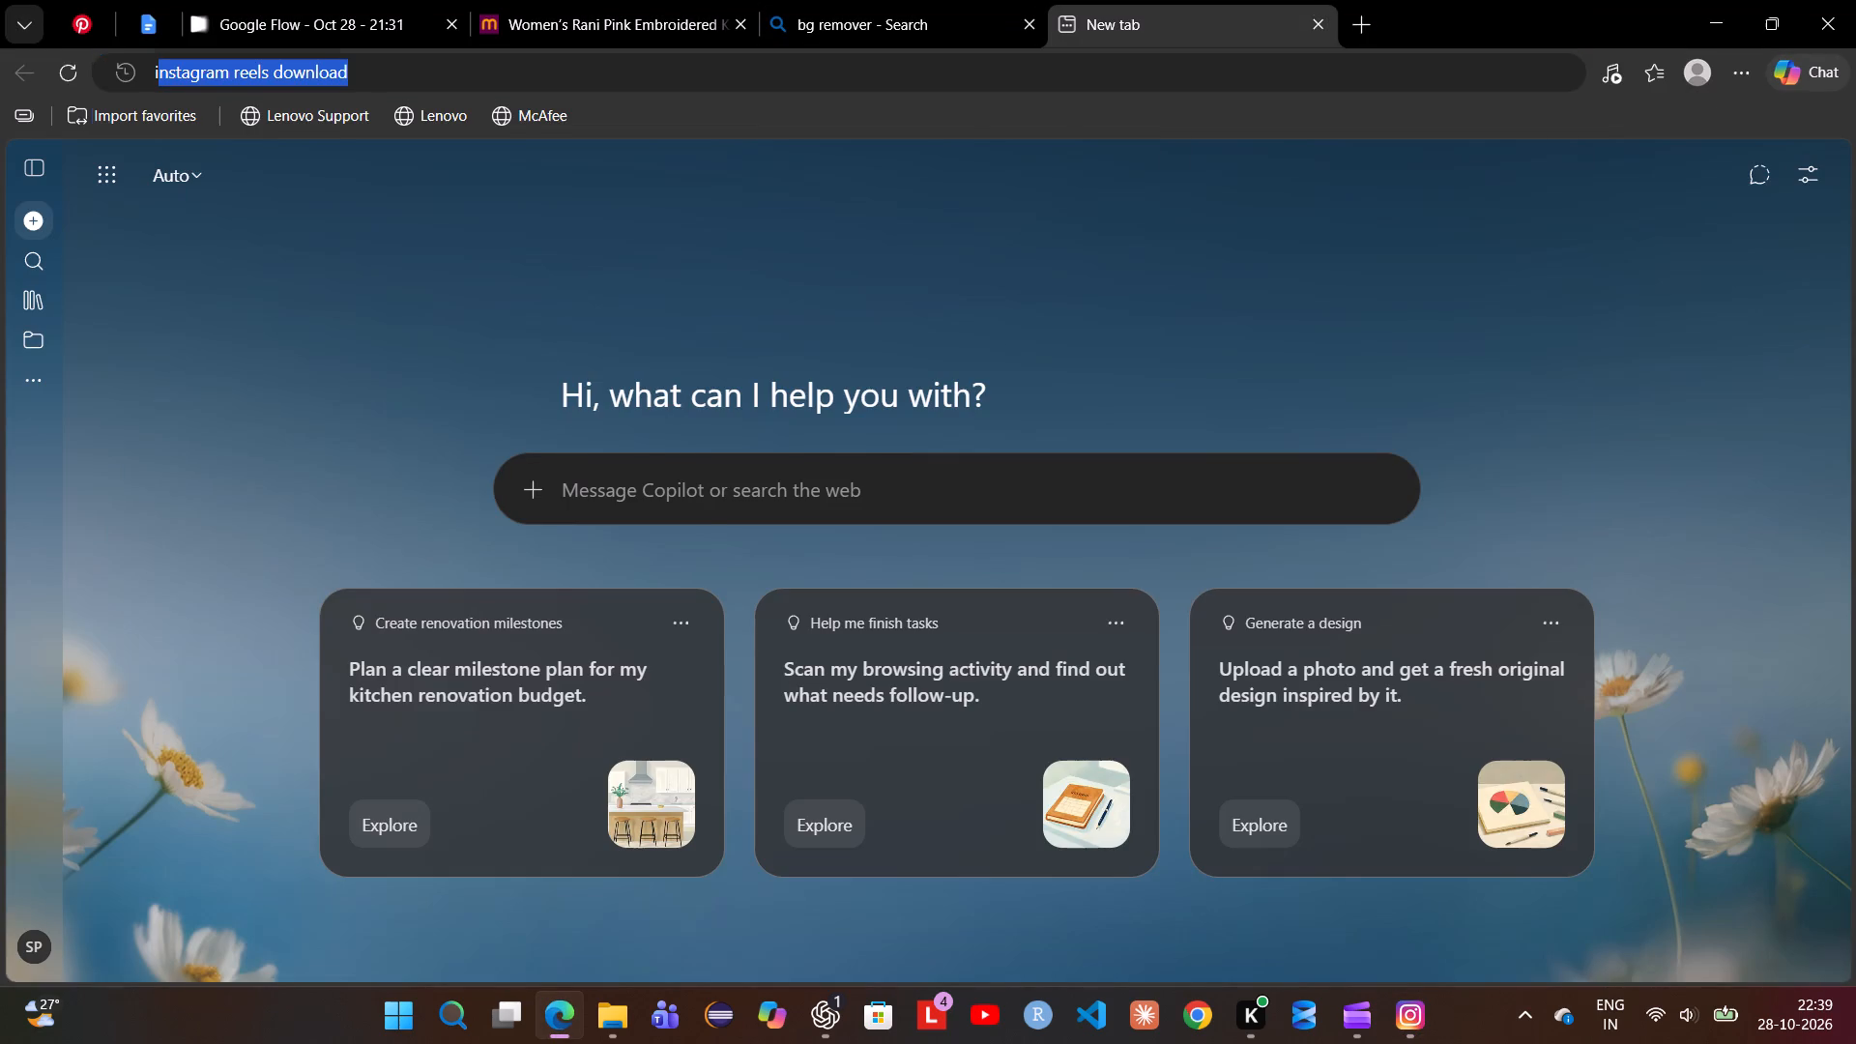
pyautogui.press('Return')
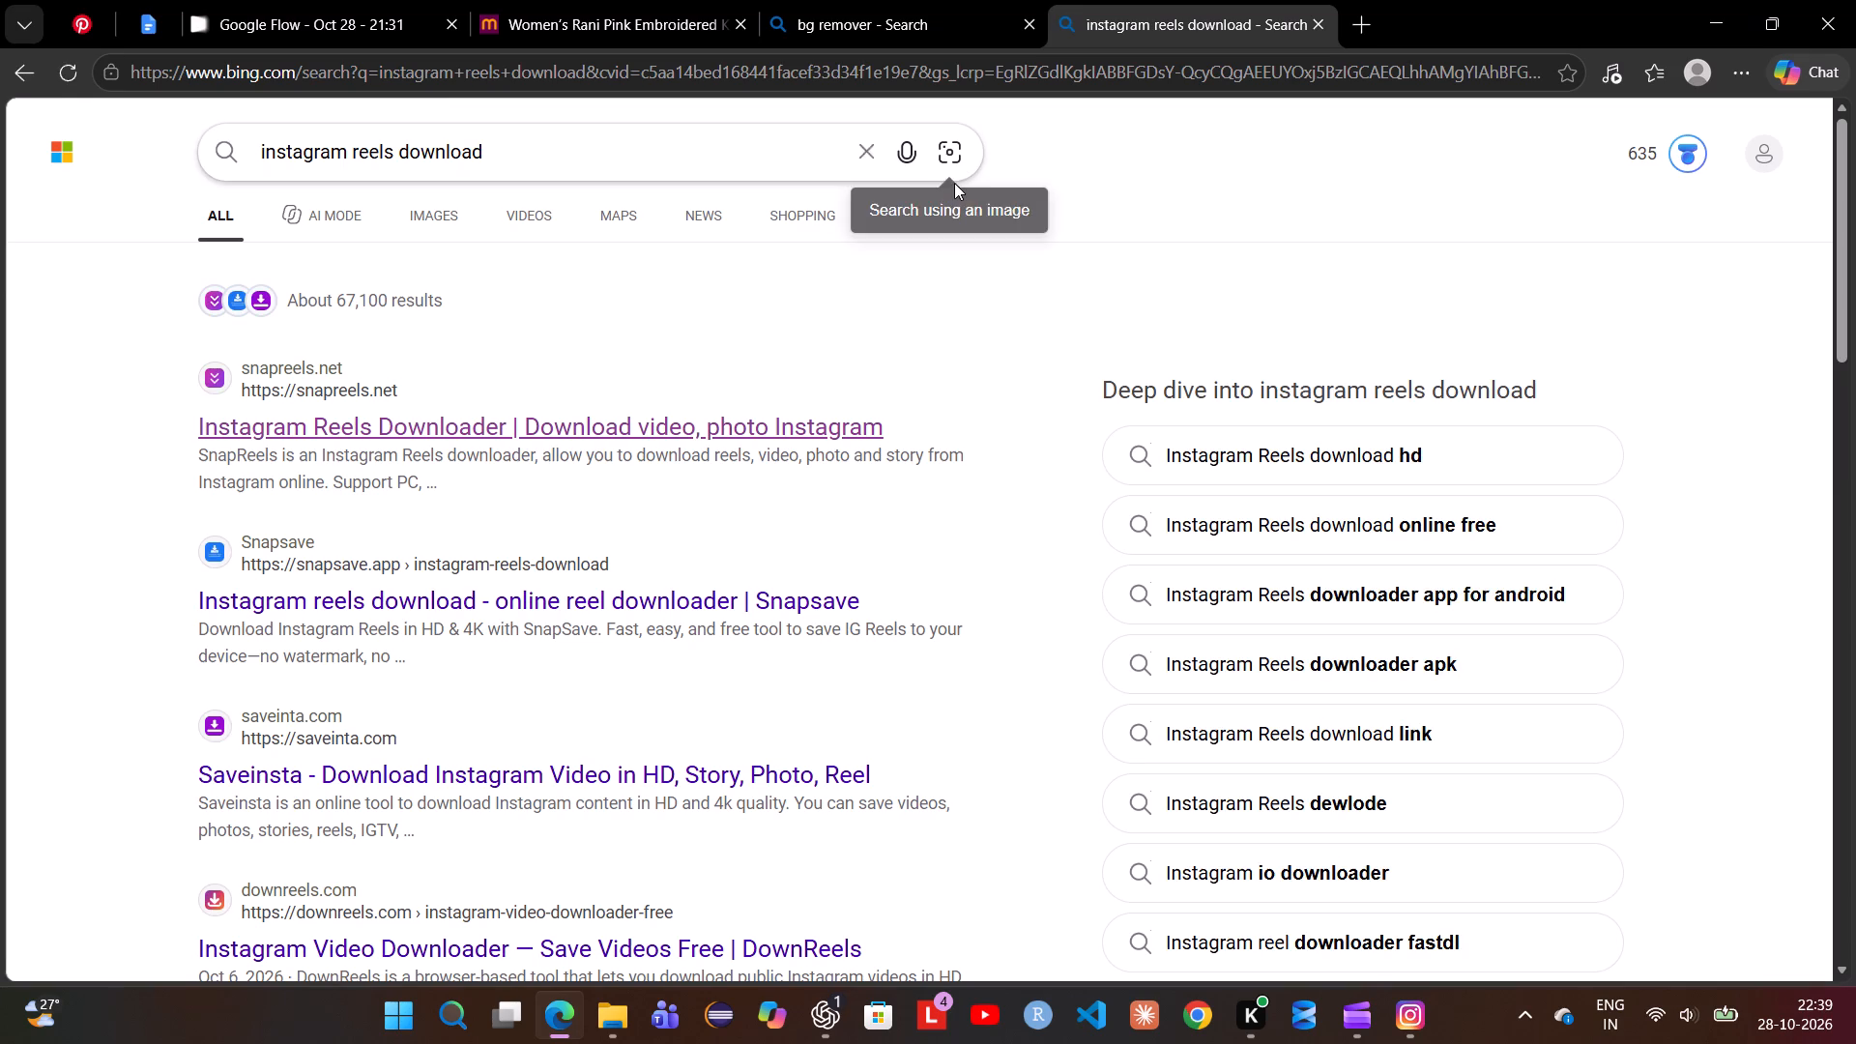
pyautogui.click(683, 420)
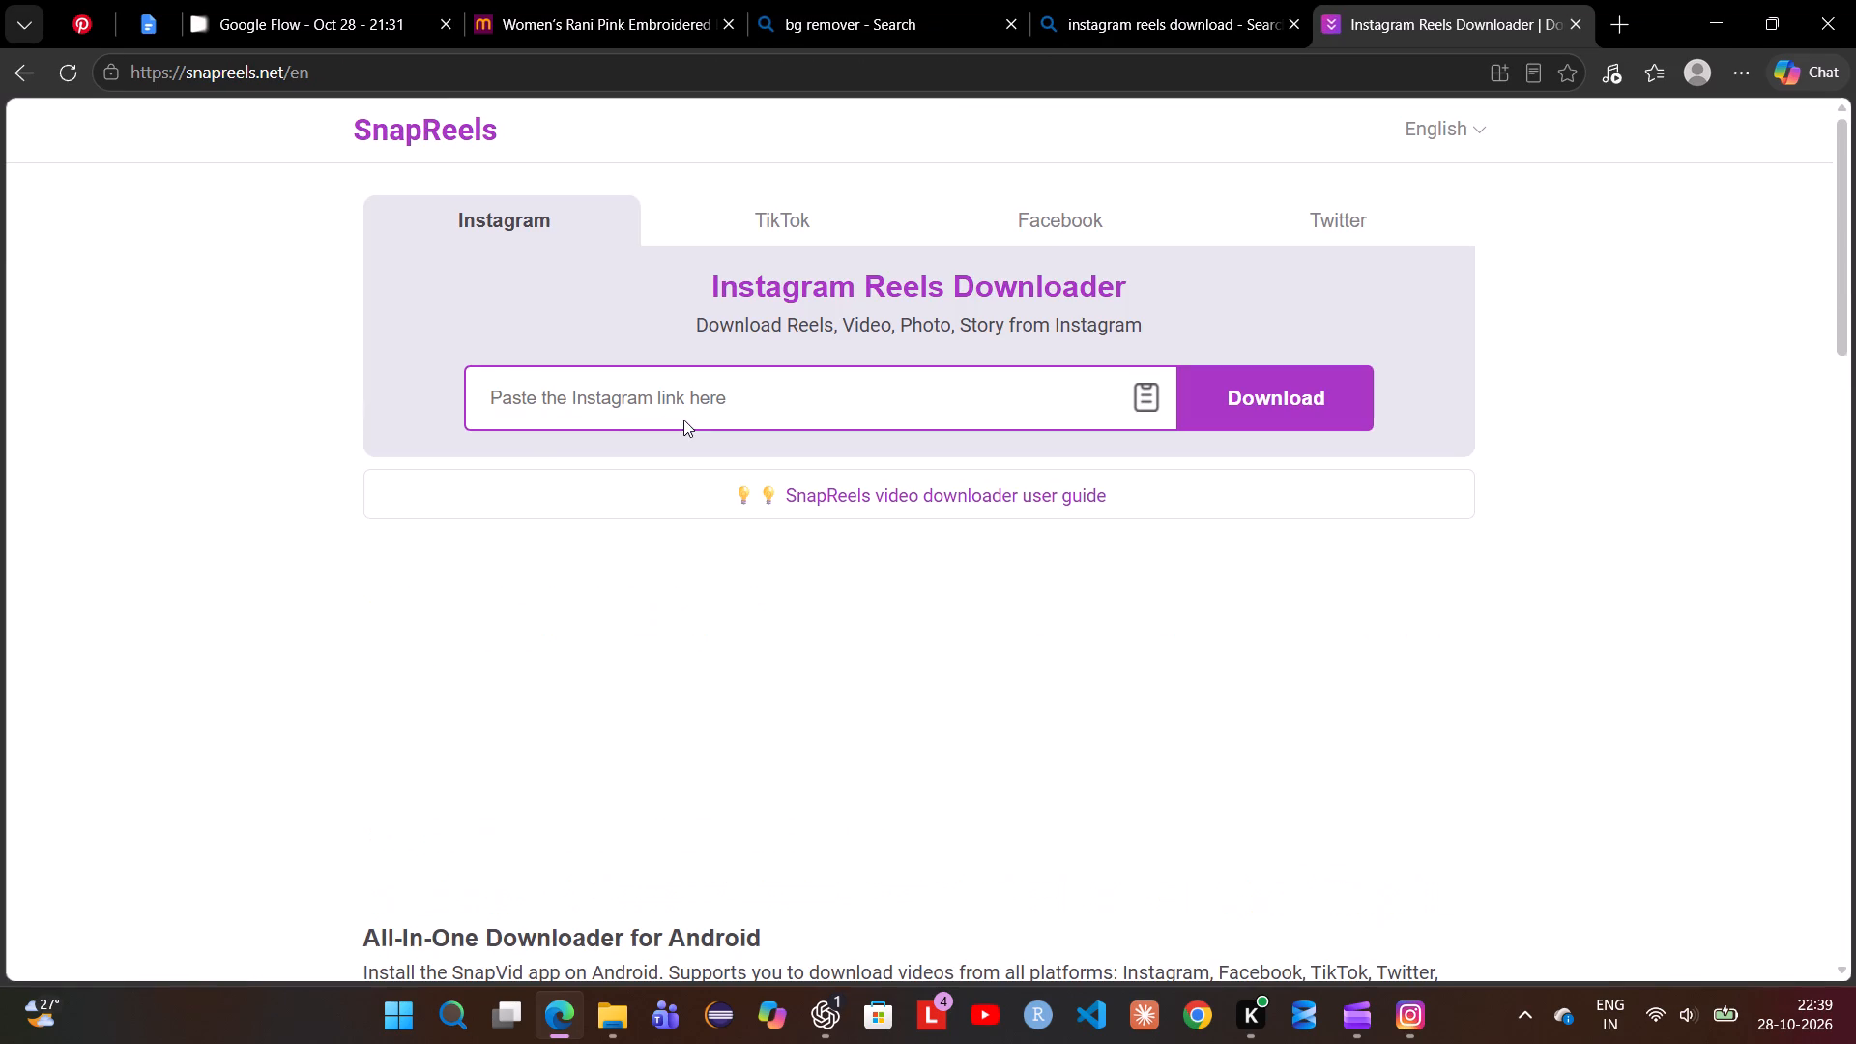
# Submit the copied reel link to SnapReels and download the lehenga reel's video, dismissing the advertisement.
pyautogui.click(680, 406)
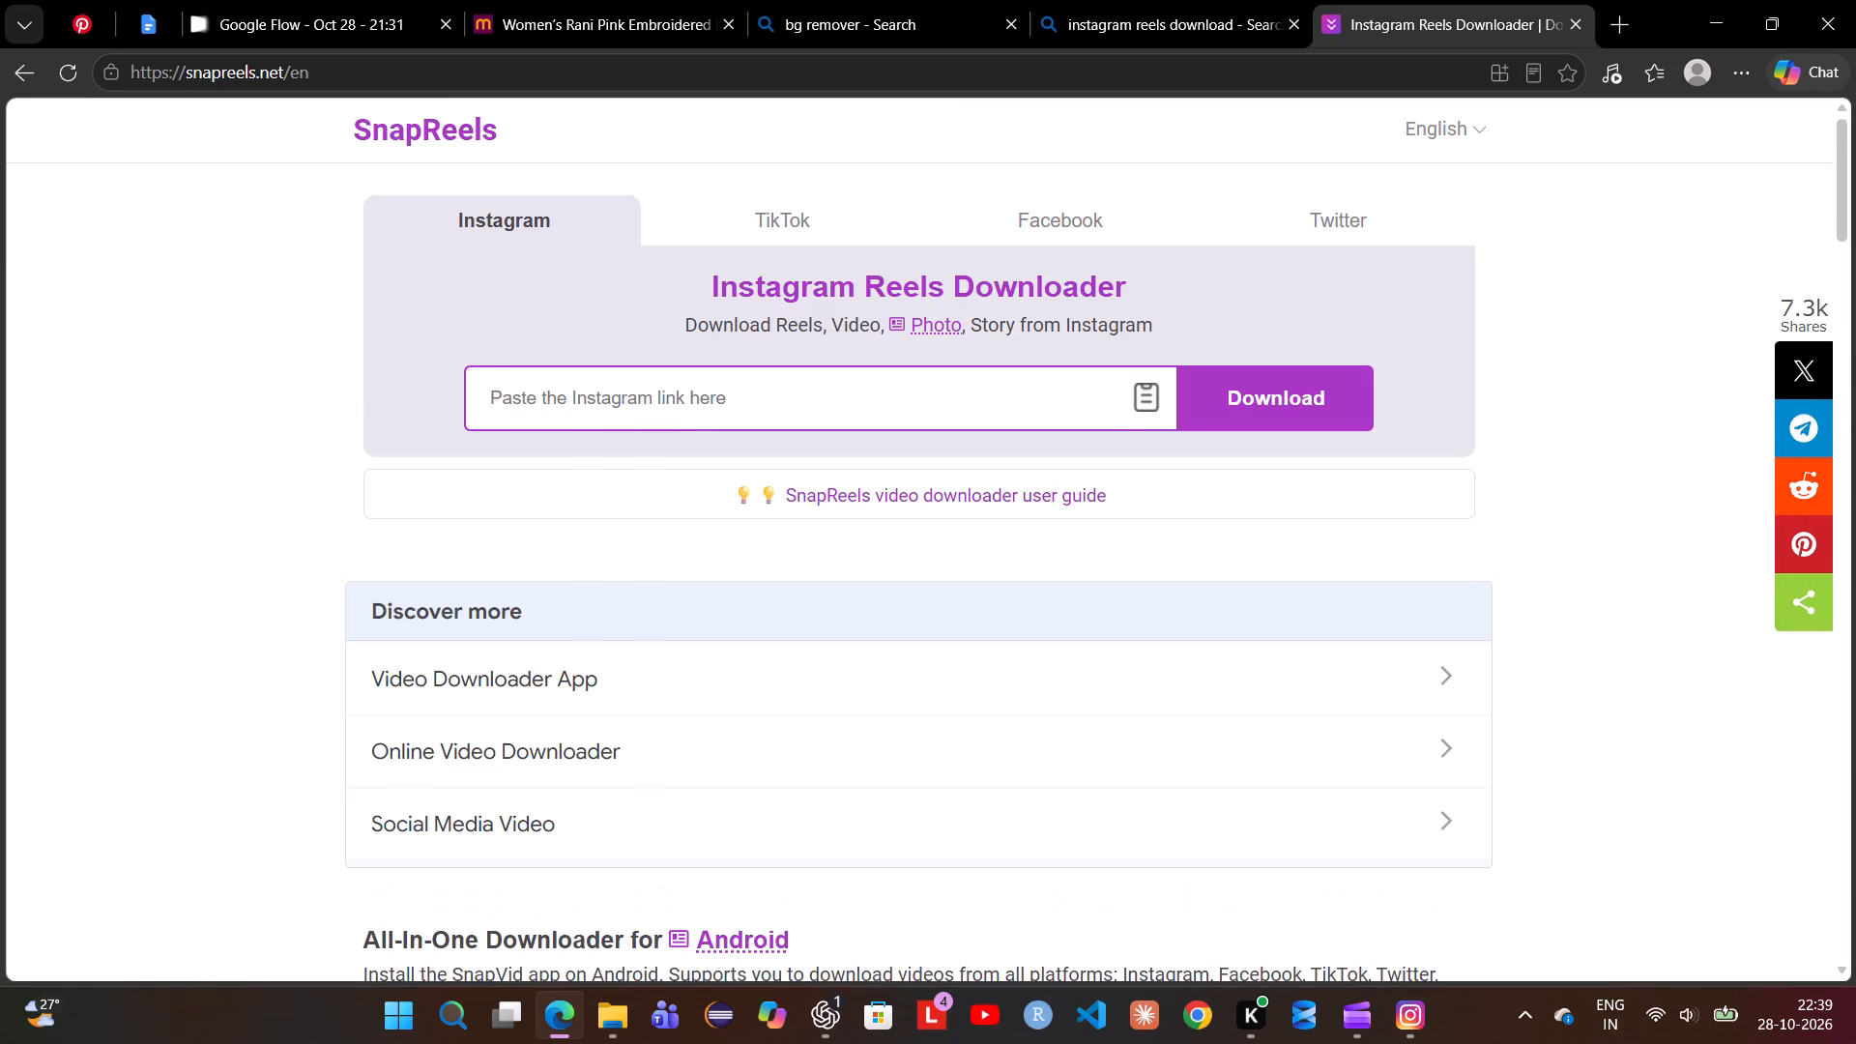
pyautogui.hotkey('ctrl', 'v')
pyautogui.click(1211, 414)
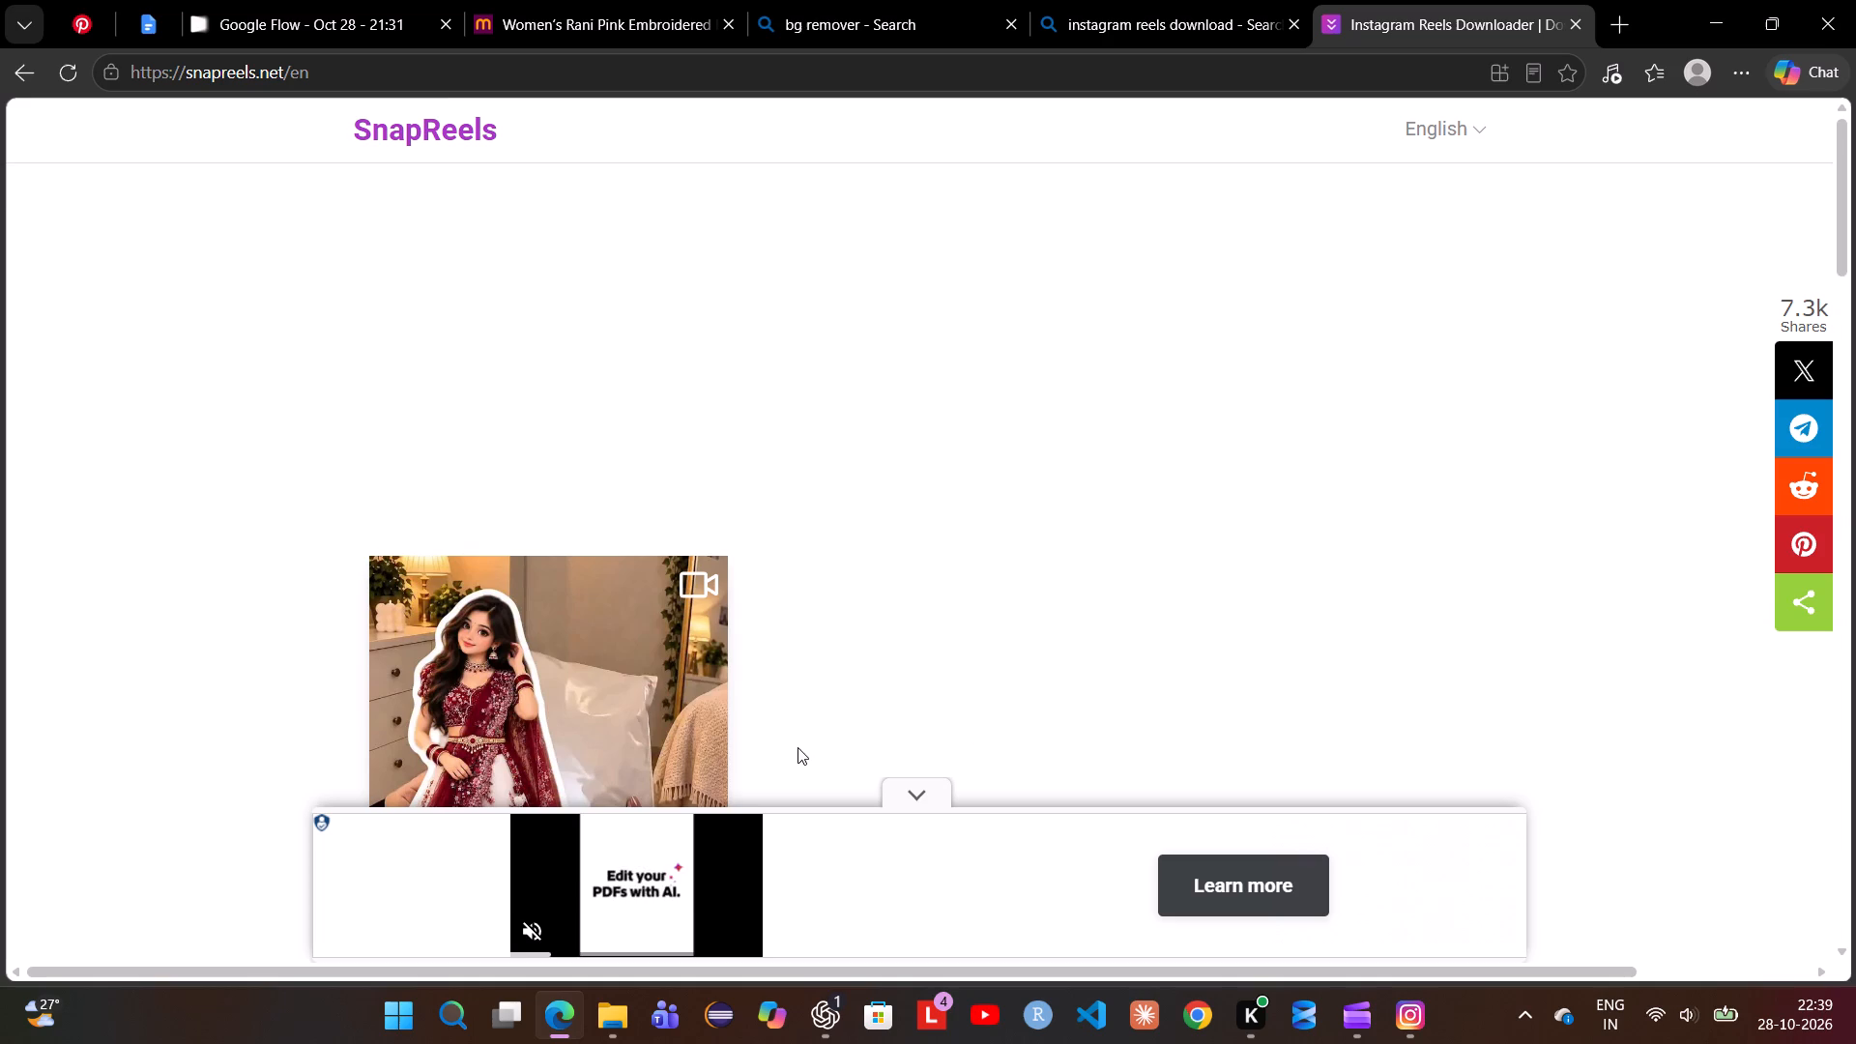
pyautogui.scroll(-2, 612, 668)
pyautogui.click(598, 649)
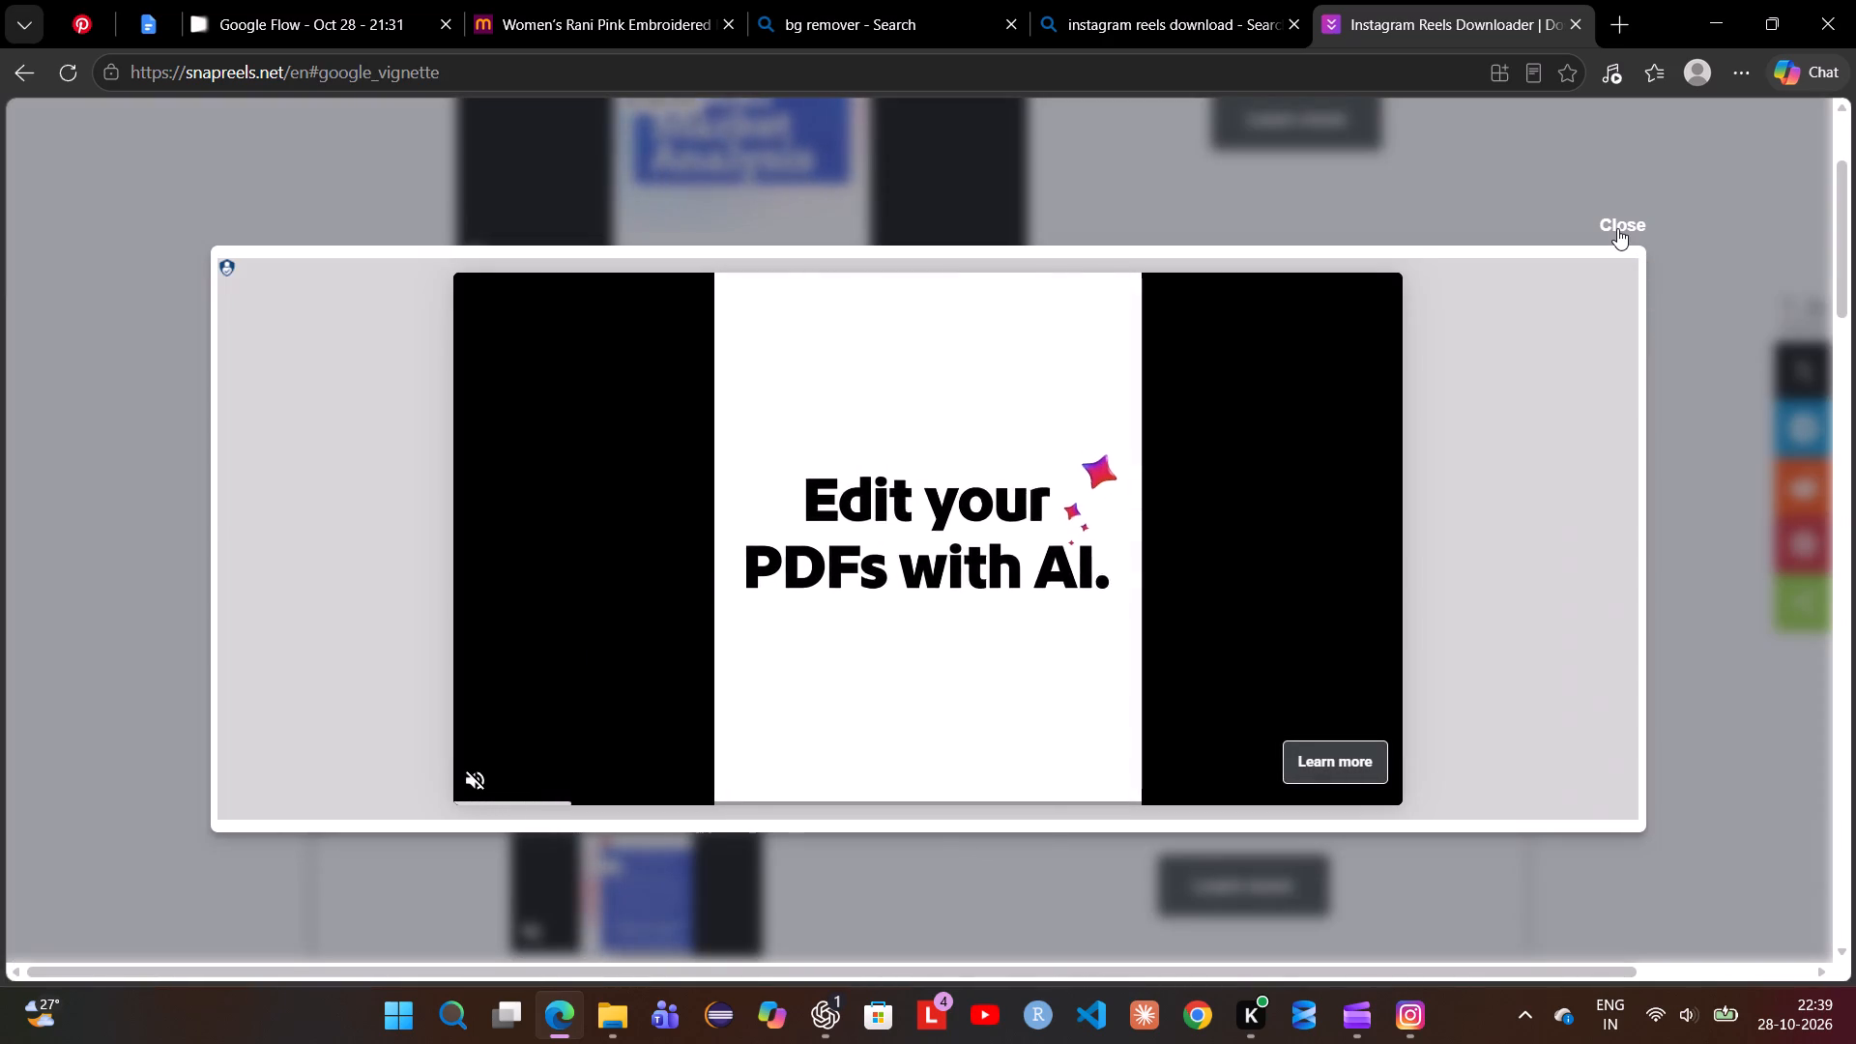
pyautogui.click(1617, 228)
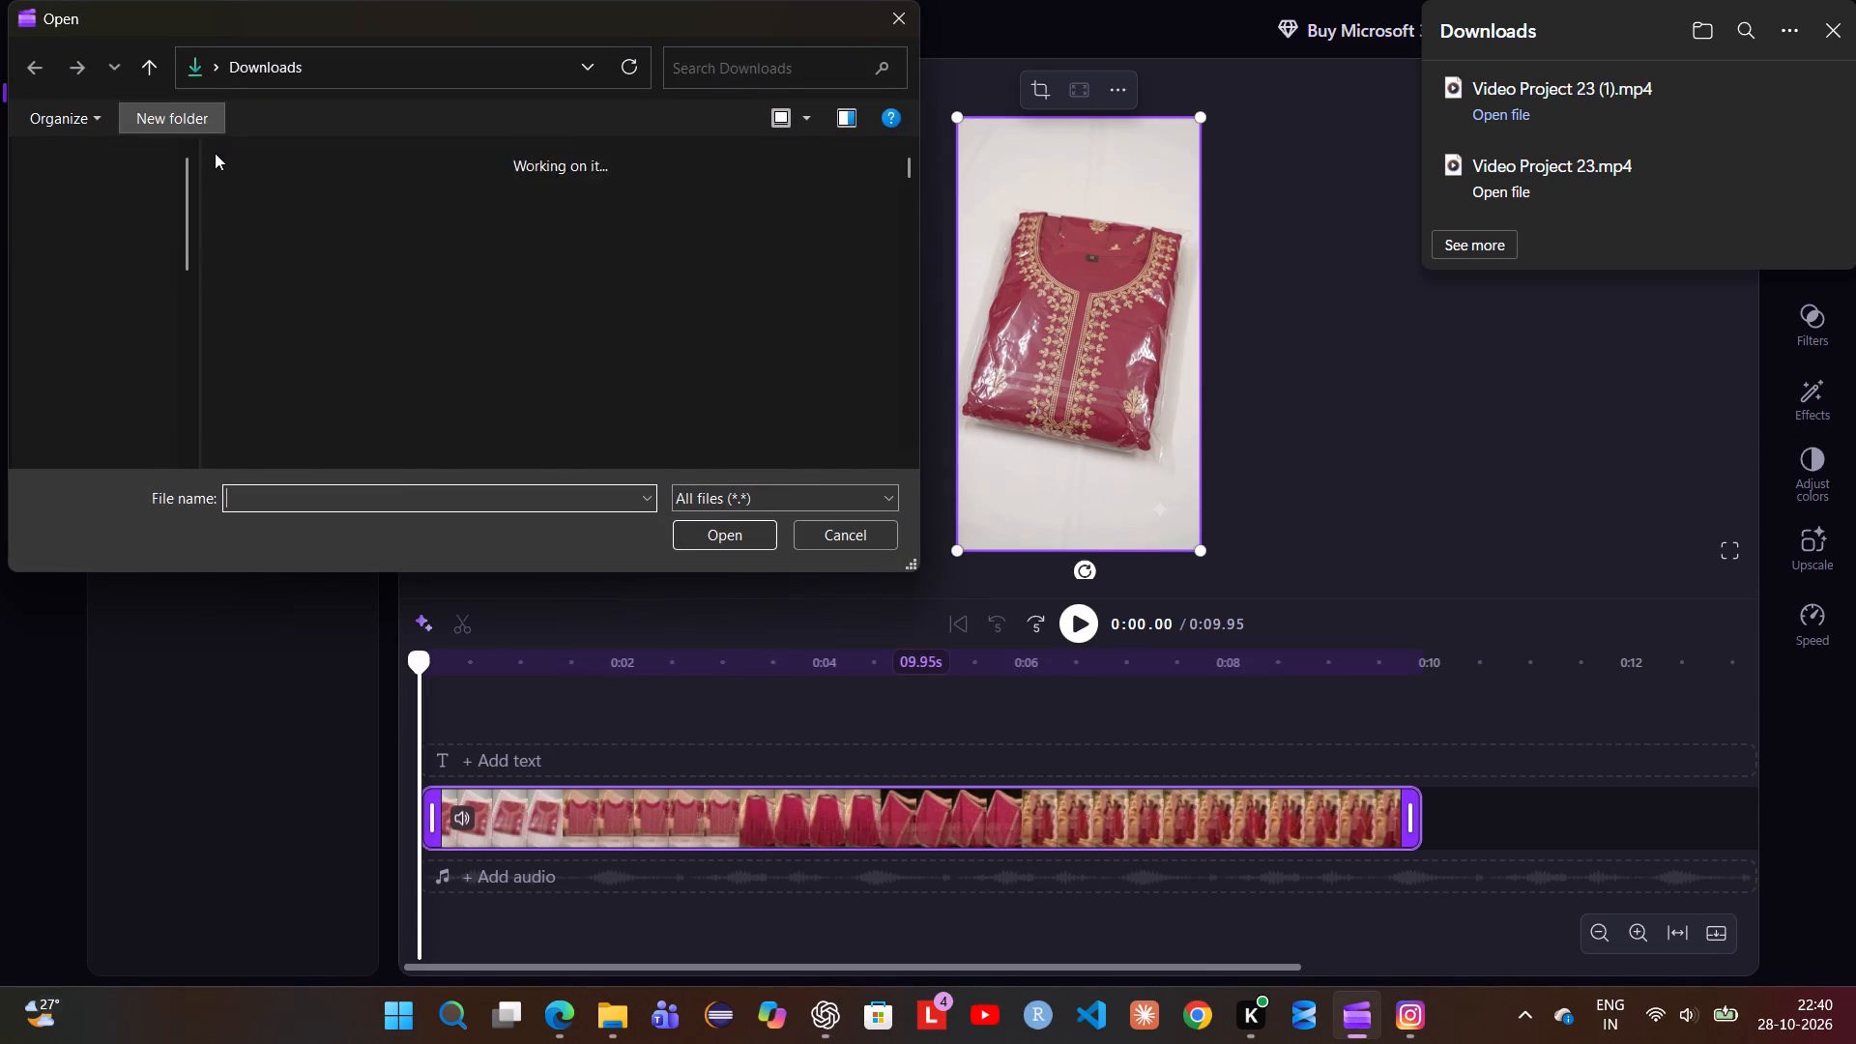
# Import the downloaded SnapReels.Net Instagram reel from Downloads into the project's media.
pyautogui.click(398, 217)
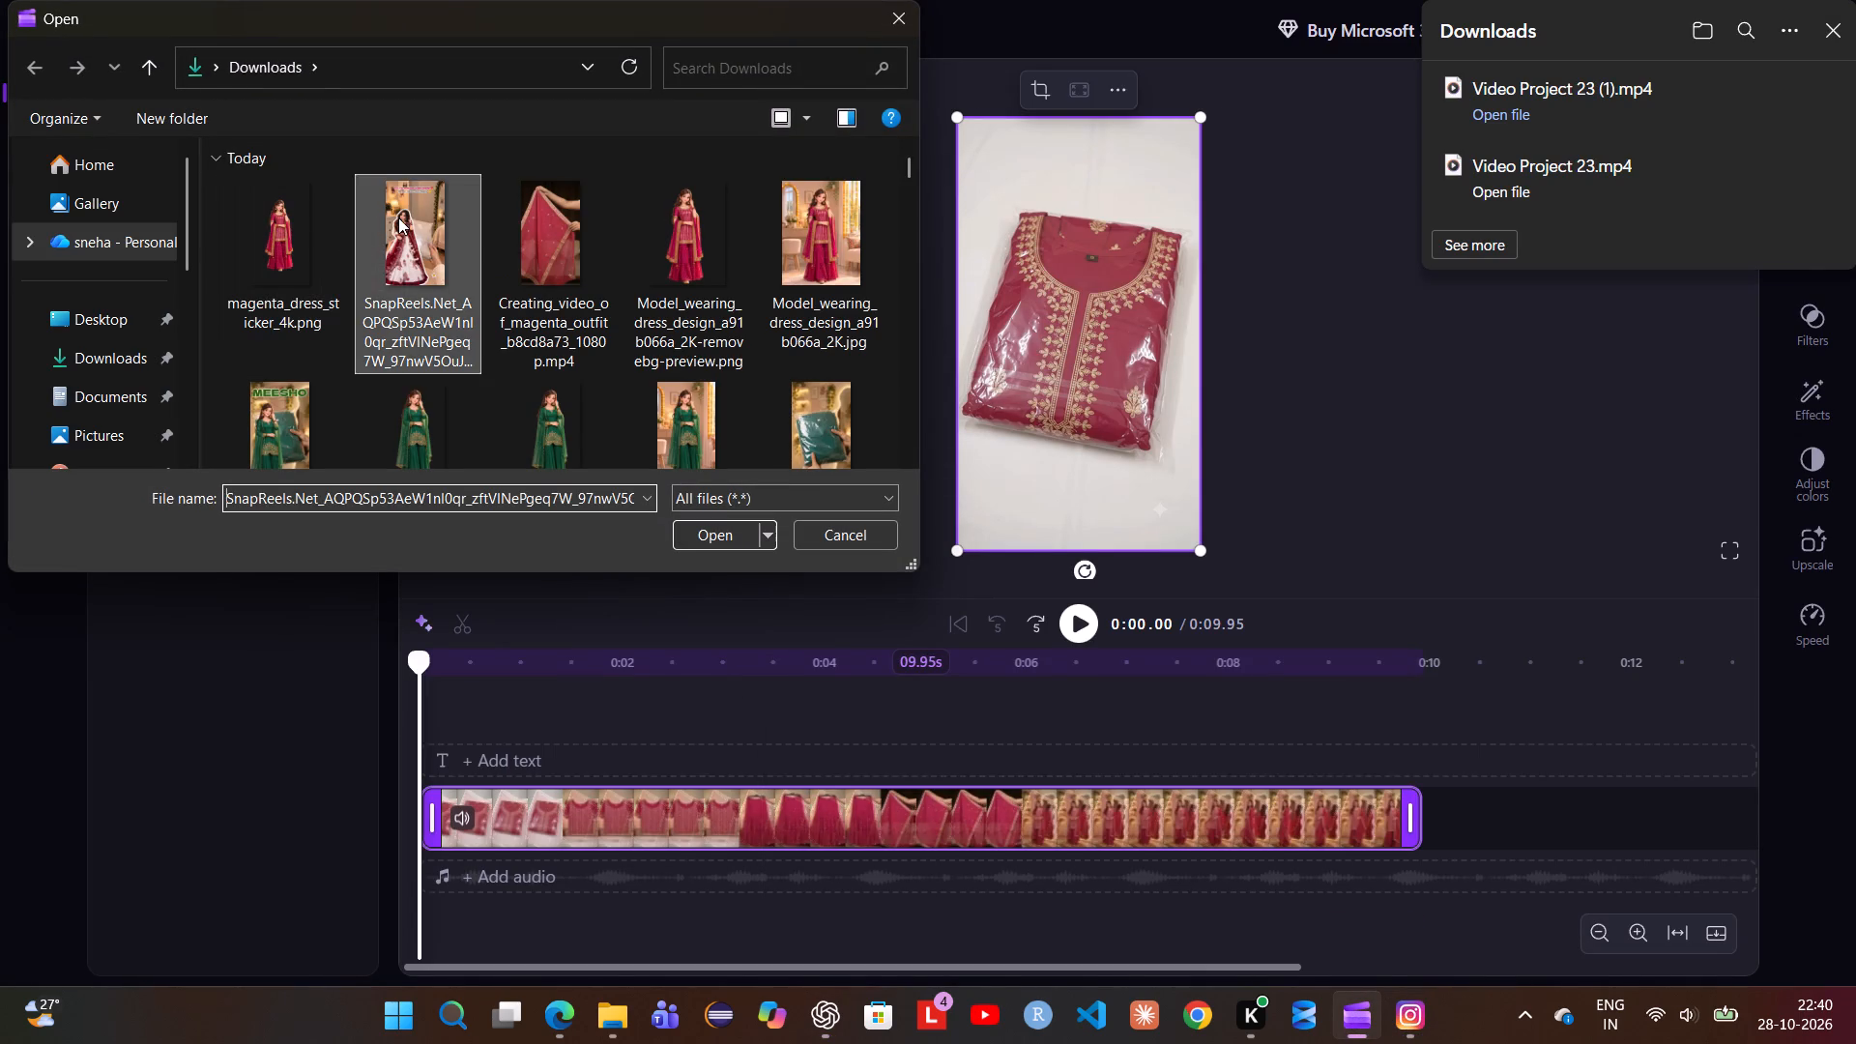
pyautogui.press('Return')
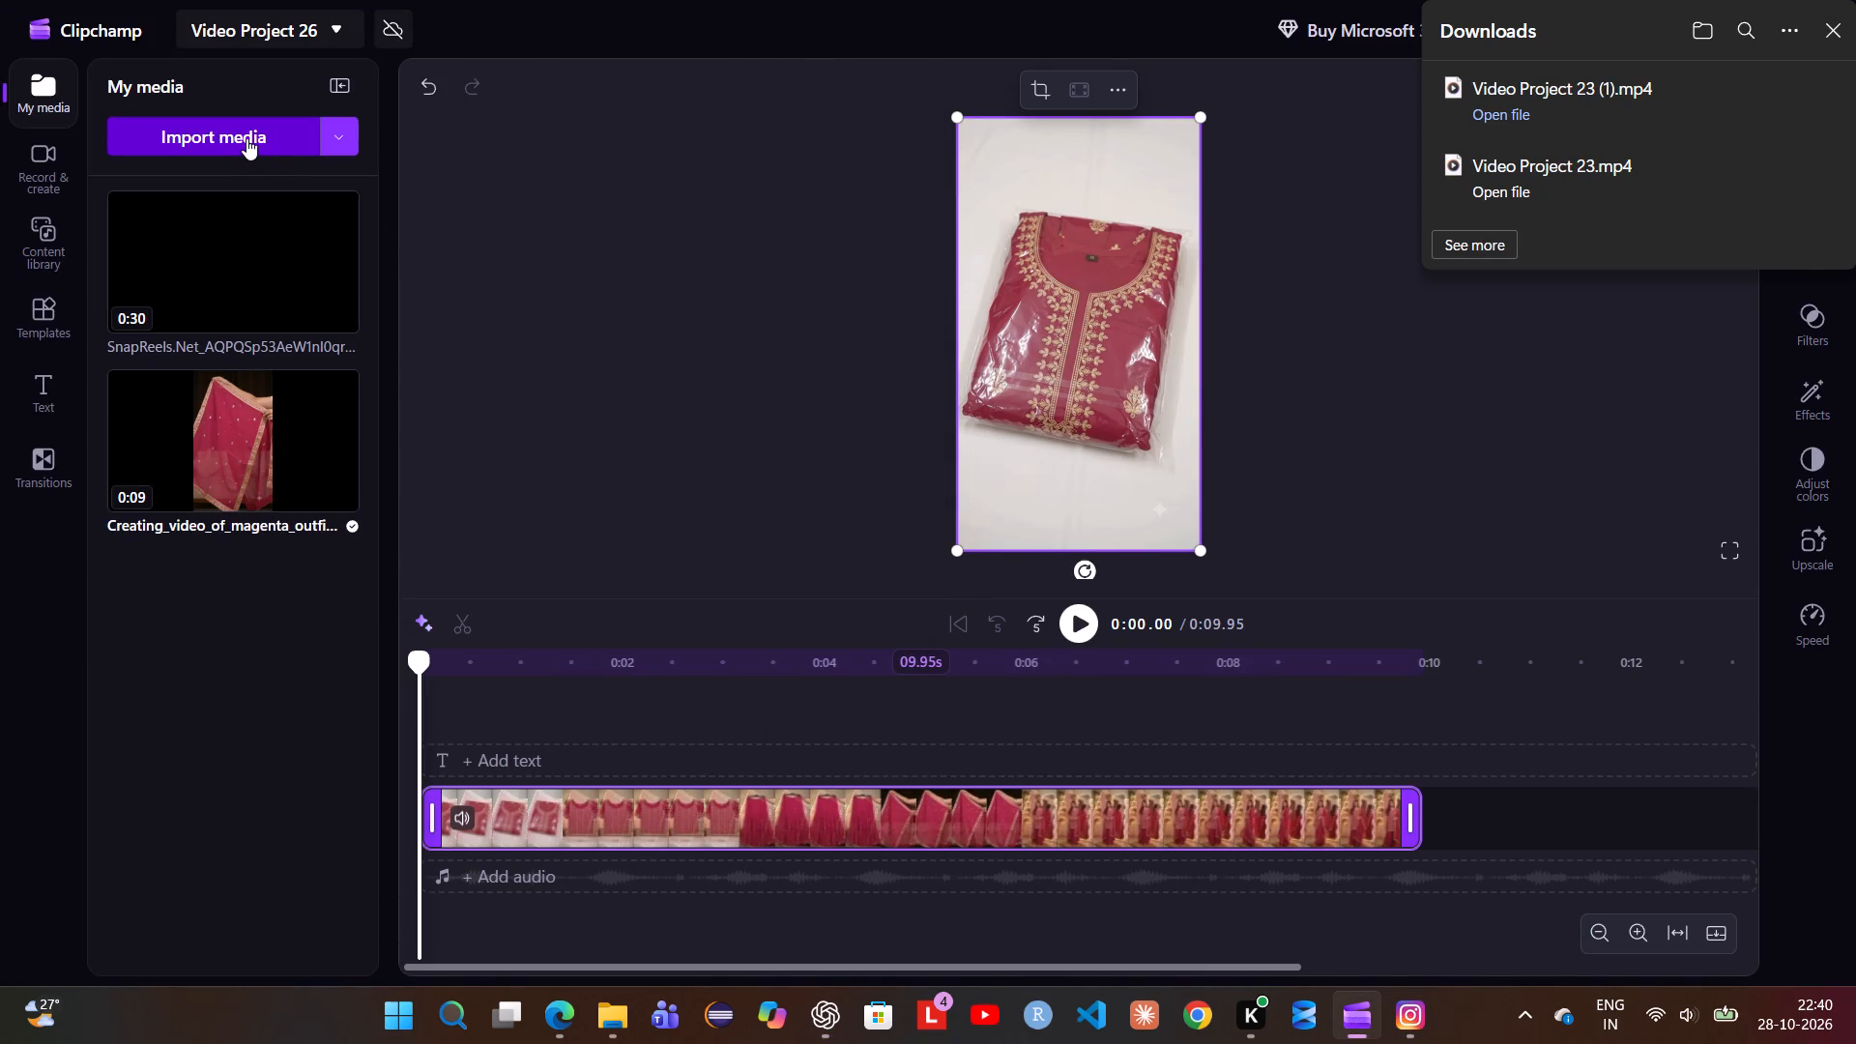
# Import magenta_dress_sticker_4k.png from Downloads into the project media.
pyautogui.click(246, 138)
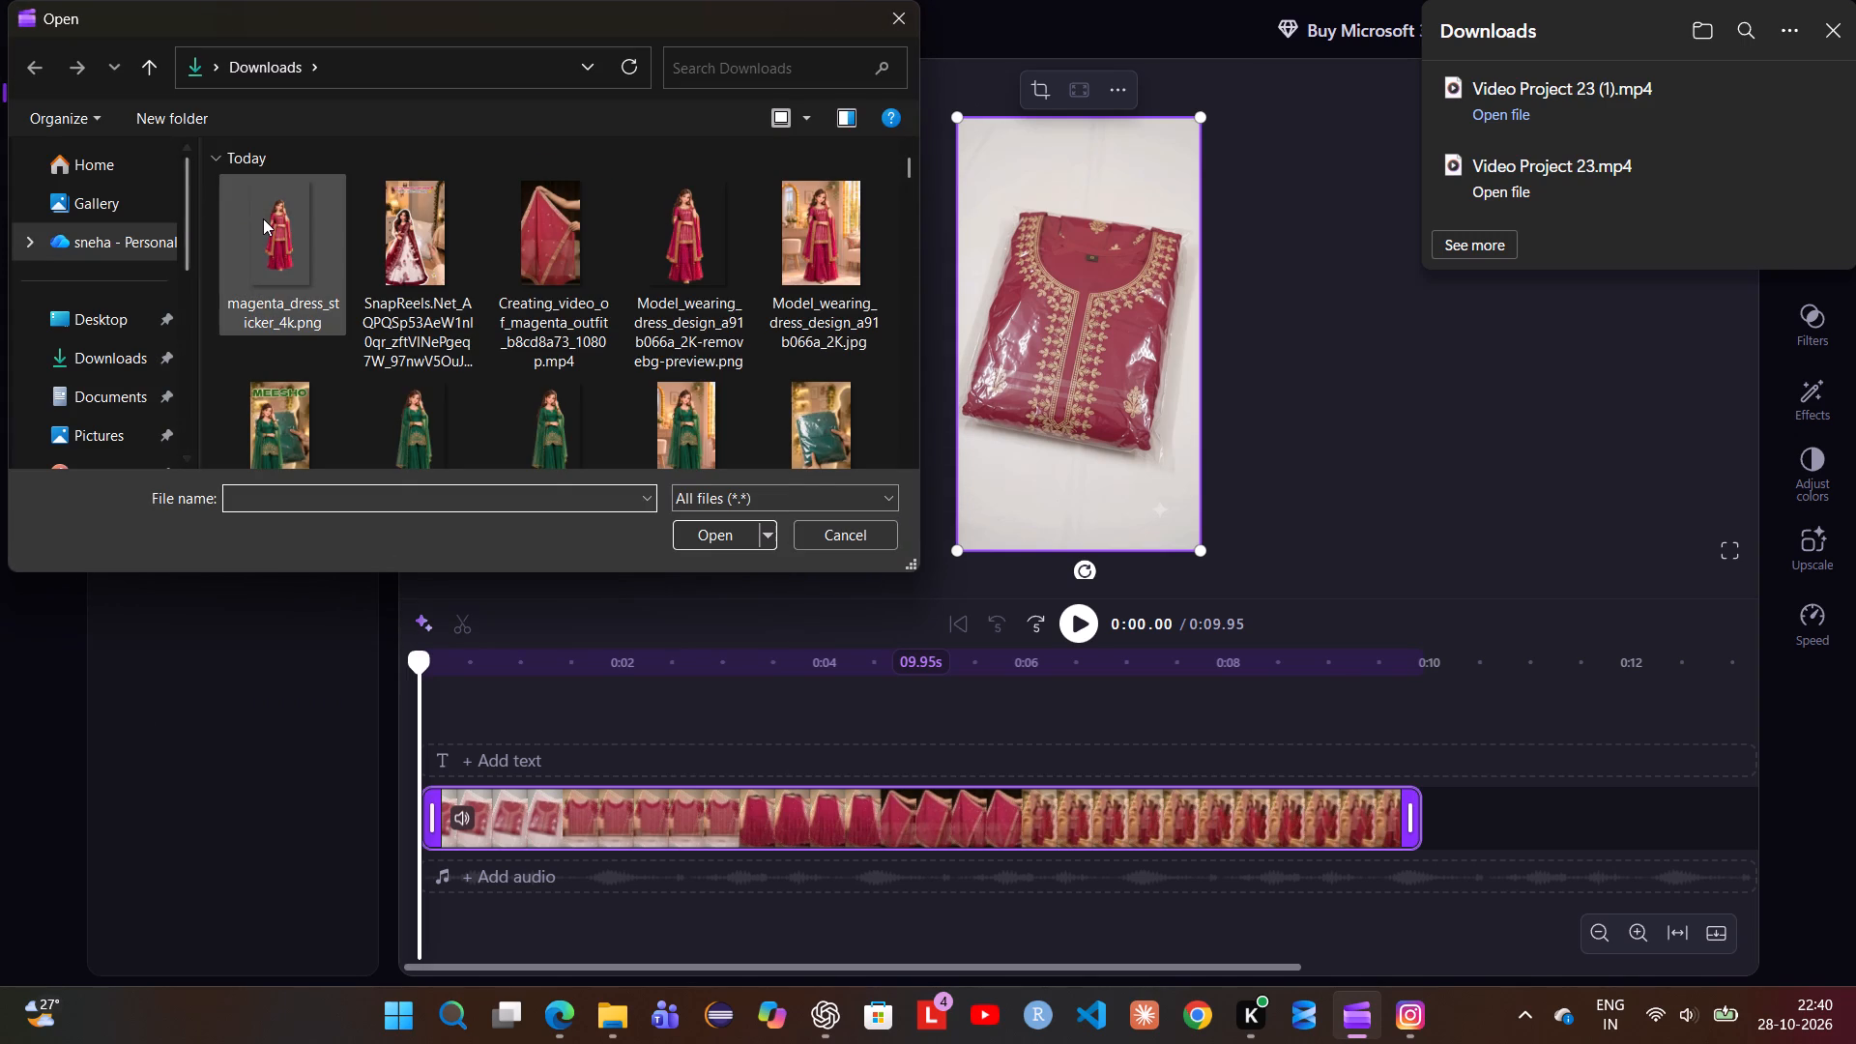
pyautogui.click(263, 218)
pyautogui.press('Return')
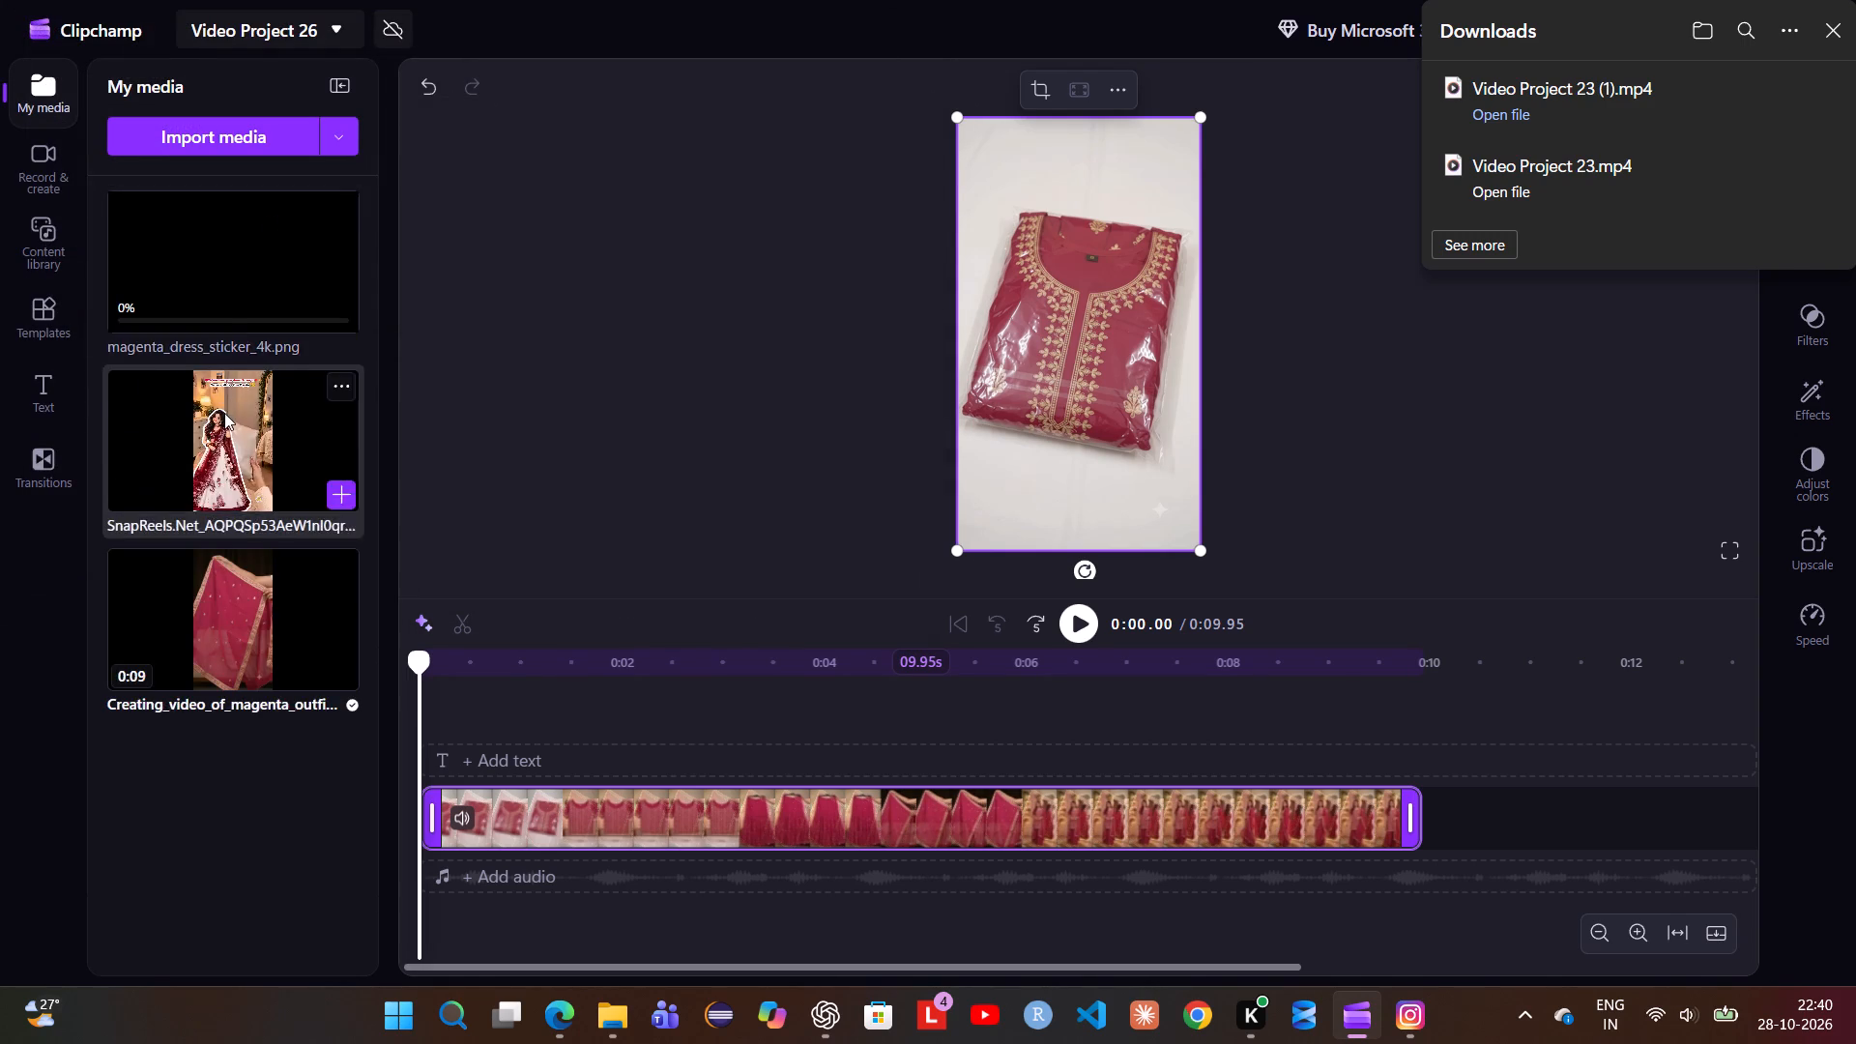
# Place the 30-second SnapReels video on a track below the magenta outfit clip, starting at the beginning of the timeline.
pyautogui.moveTo(223, 413); pyautogui.dragTo(233, 362)
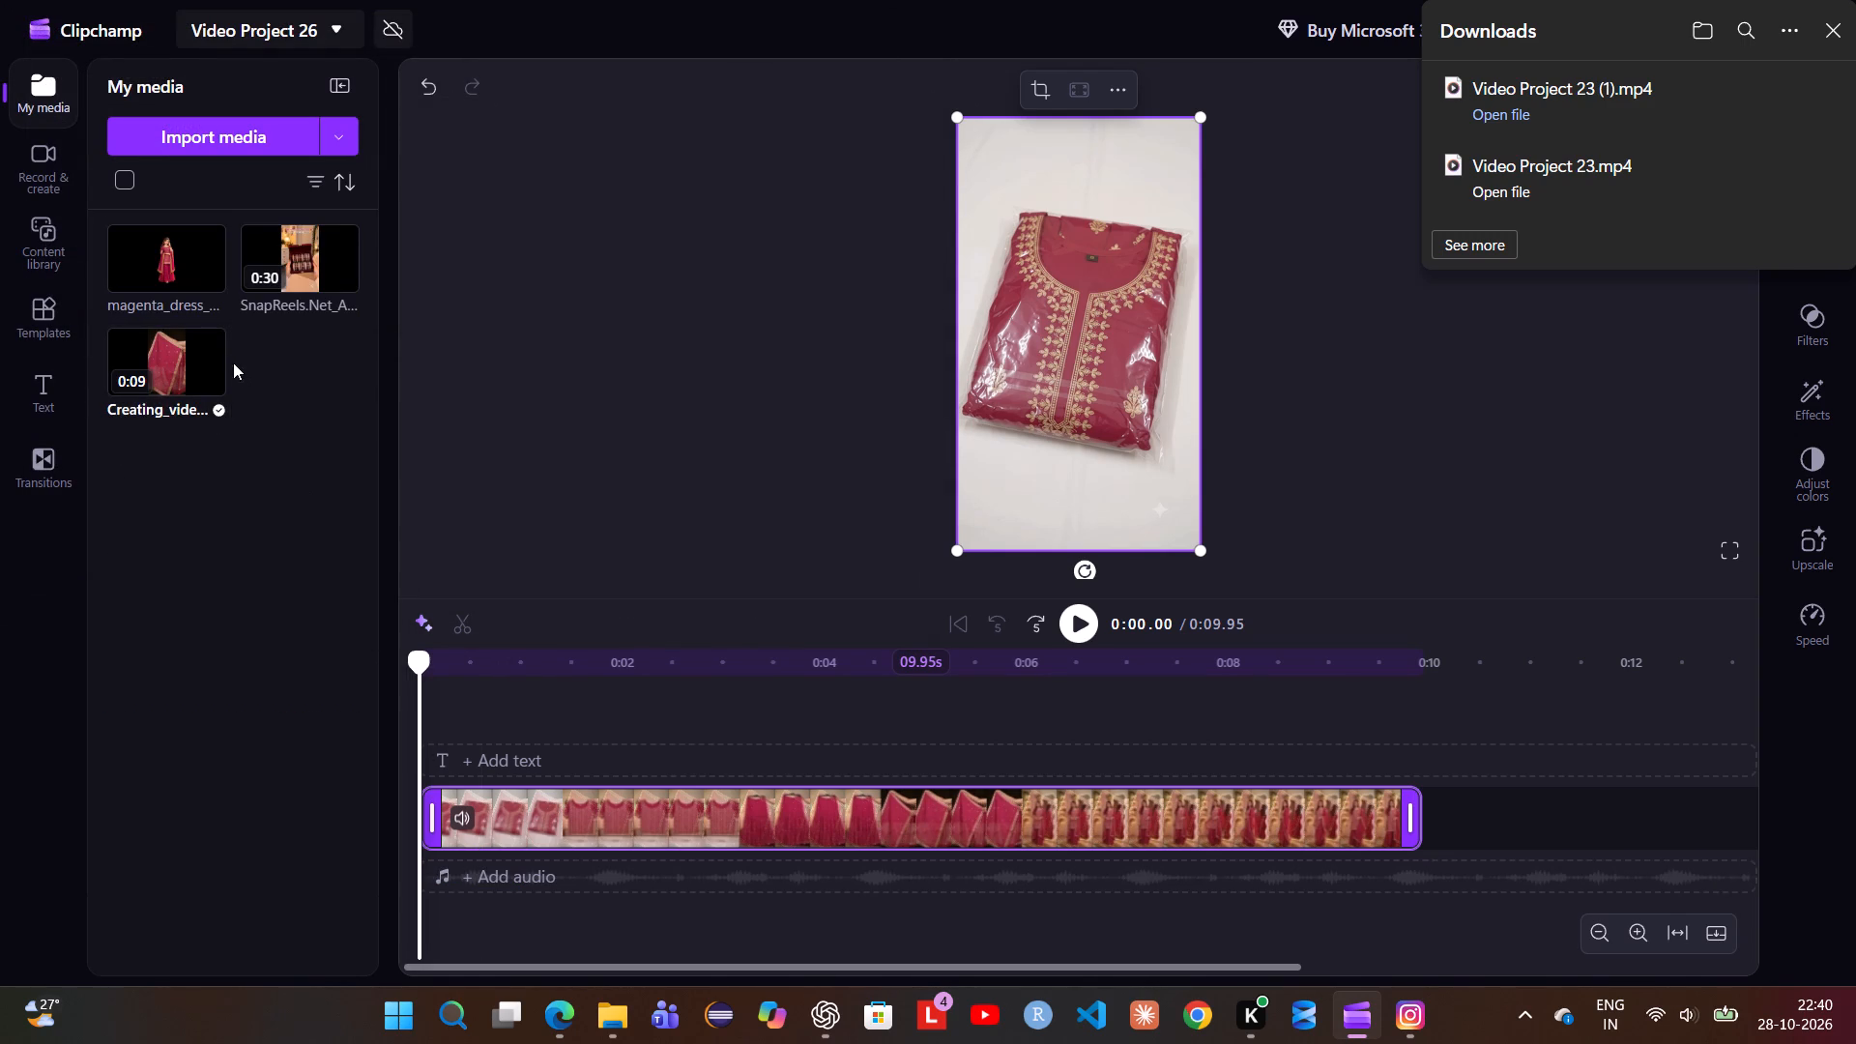
pyautogui.moveTo(233, 362); pyautogui.dragTo(284, 265)
pyautogui.moveTo(284, 265); pyautogui.dragTo(467, 892)
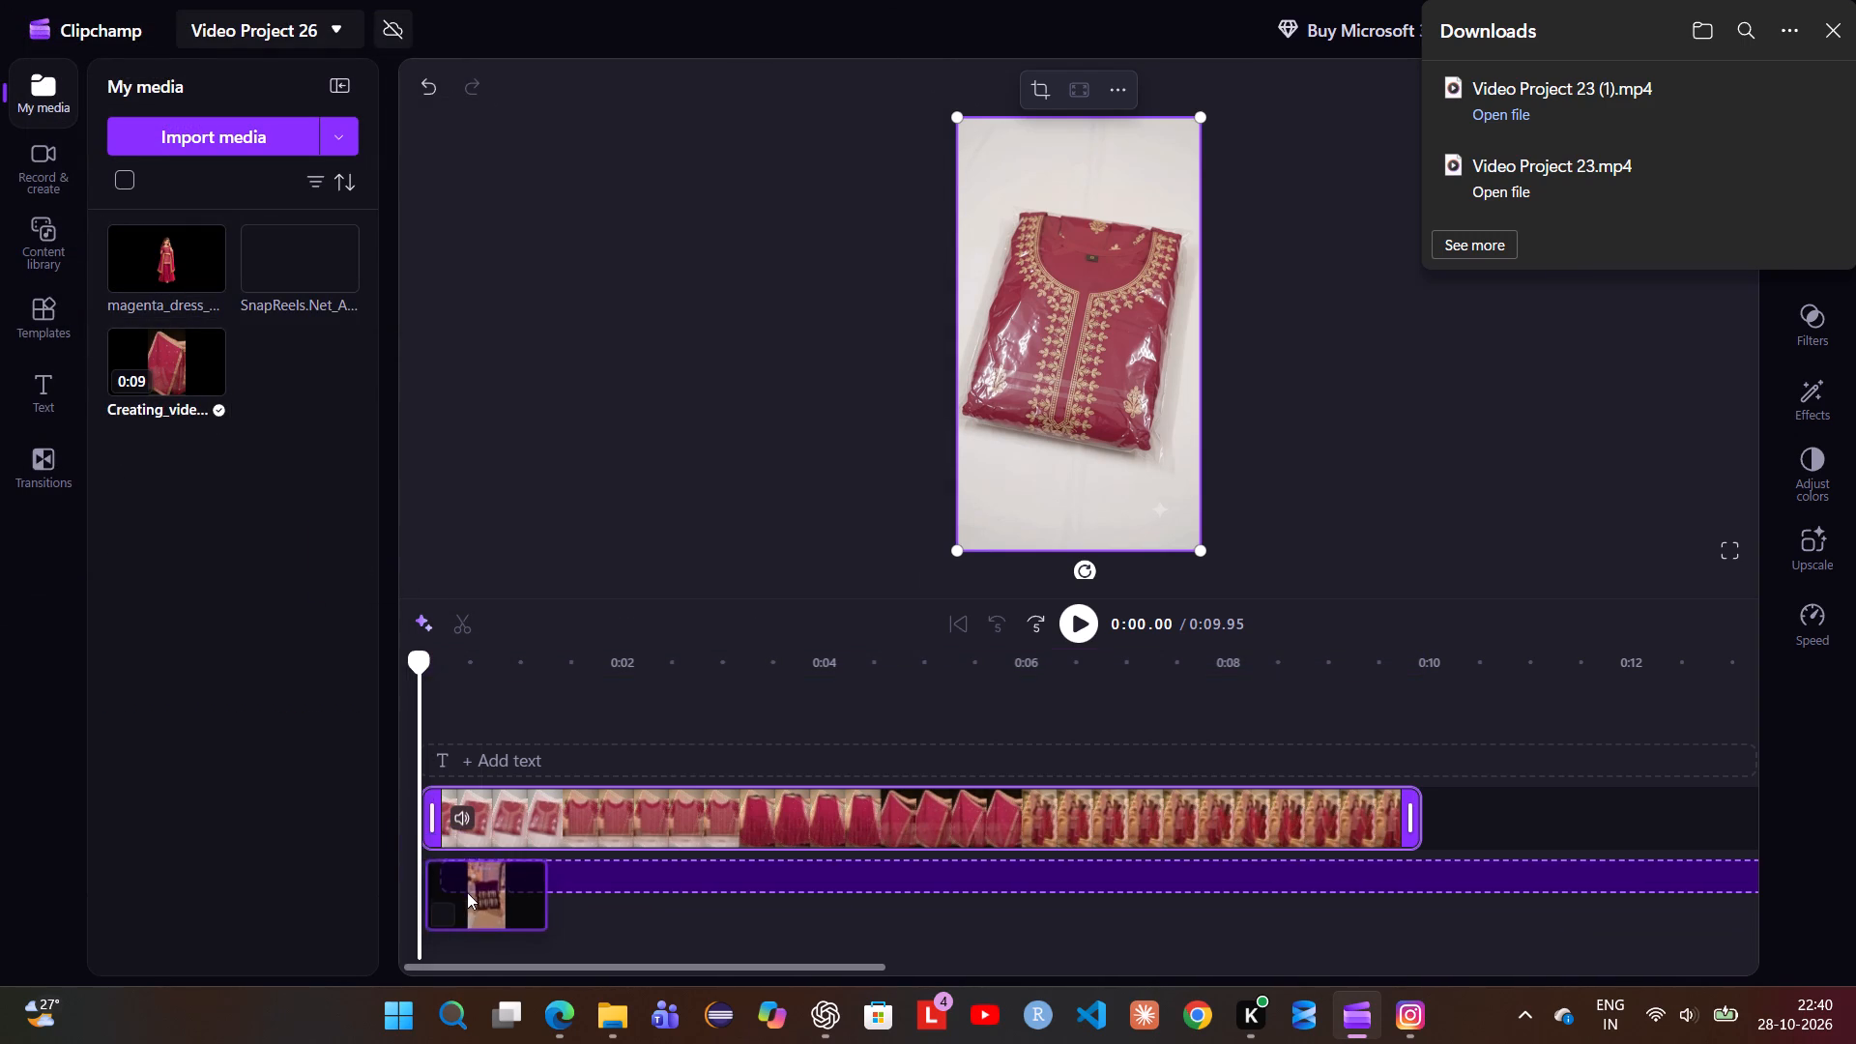
pyautogui.moveTo(467, 892); pyautogui.dragTo(467, 879)
# Place the magenta dress sticker on a track above the magenta outfit clip, at the start of the timeline.
pyautogui.moveTo(161, 263); pyautogui.dragTo(478, 709)
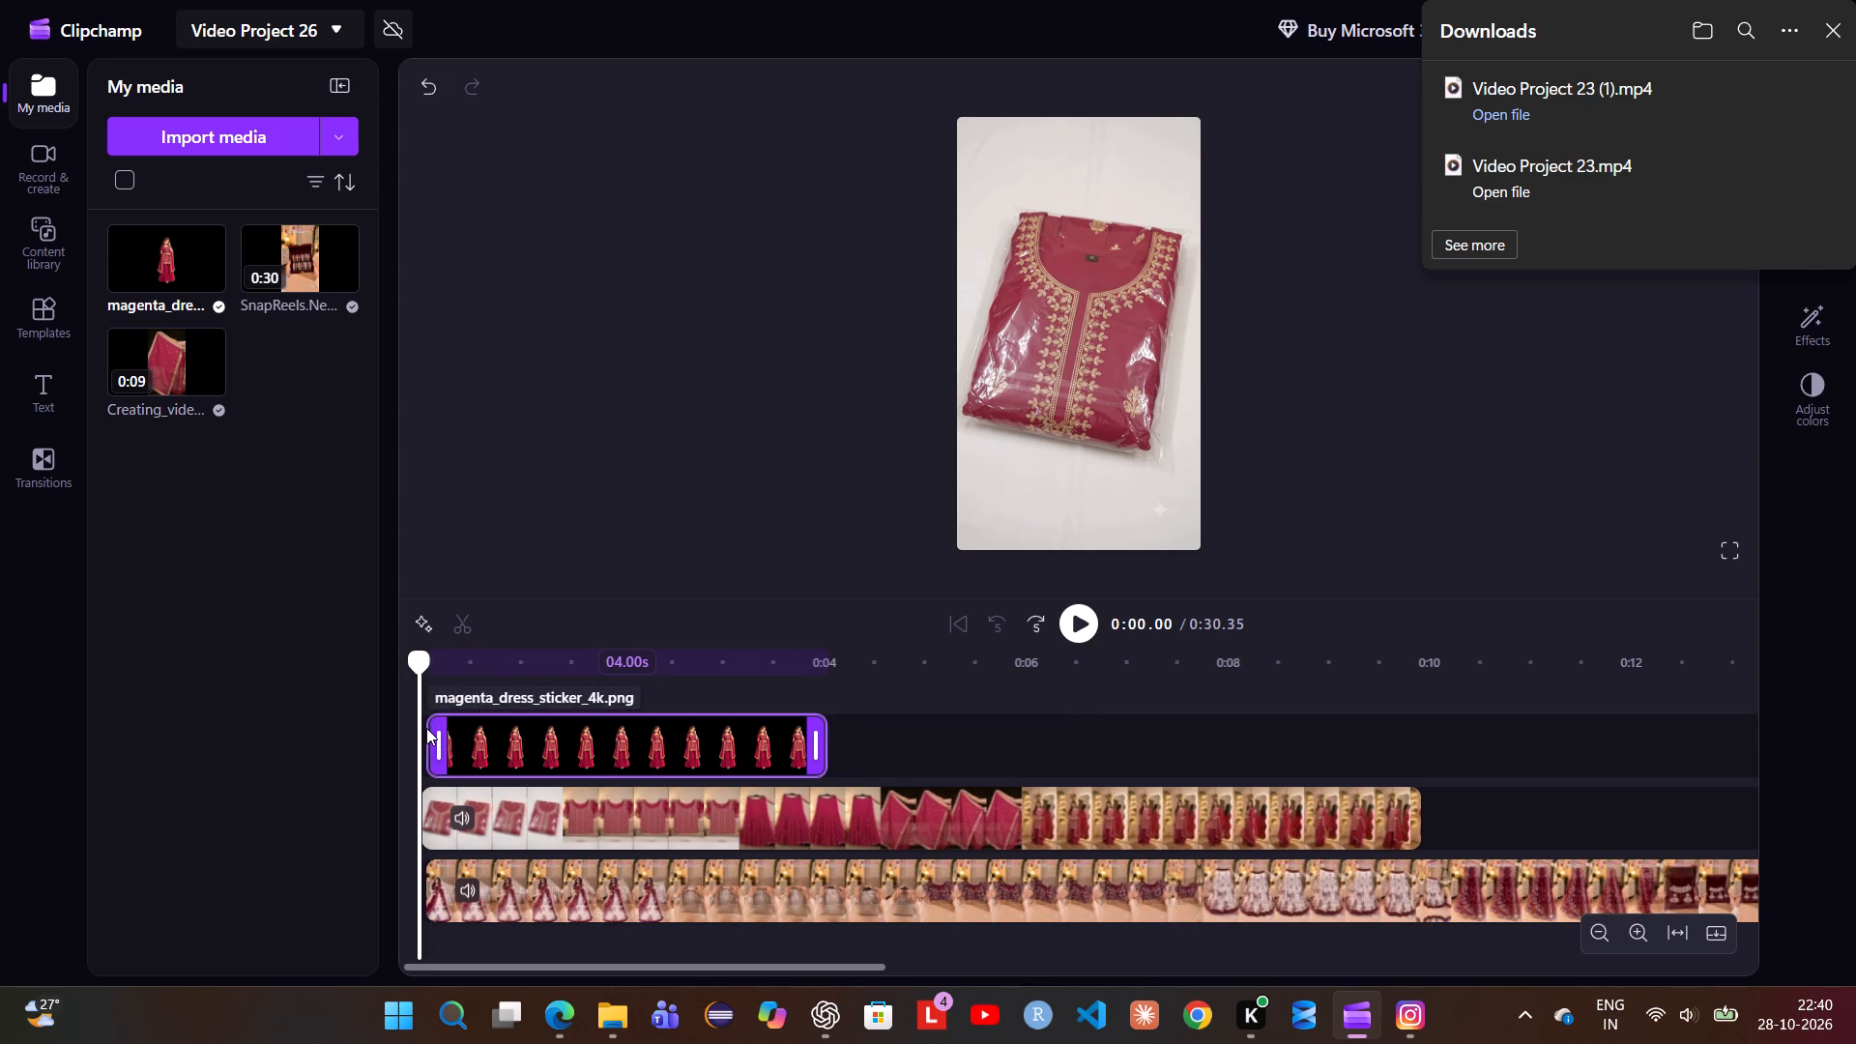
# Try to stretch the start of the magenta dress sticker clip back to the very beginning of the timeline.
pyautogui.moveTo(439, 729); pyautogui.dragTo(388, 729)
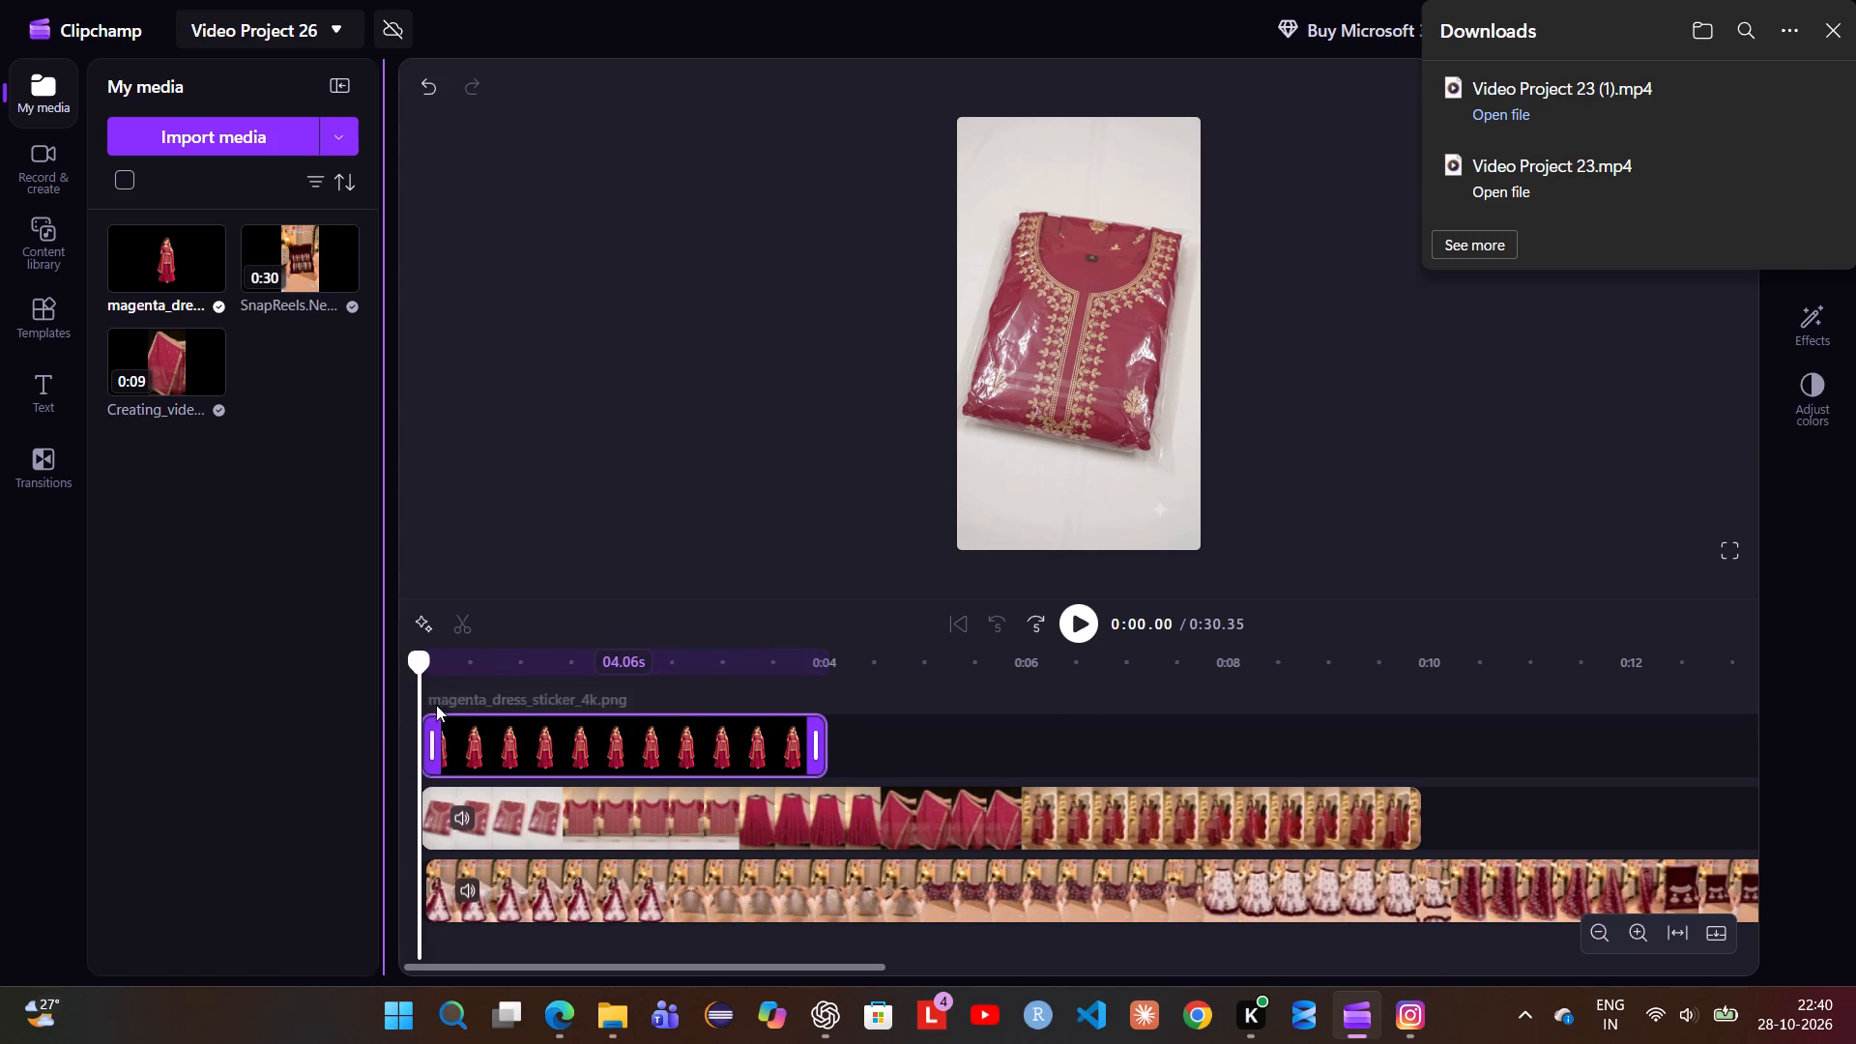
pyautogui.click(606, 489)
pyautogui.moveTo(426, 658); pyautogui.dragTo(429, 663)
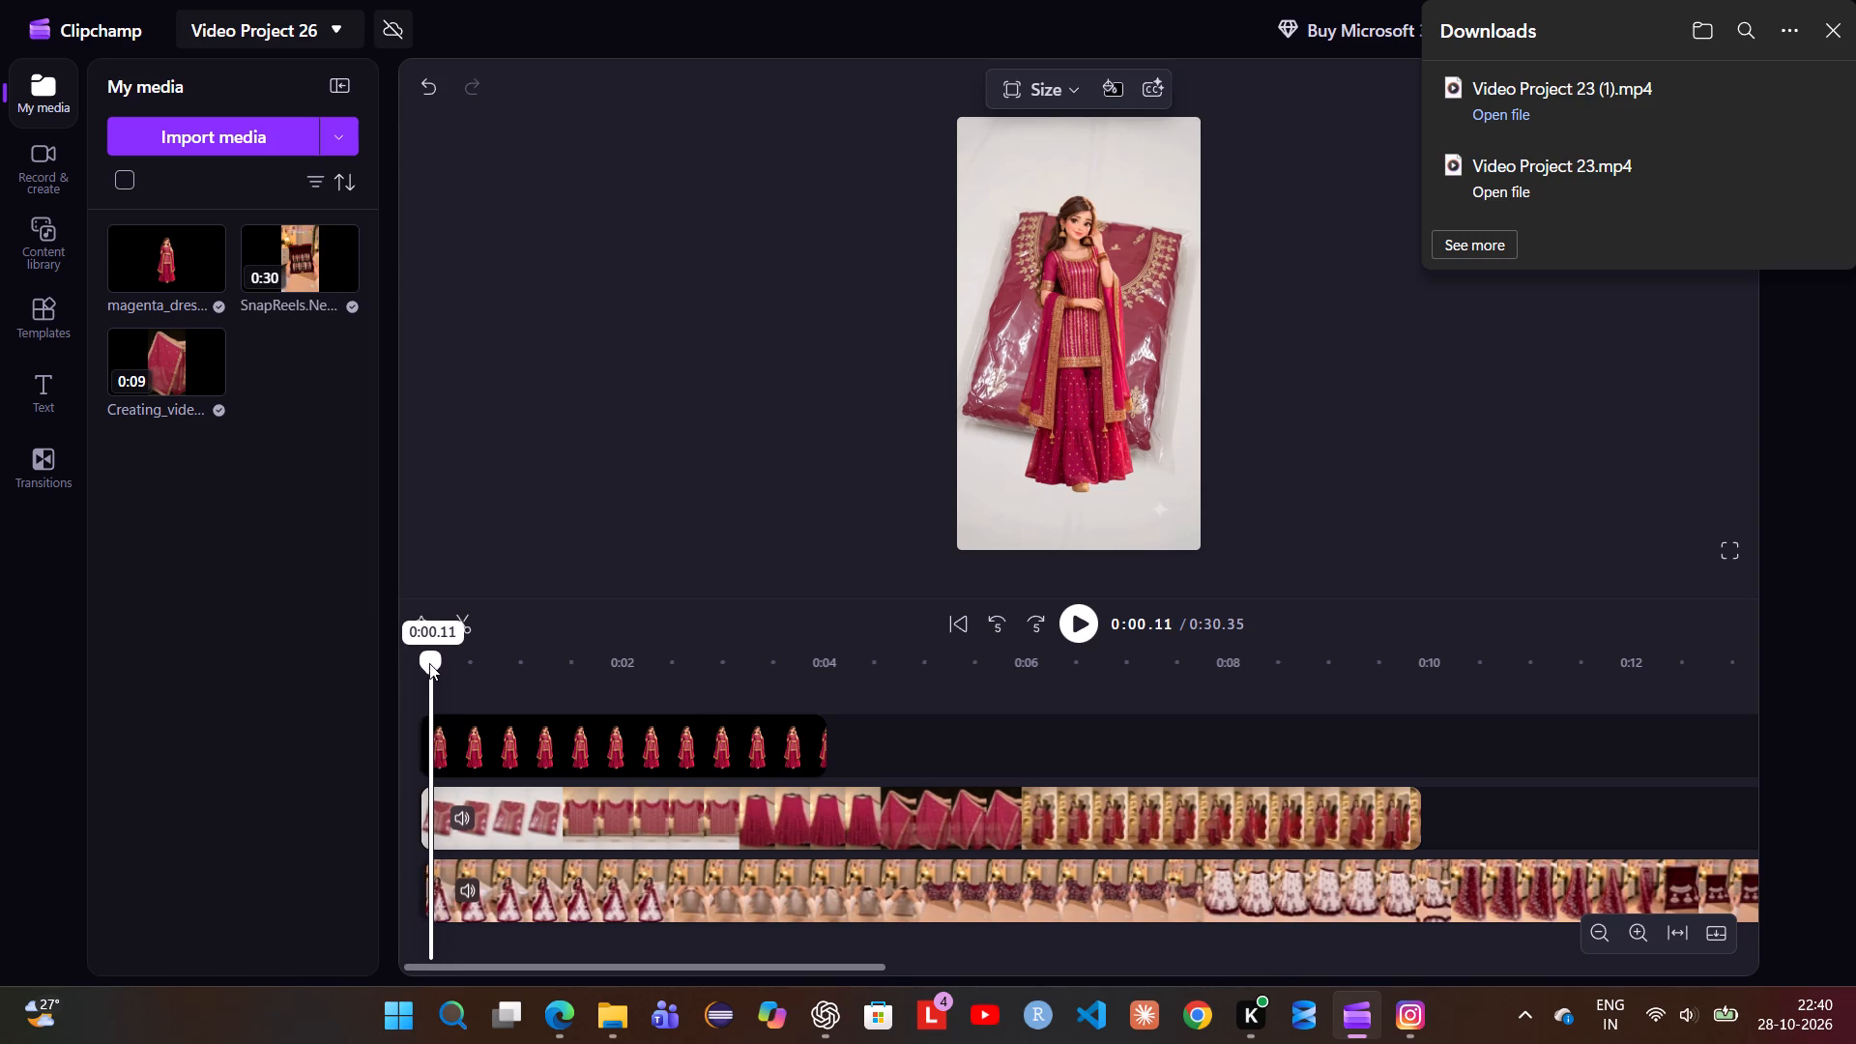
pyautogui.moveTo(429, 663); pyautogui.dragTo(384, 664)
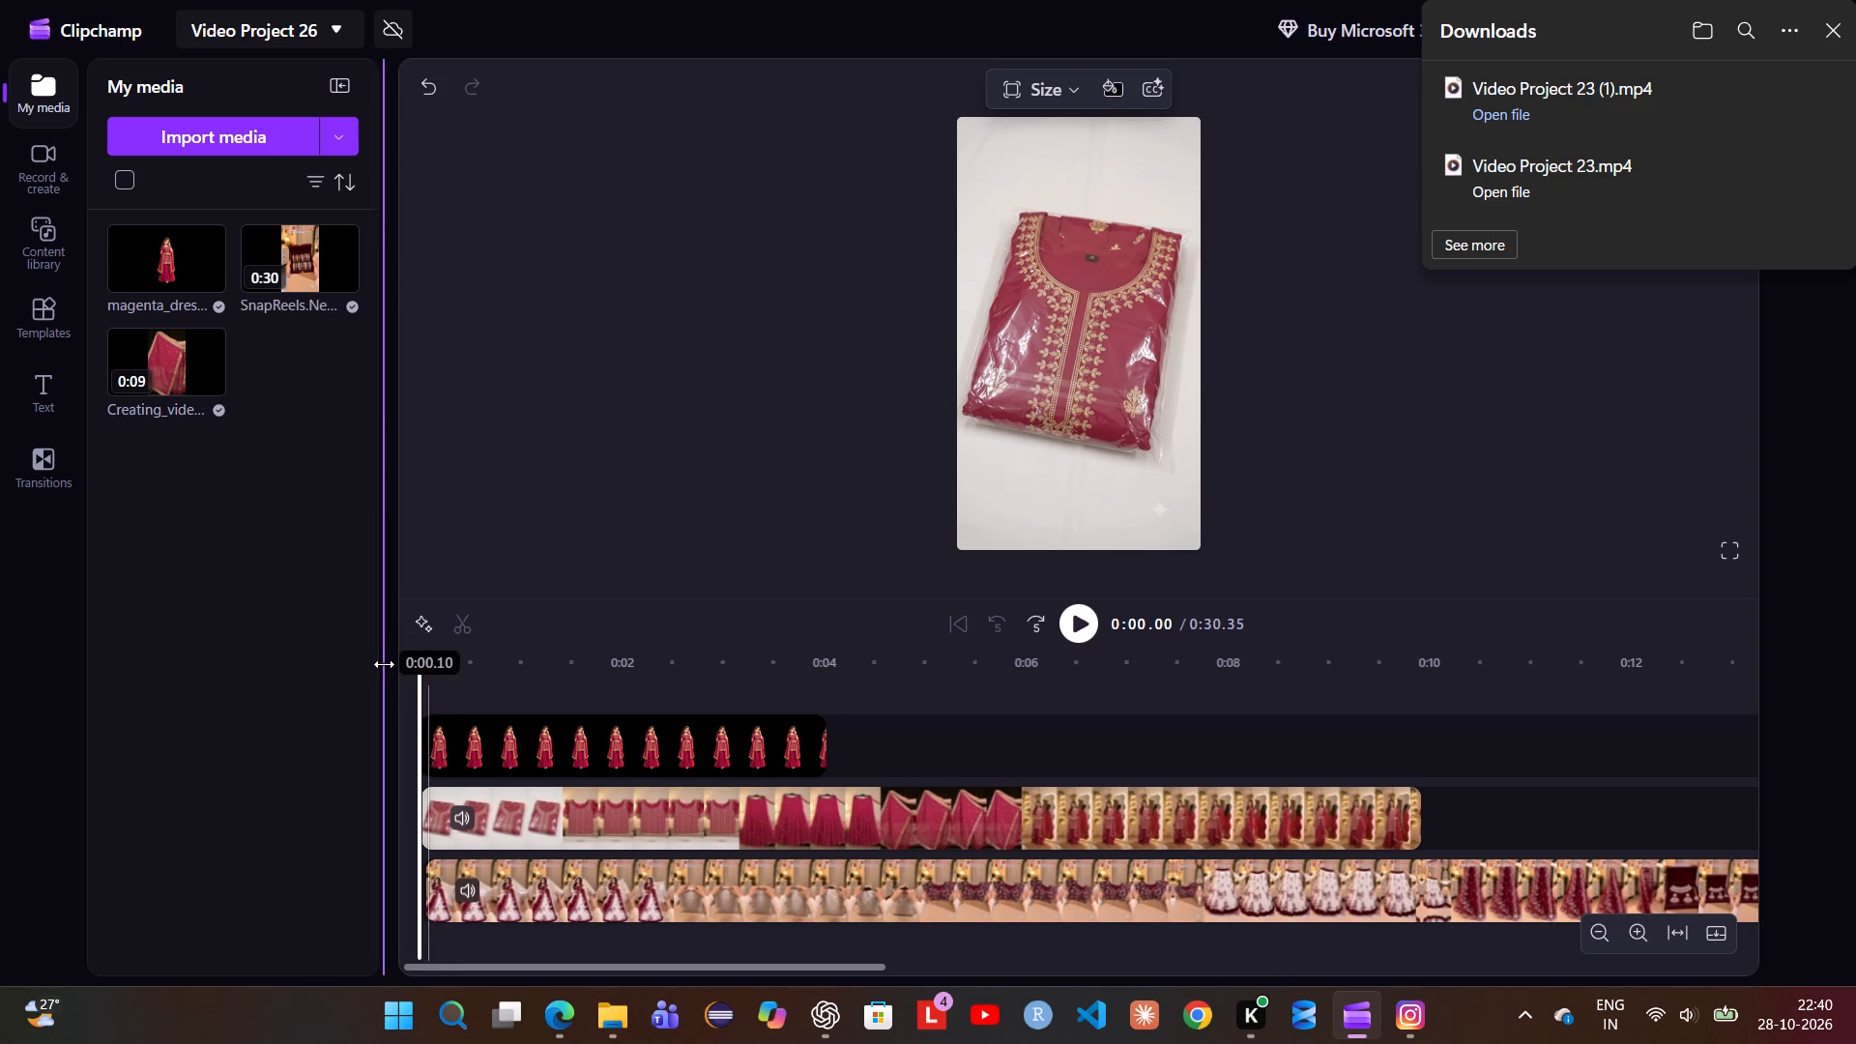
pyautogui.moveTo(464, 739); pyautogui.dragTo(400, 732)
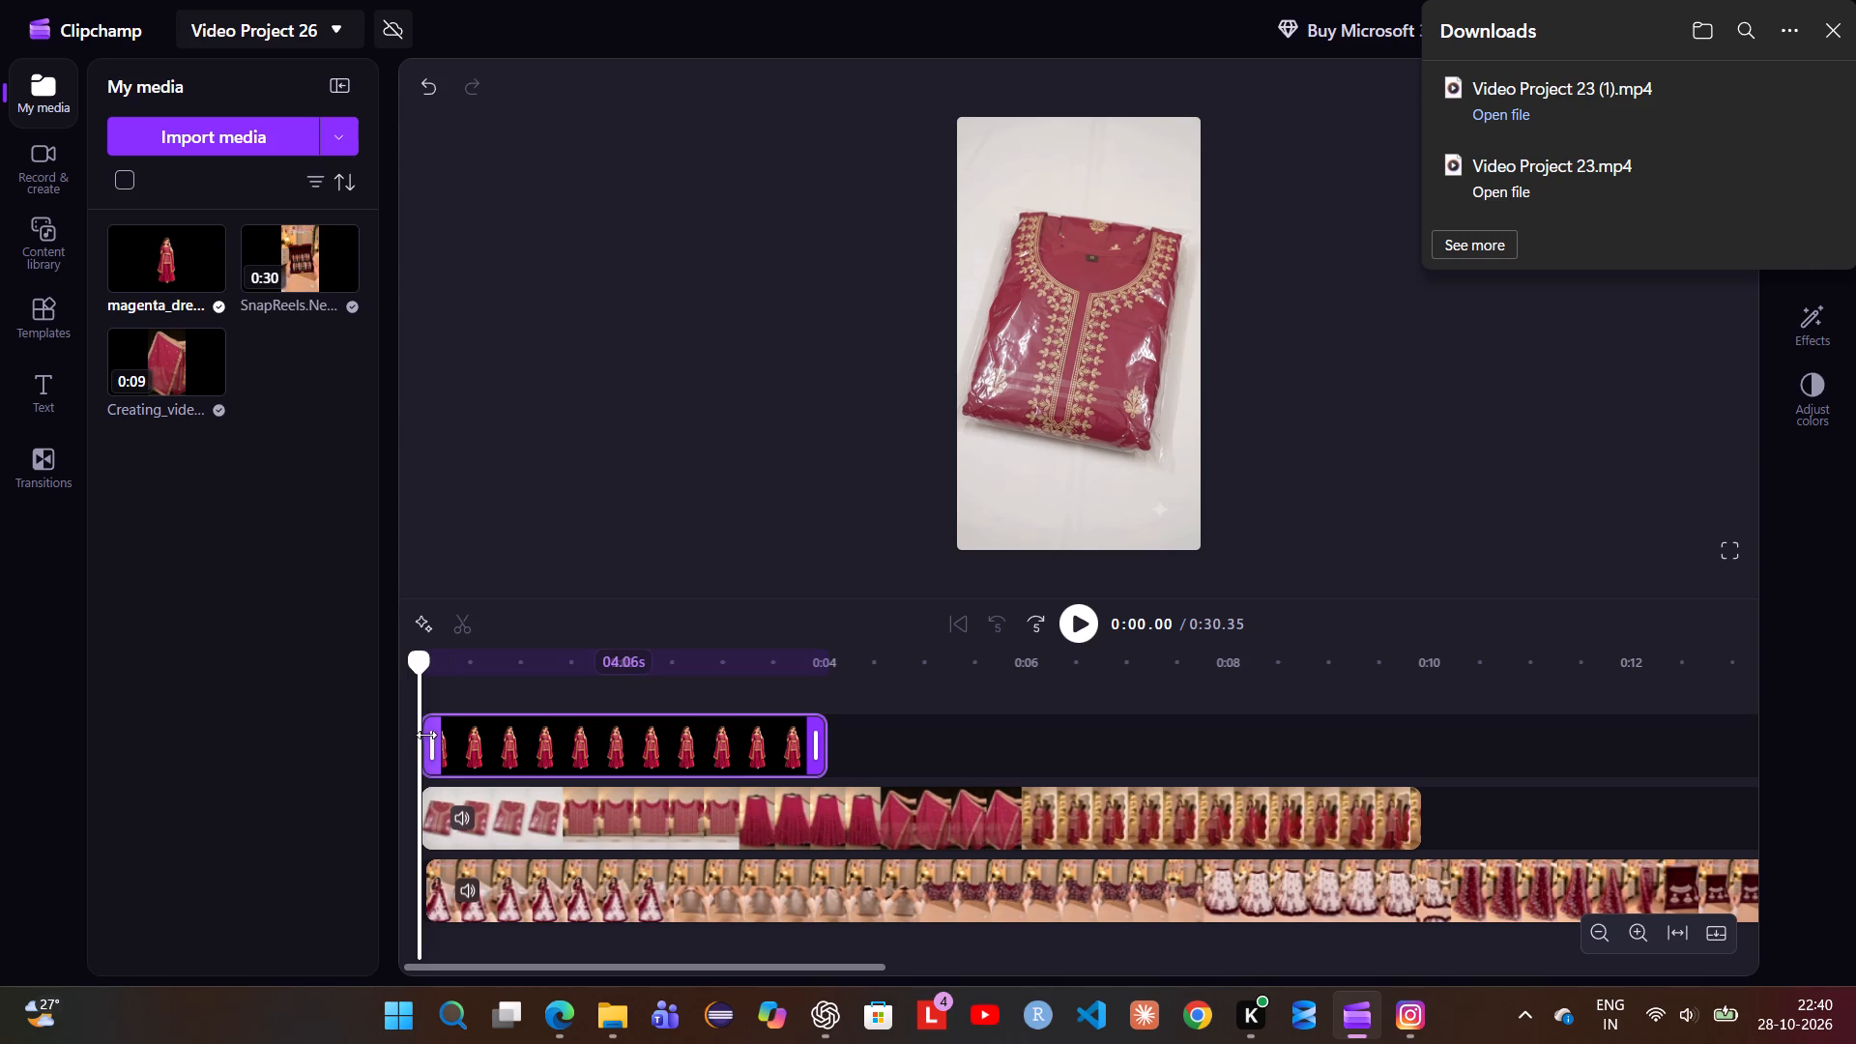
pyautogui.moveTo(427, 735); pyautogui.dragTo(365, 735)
# Delete the magenta dress sticker clip from the timeline and add it again from the project media at the start.
pyautogui.click(459, 738)
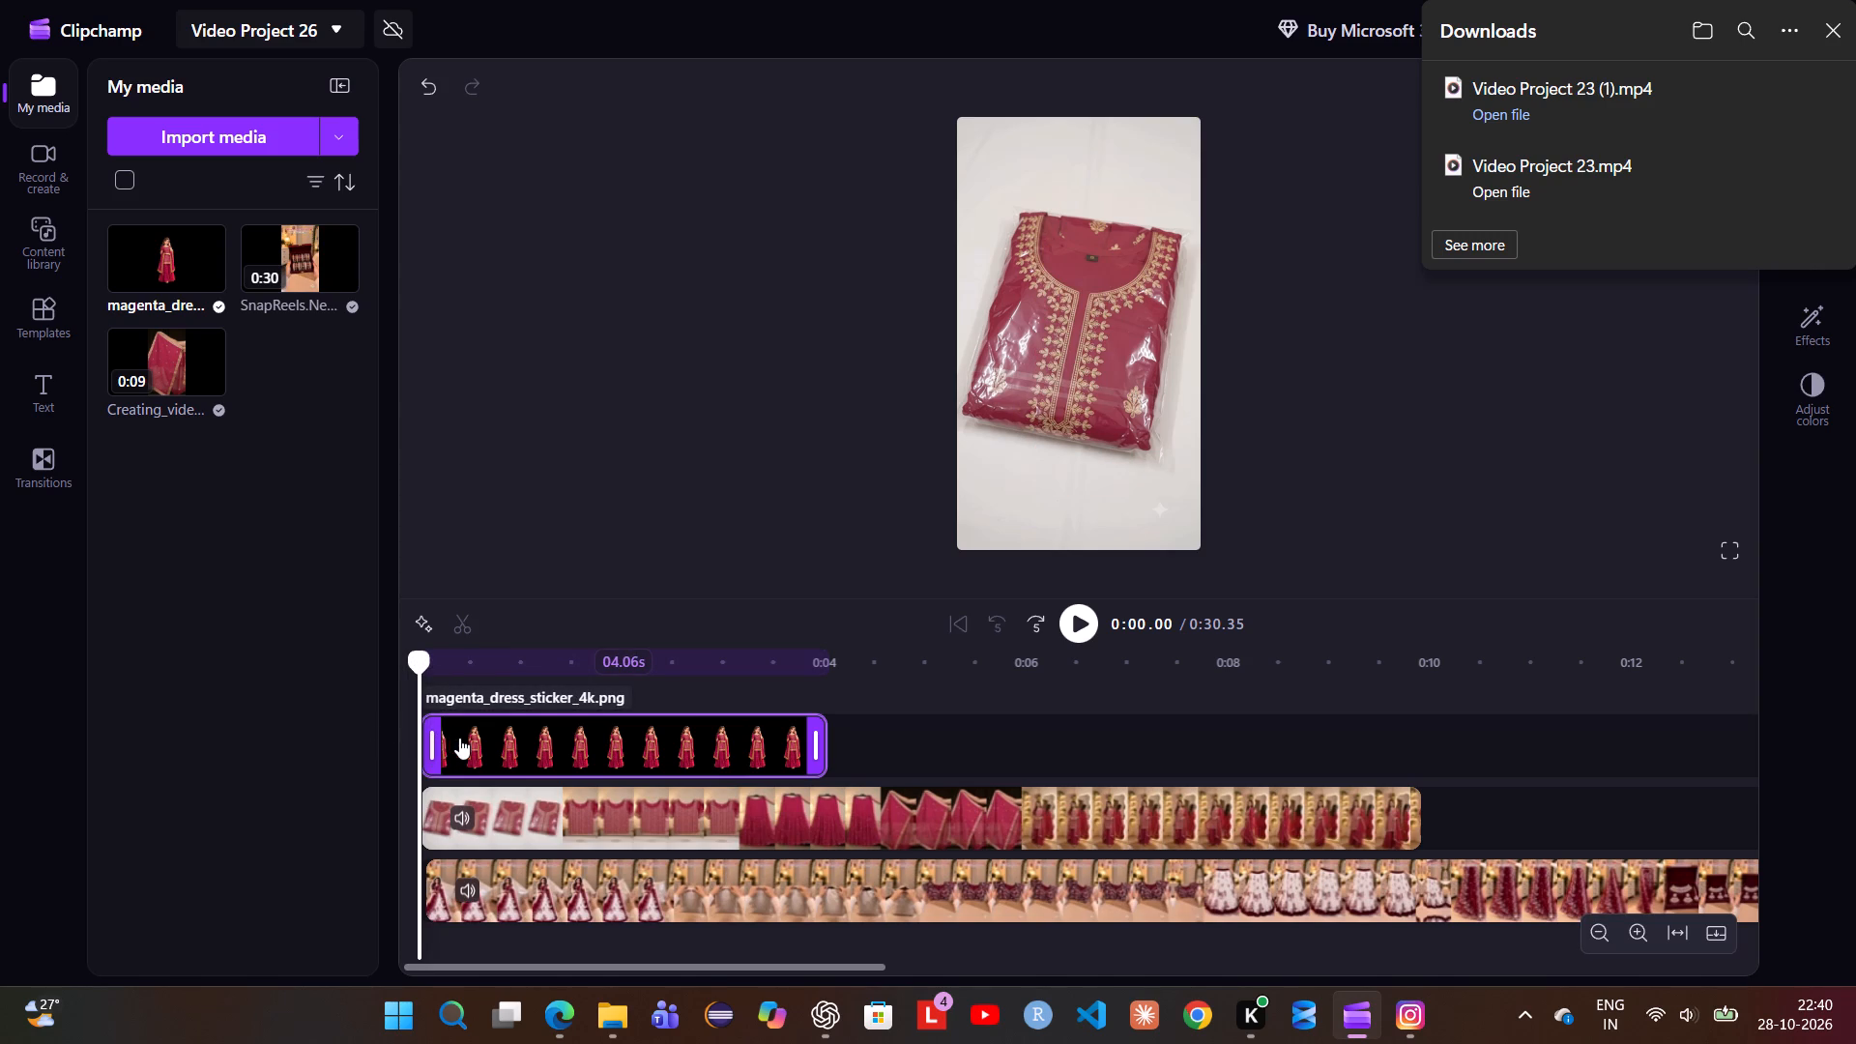
pyautogui.press('Delete')
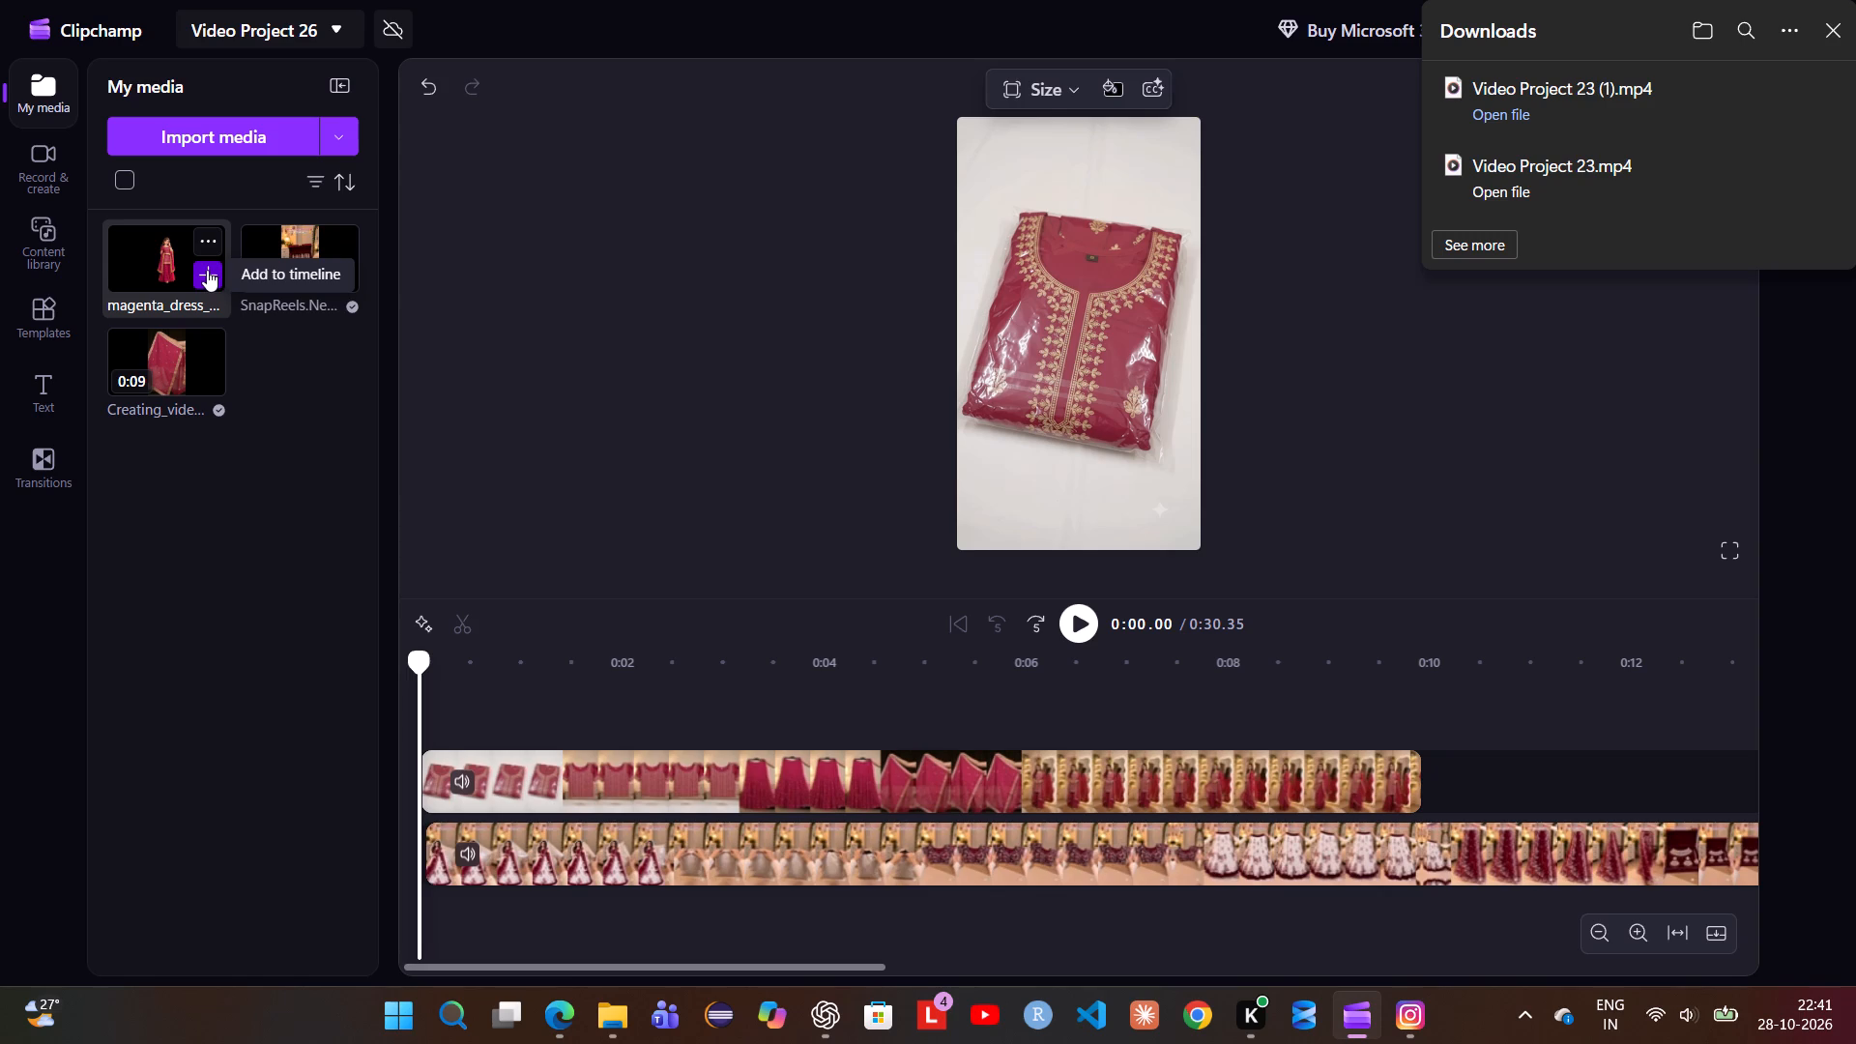
pyautogui.click(207, 270)
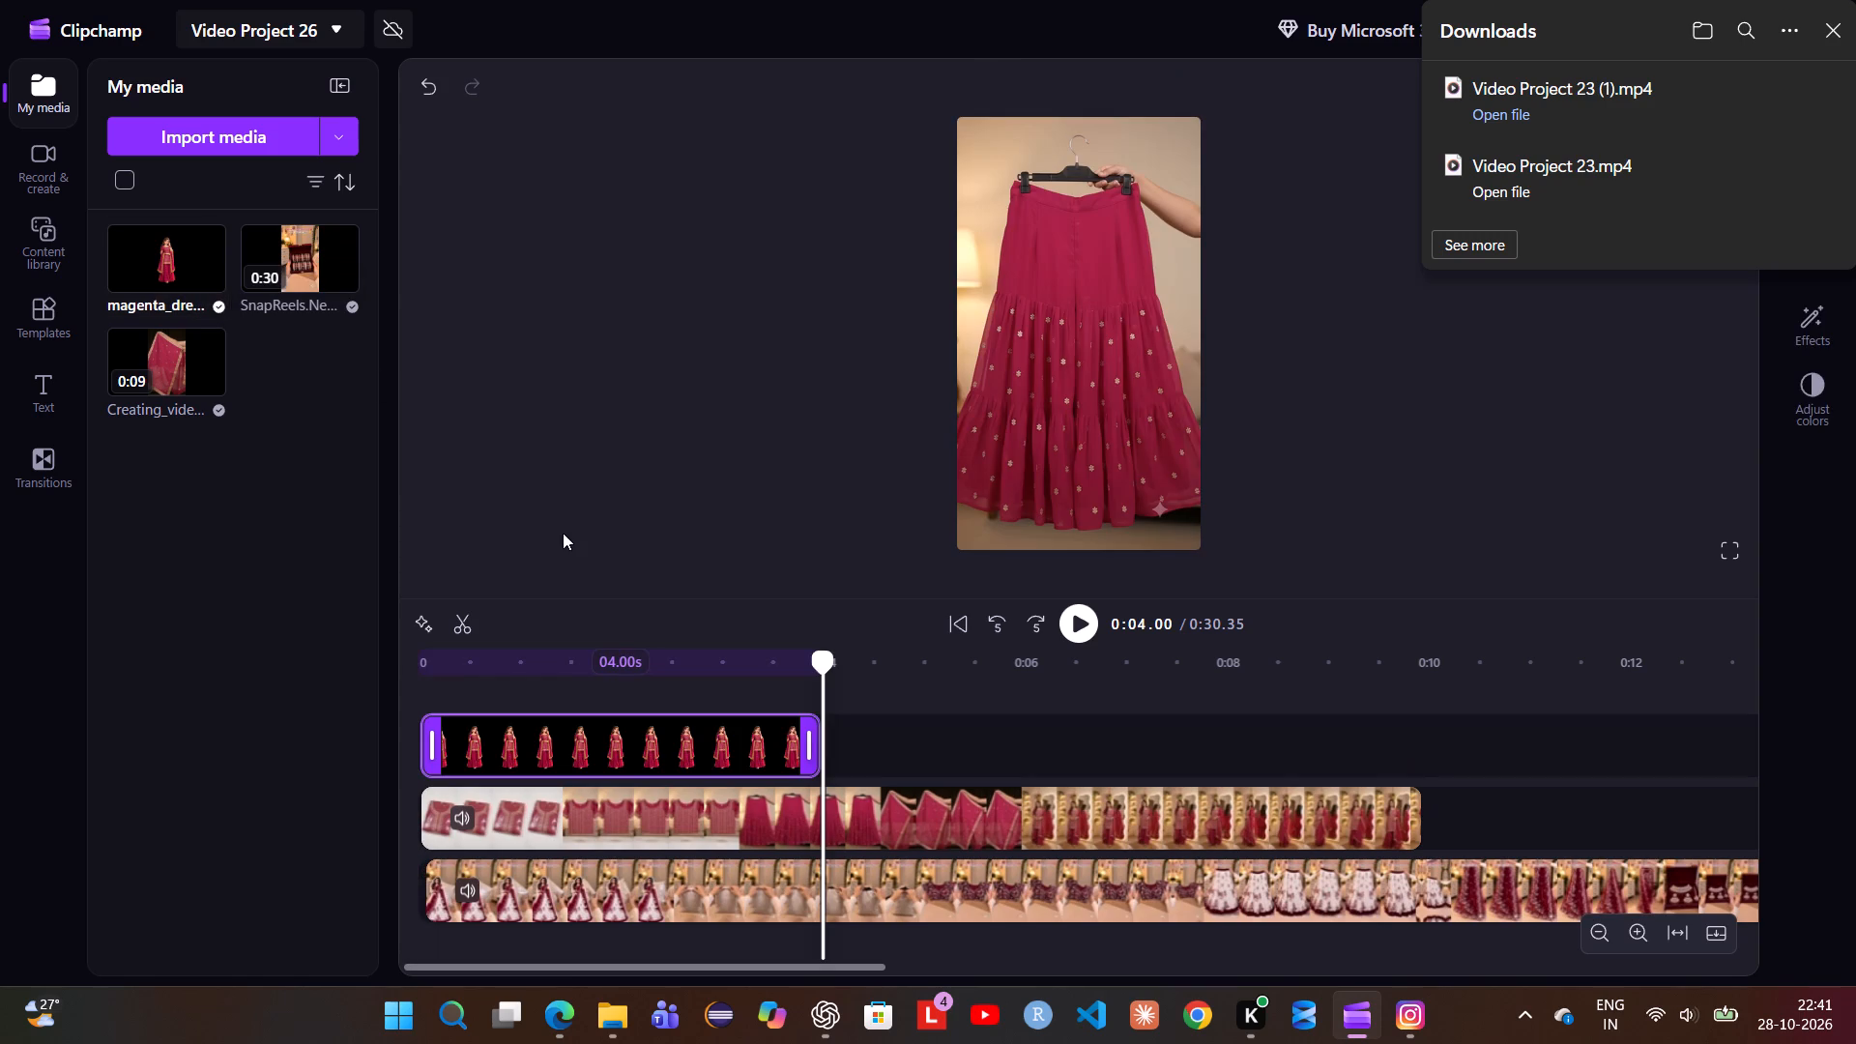
# Enlarge the magenta dress sticker slightly and position it in the lower-left part of the video frame, beside the packed outfit.
pyautogui.click(825, 670)
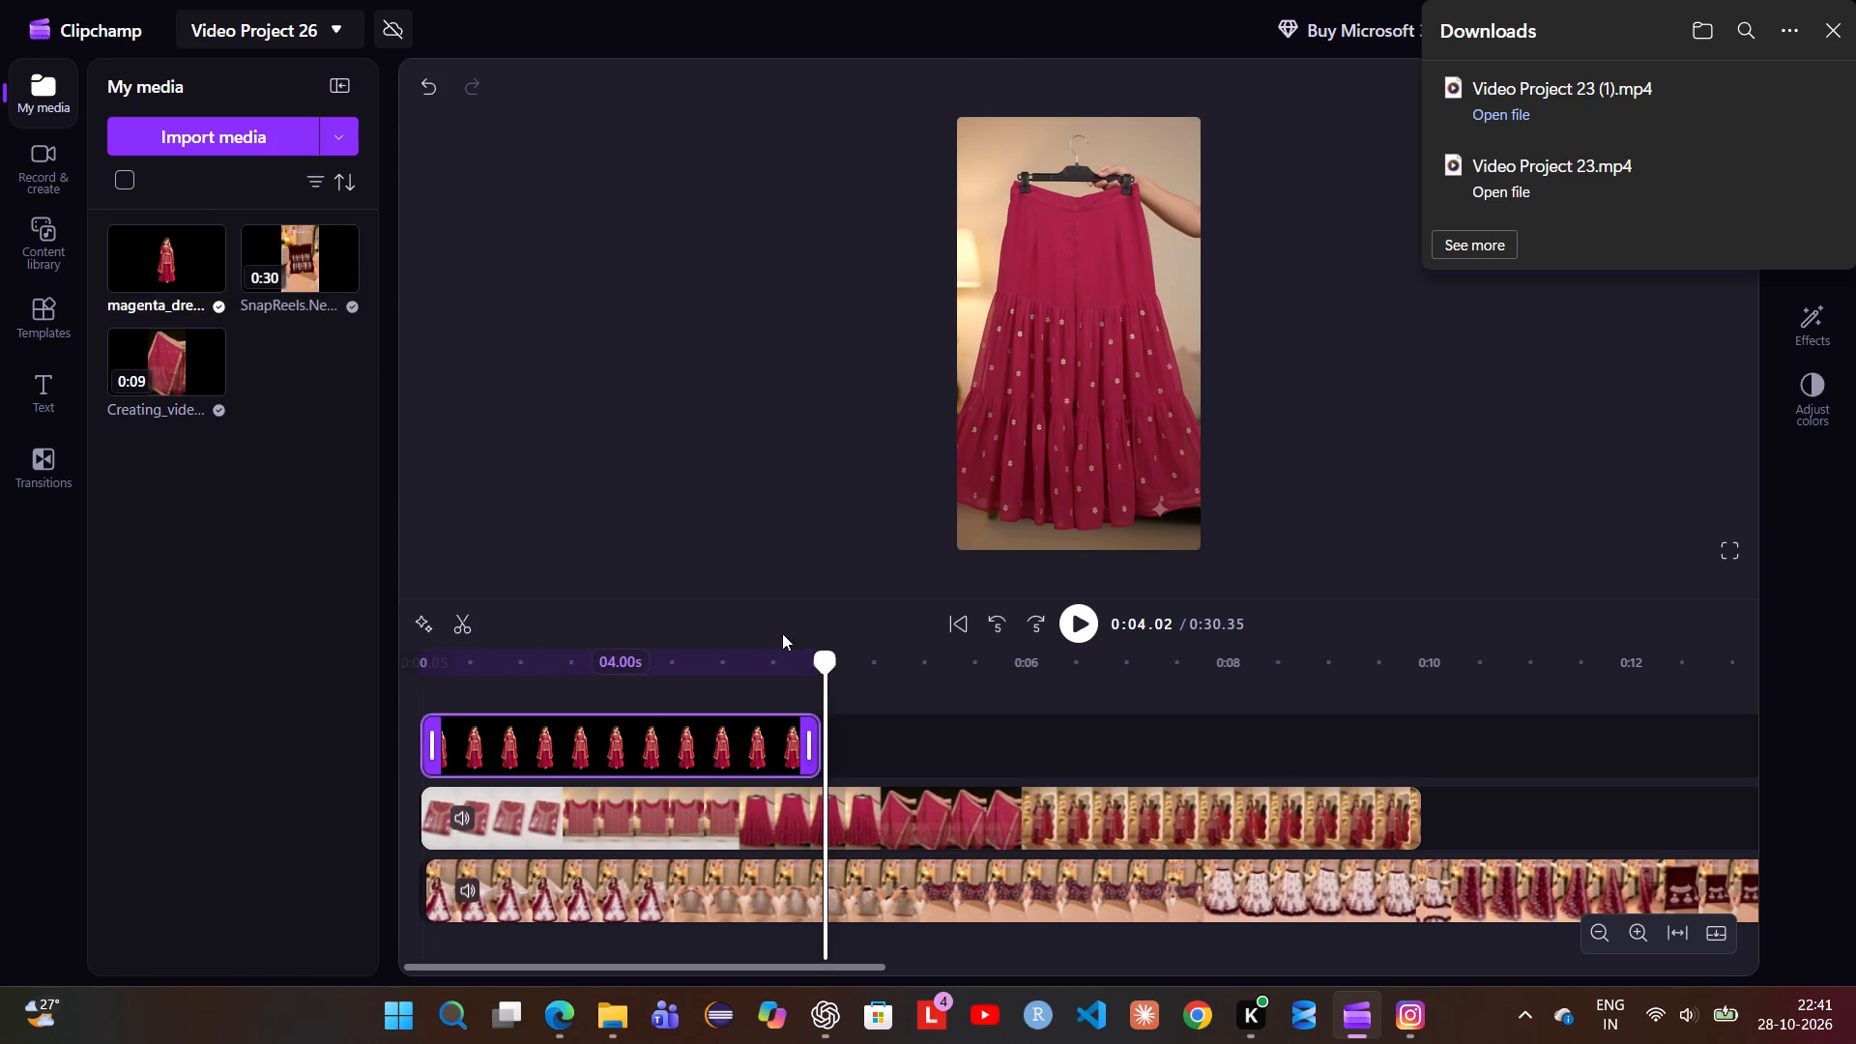
pyautogui.moveTo(819, 659); pyautogui.dragTo(313, 697)
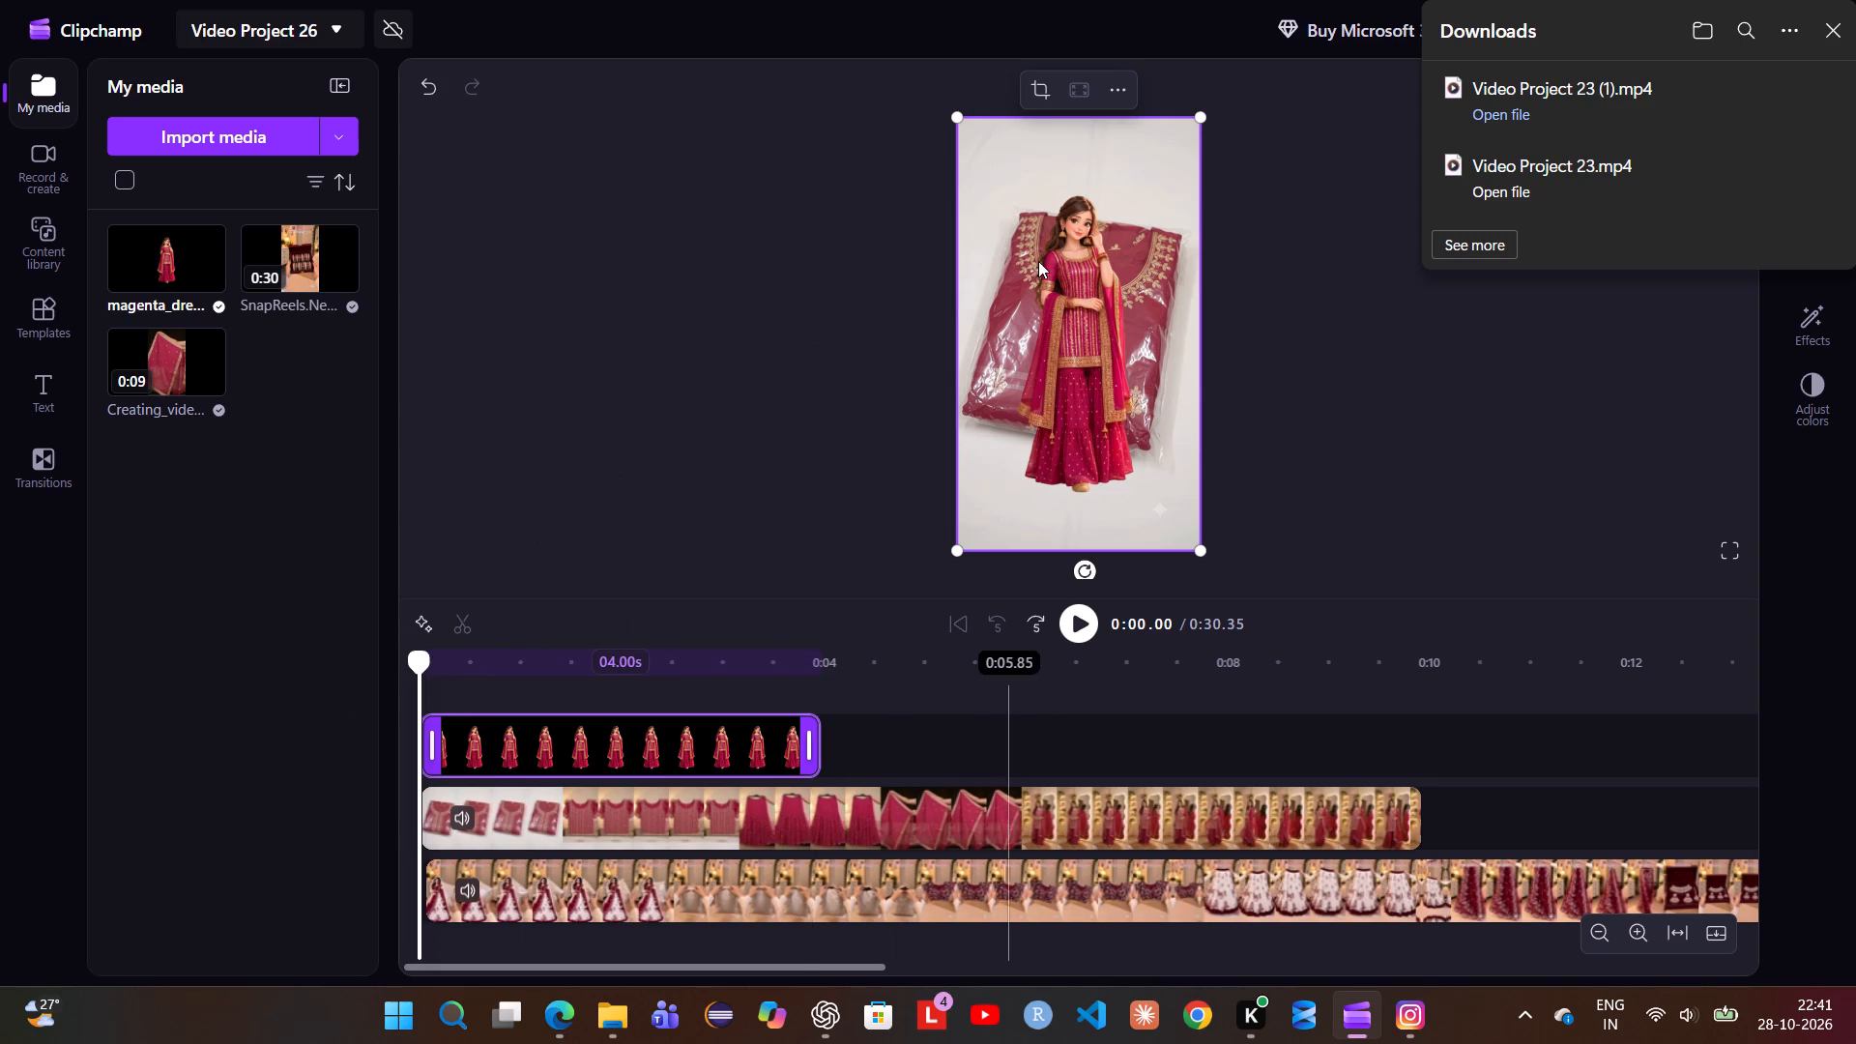
pyautogui.click(1073, 272)
pyautogui.click(1073, 272)
pyautogui.moveTo(1073, 272); pyautogui.dragTo(1074, 292)
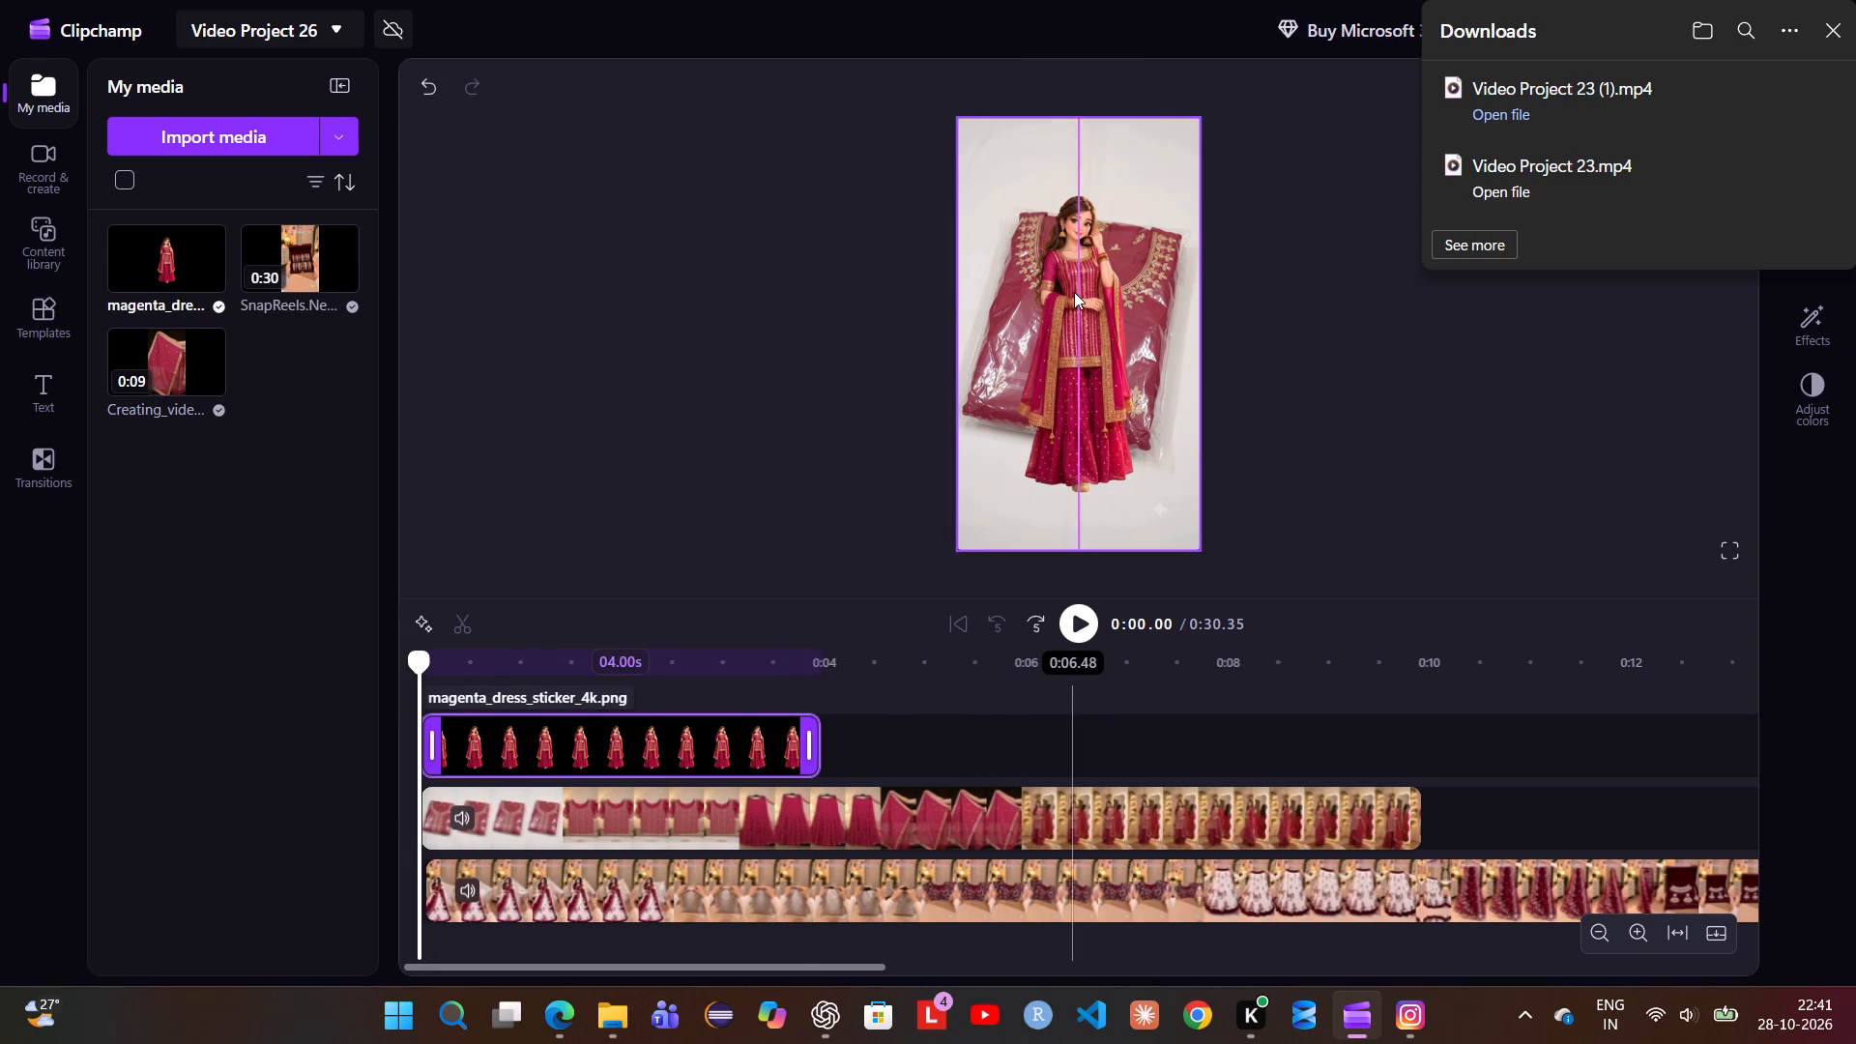
pyautogui.moveTo(1074, 292); pyautogui.dragTo(1023, 341)
pyautogui.moveTo(1151, 190); pyautogui.dragTo(1192, 151)
pyautogui.moveTo(1049, 323); pyautogui.dragTo(1029, 323)
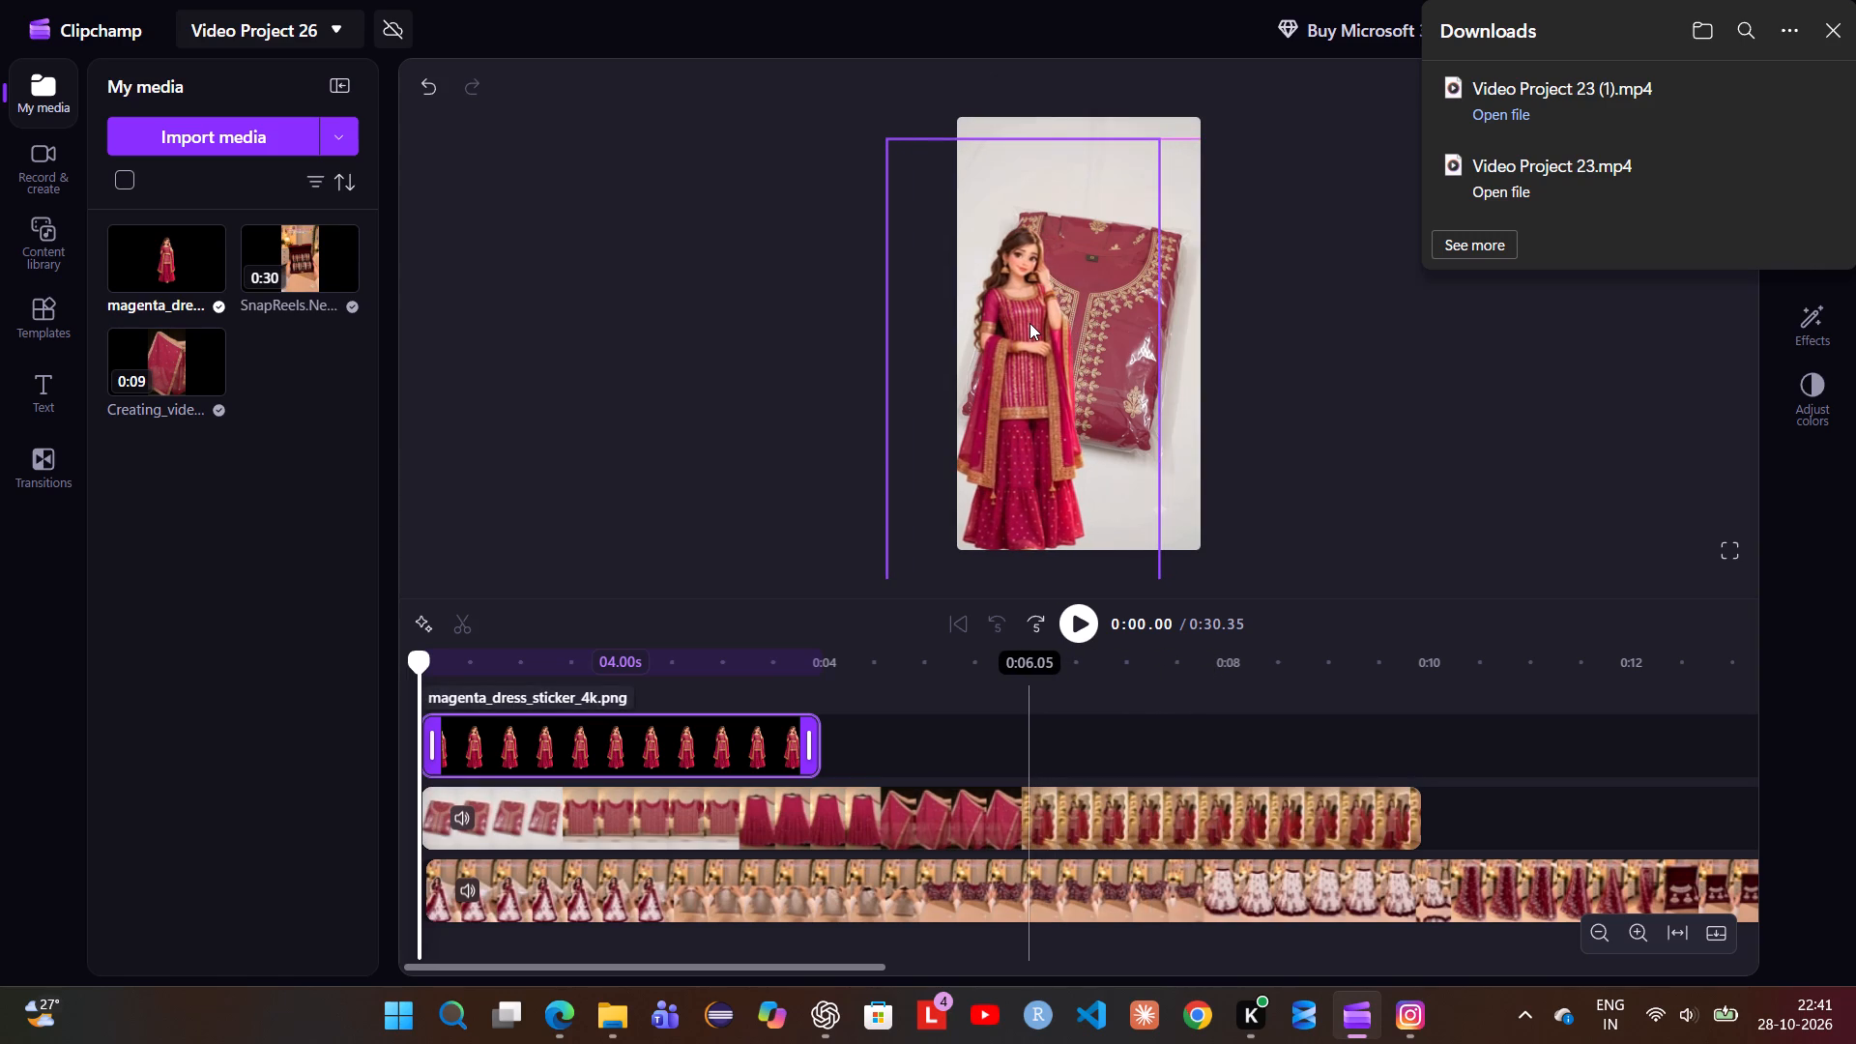
pyautogui.moveTo(1029, 323); pyautogui.dragTo(1030, 323)
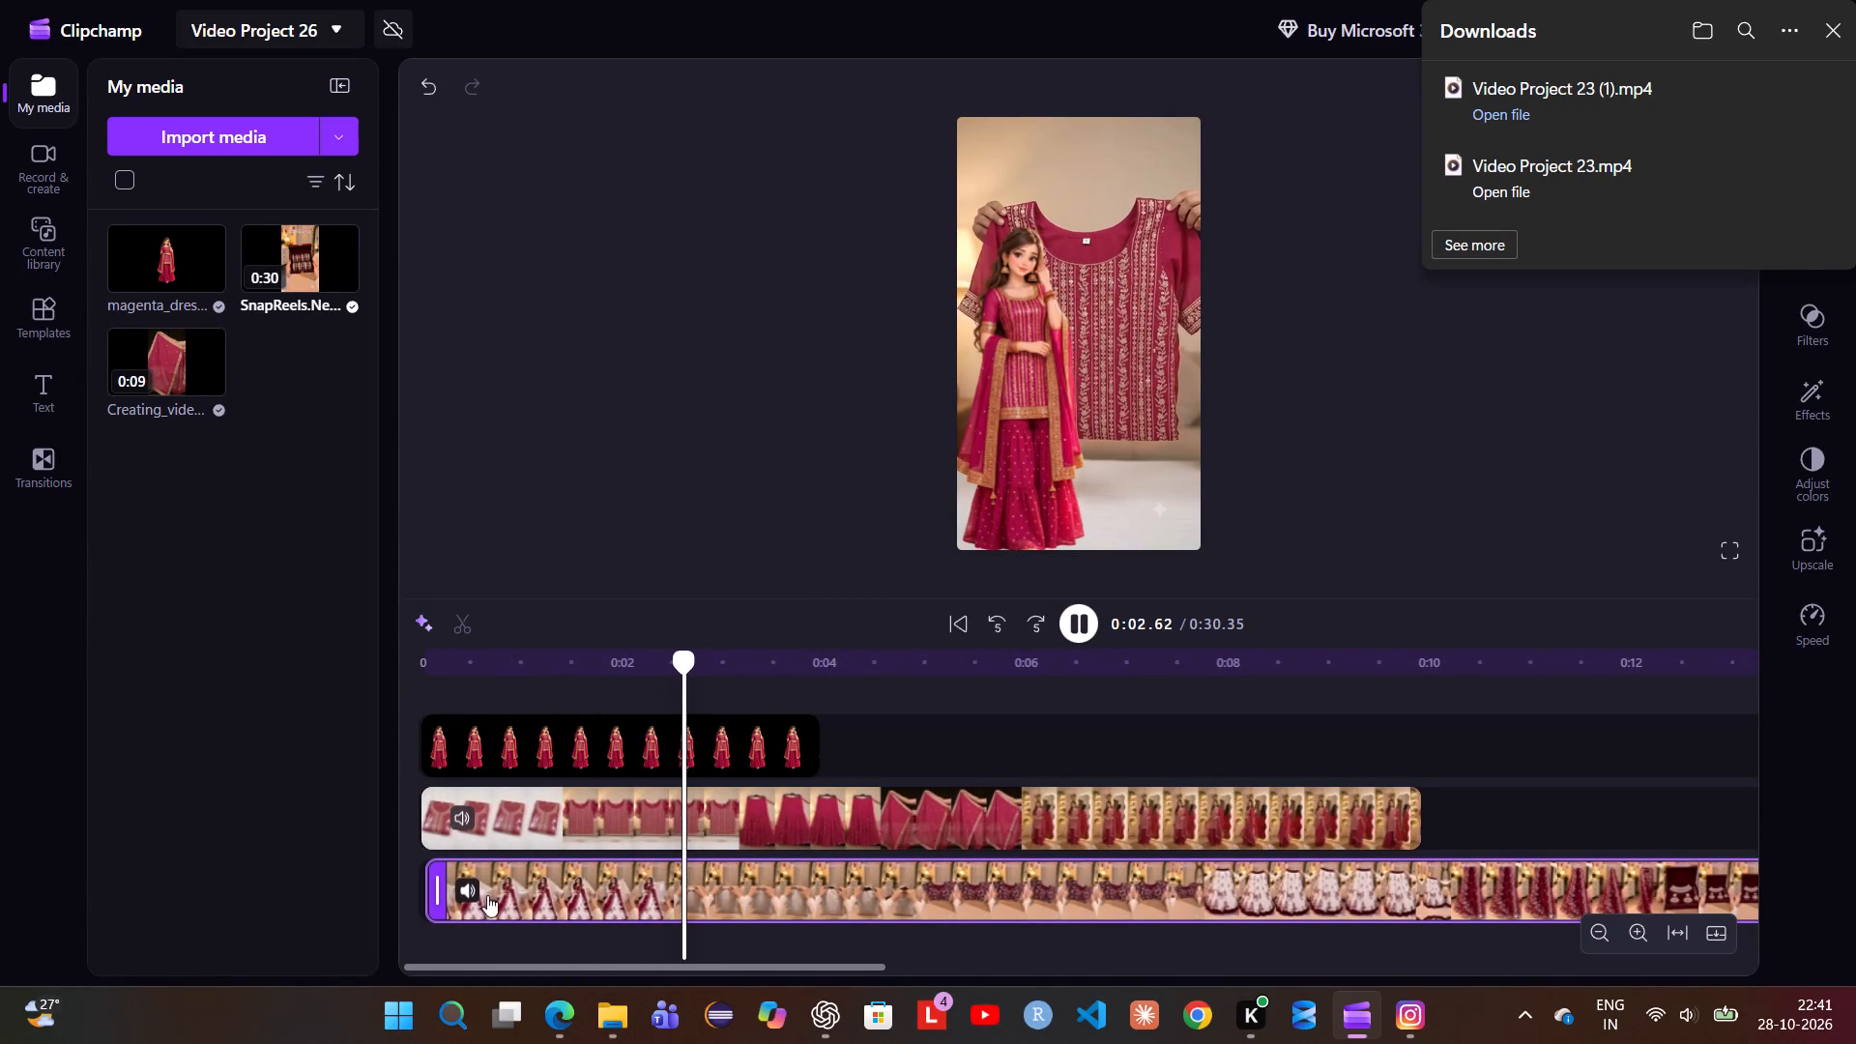
pyautogui.click(526, 892)
pyautogui.moveTo(428, 893); pyautogui.dragTo(507, 887)
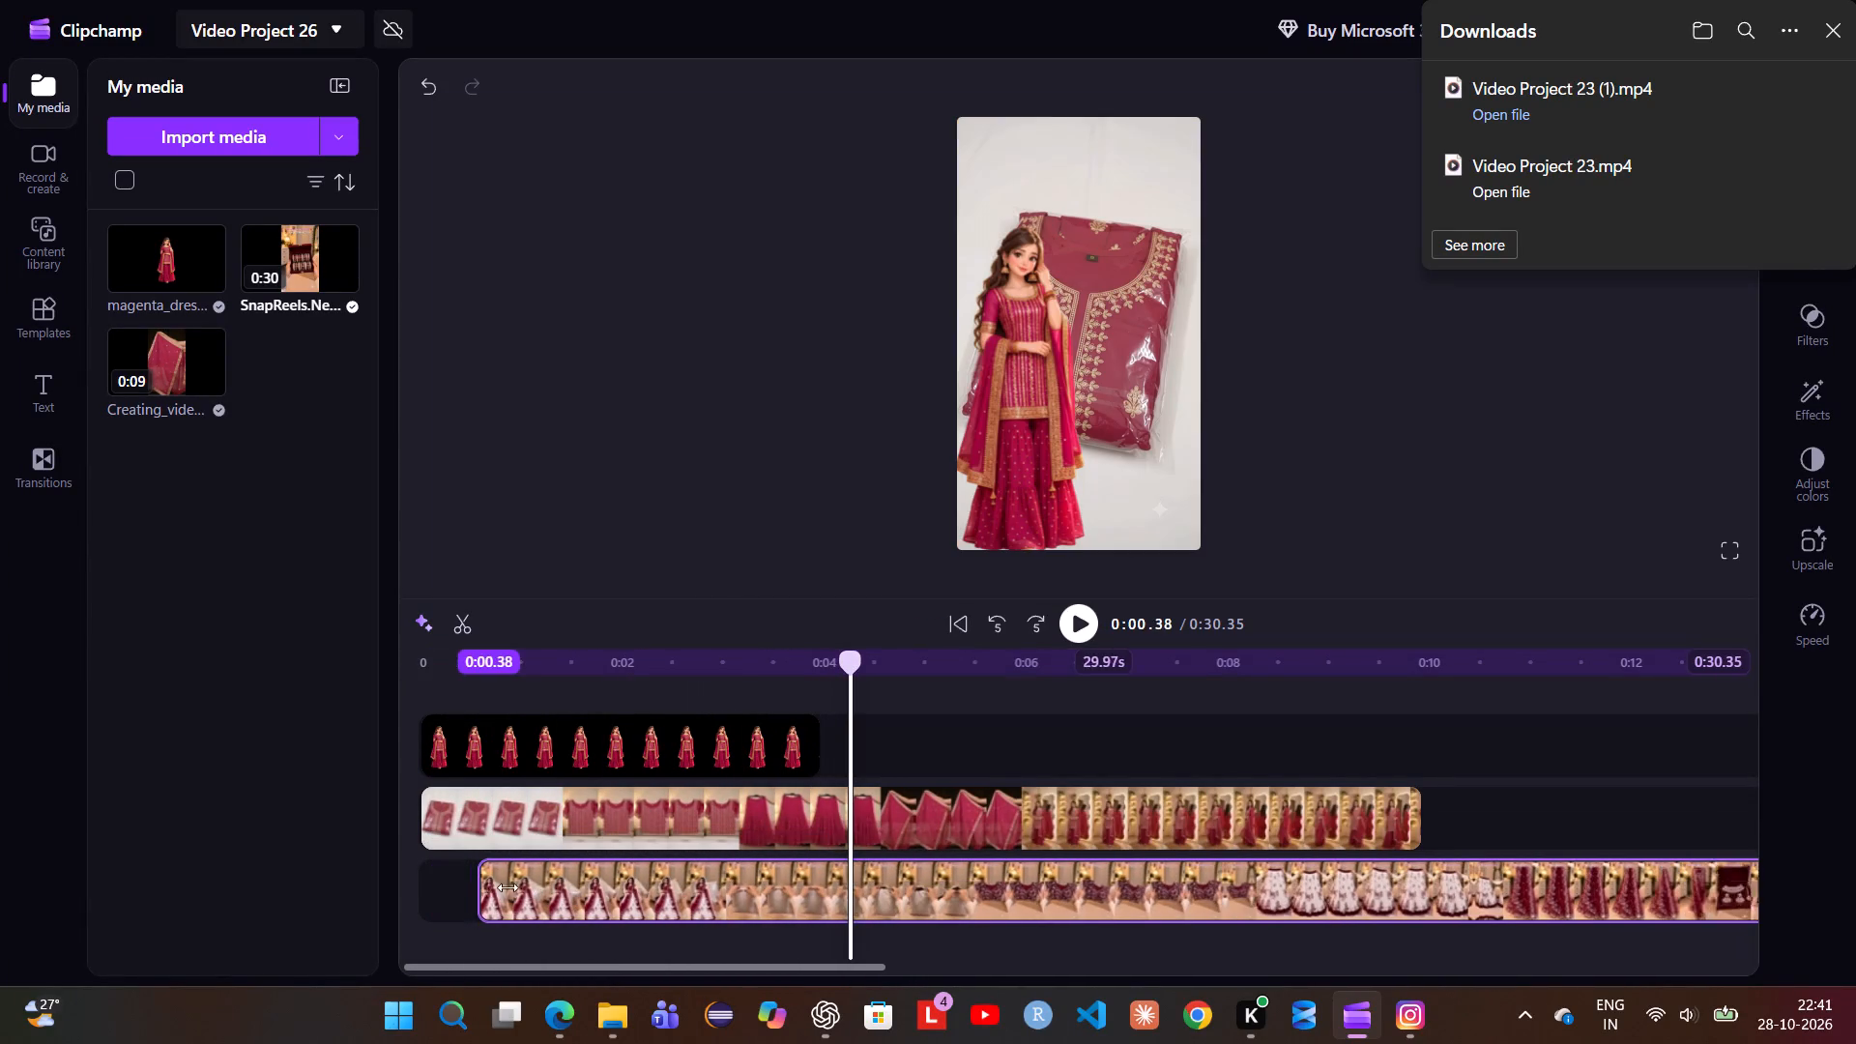
pyautogui.moveTo(507, 887); pyautogui.dragTo(588, 885)
pyautogui.moveTo(688, 881); pyautogui.dragTo(532, 879)
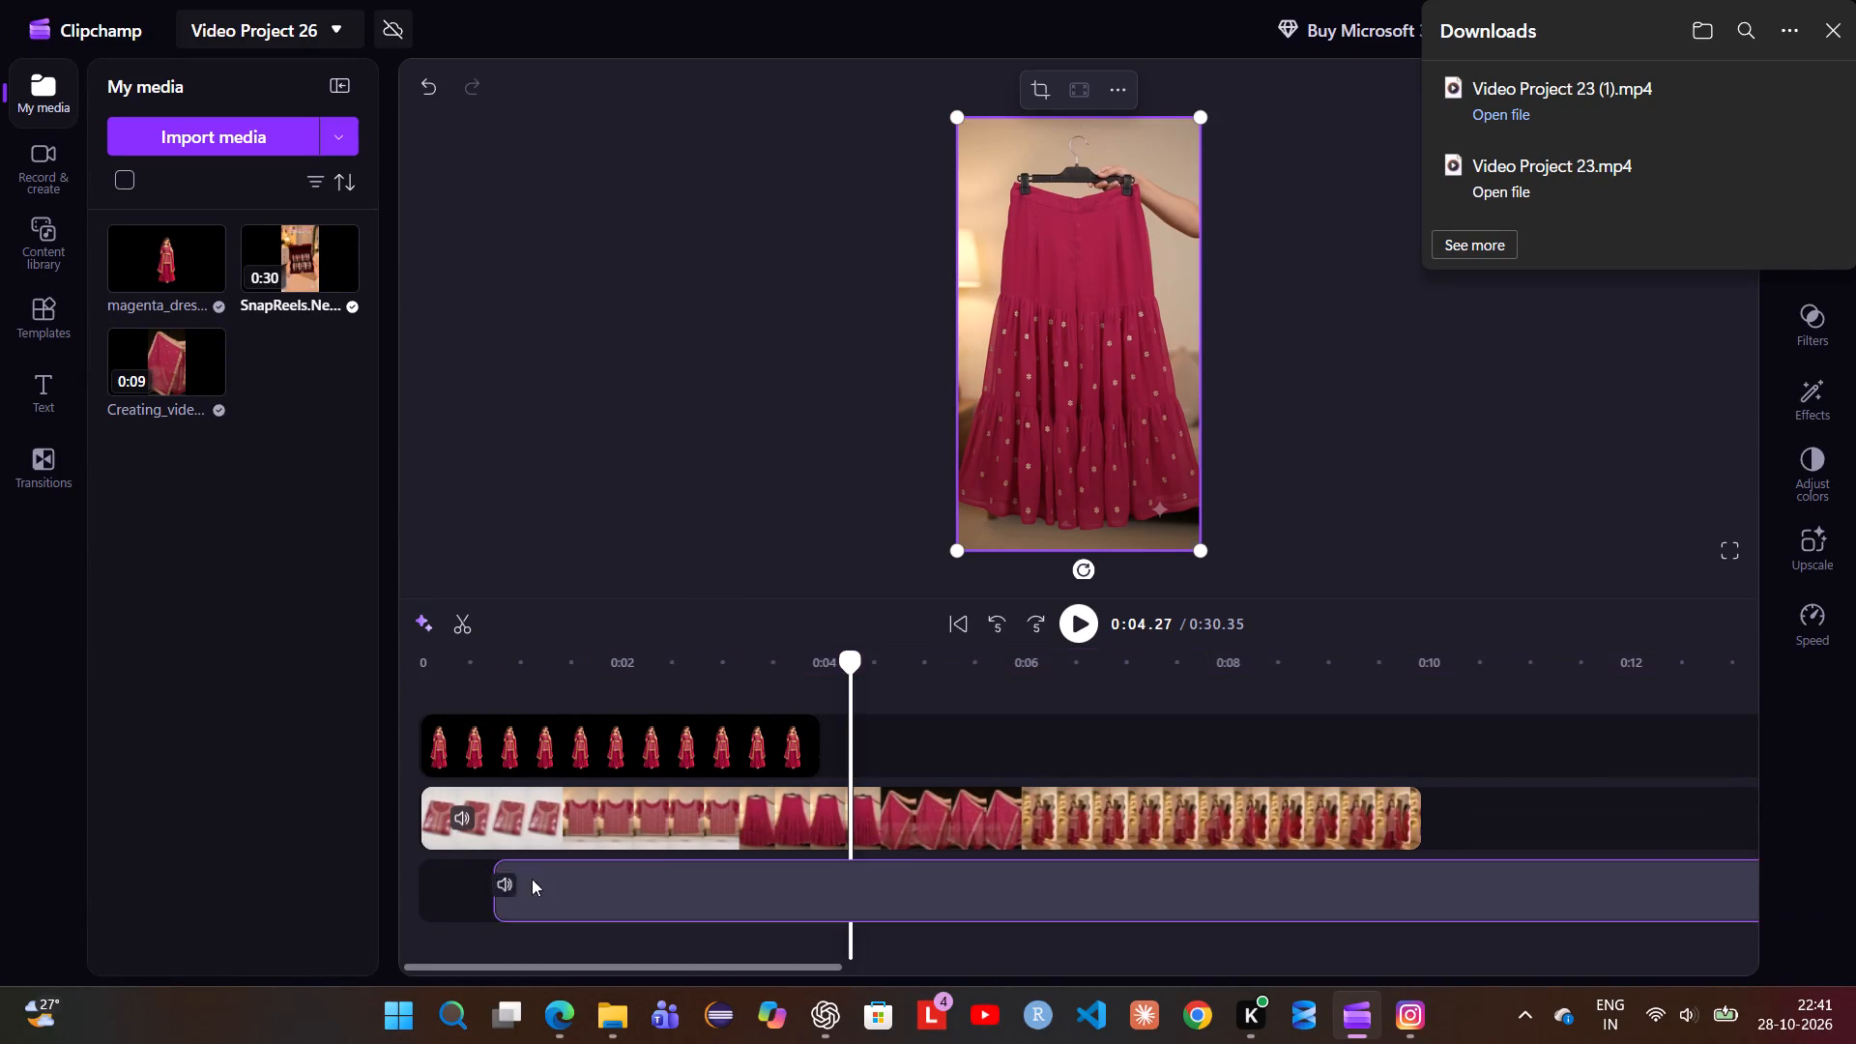
pyautogui.moveTo(532, 879); pyautogui.dragTo(448, 891)
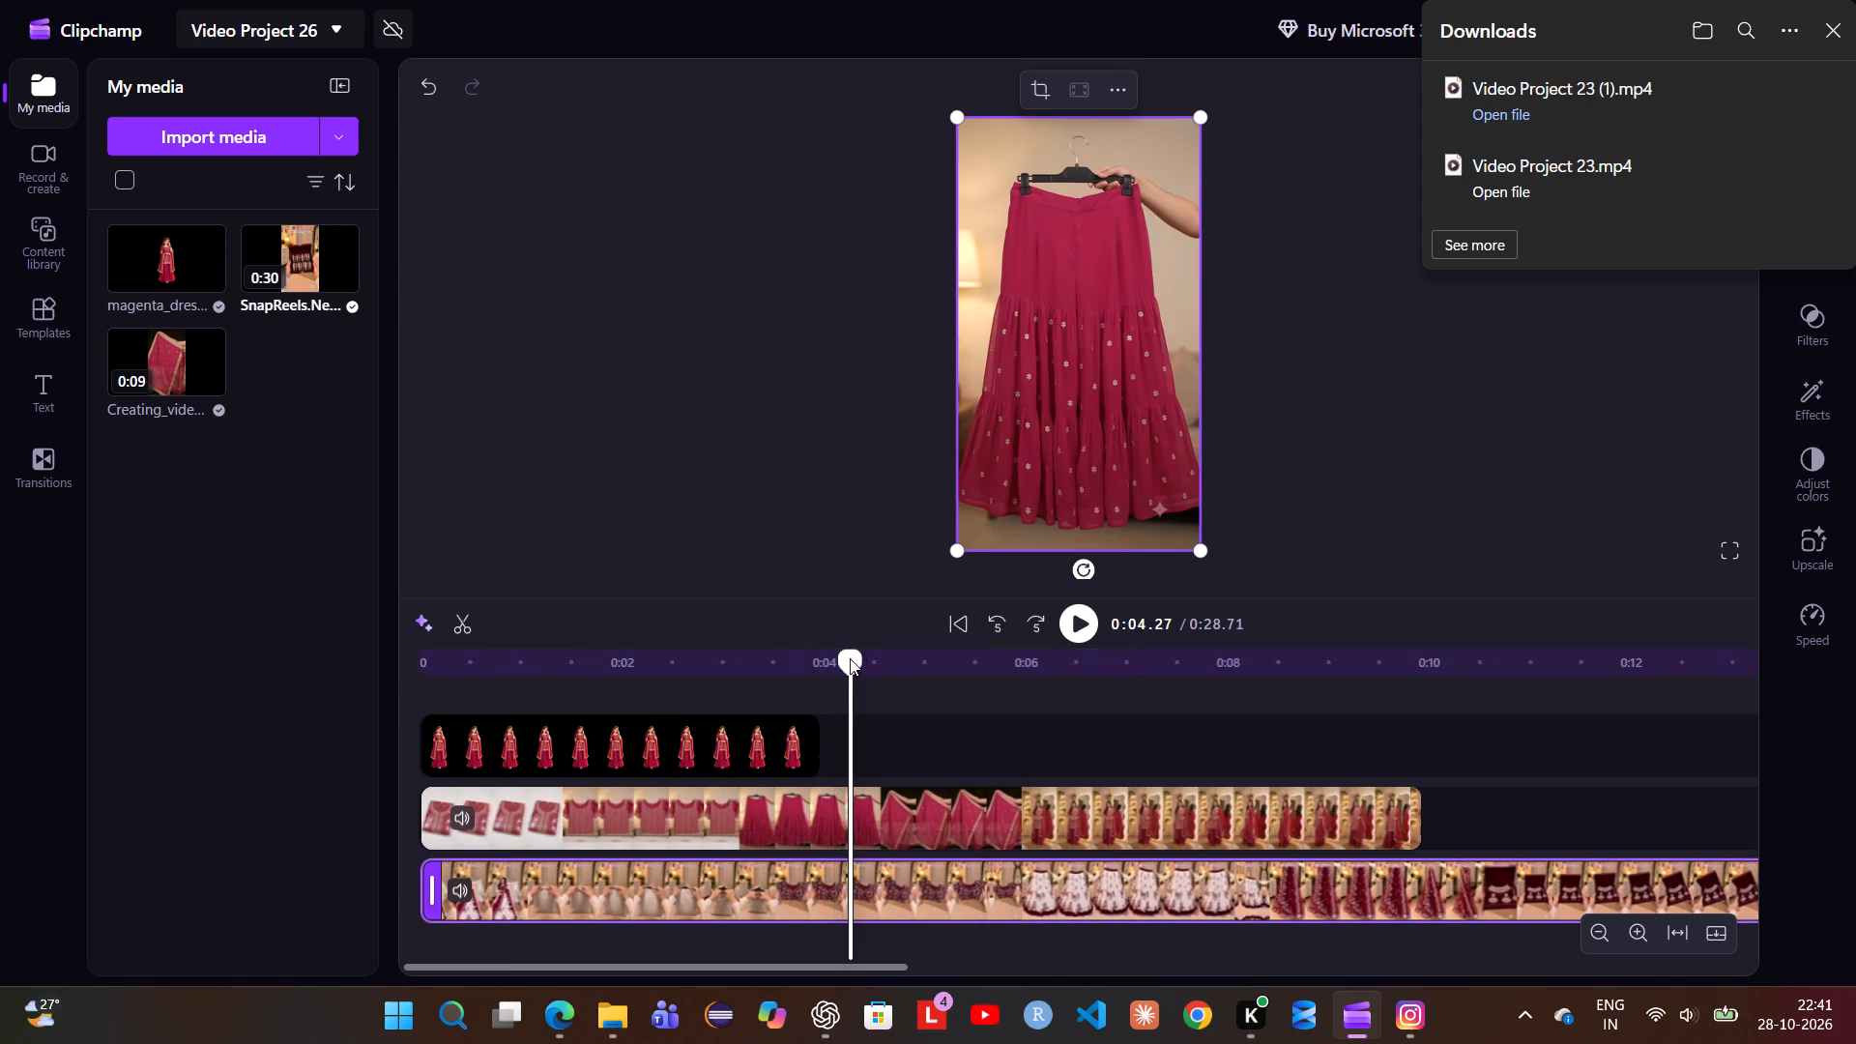
# Replay the opening, extend the SnapReels clip's start to a 29.04 s length, and realign it with the timeline start.
pyautogui.moveTo(853, 658); pyautogui.dragTo(332, 744)
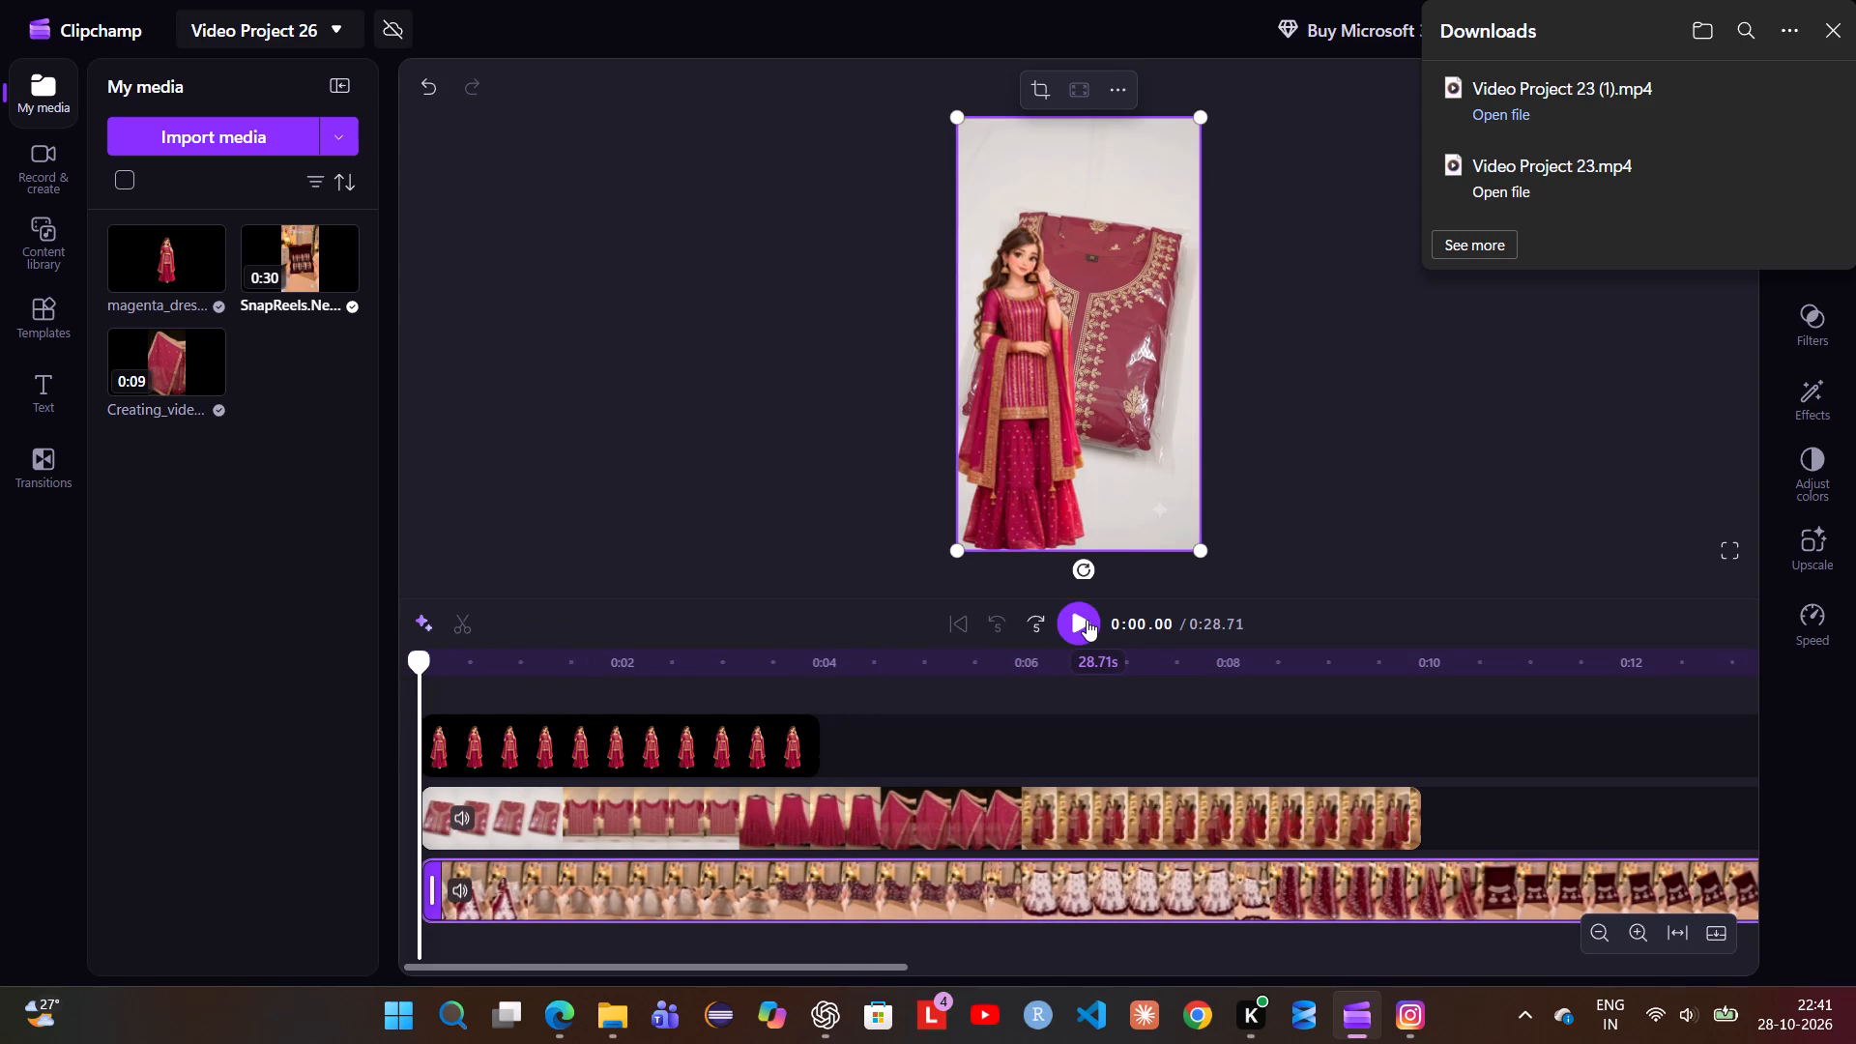
pyautogui.click(1087, 620)
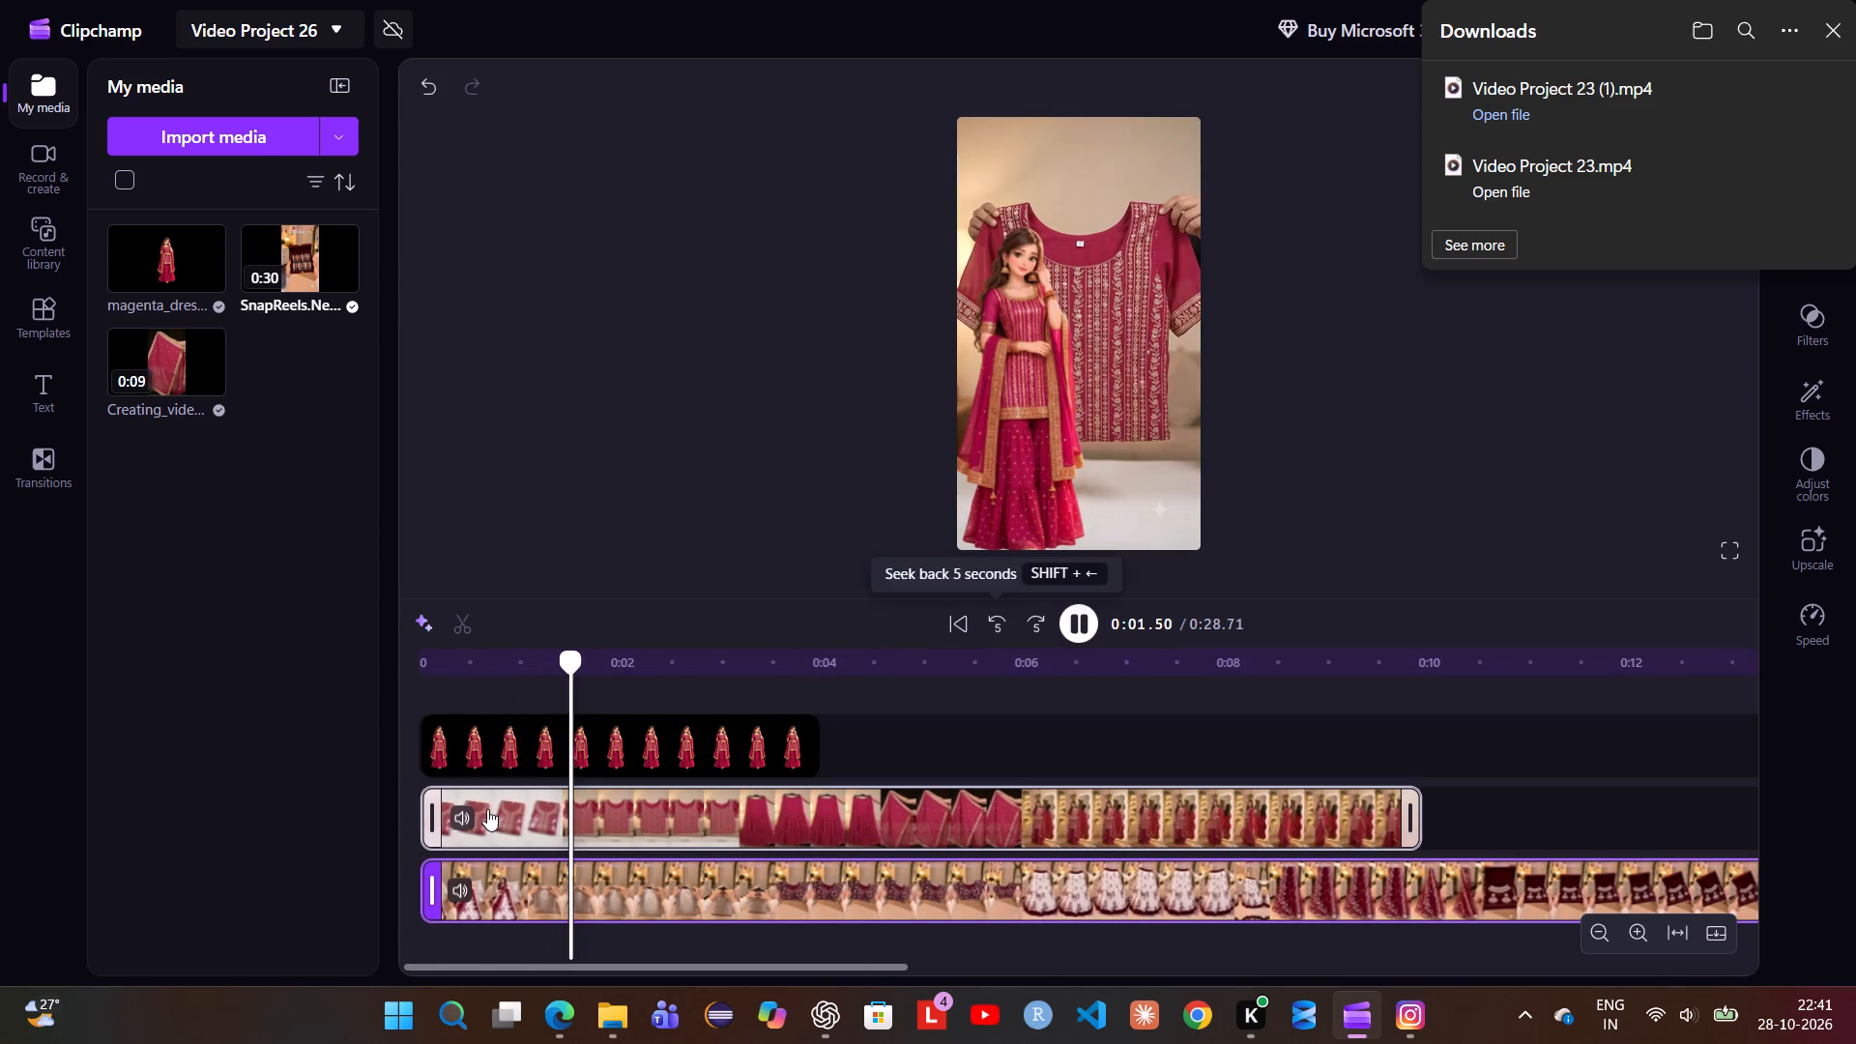
pyautogui.moveTo(465, 871); pyautogui.dragTo(514, 866)
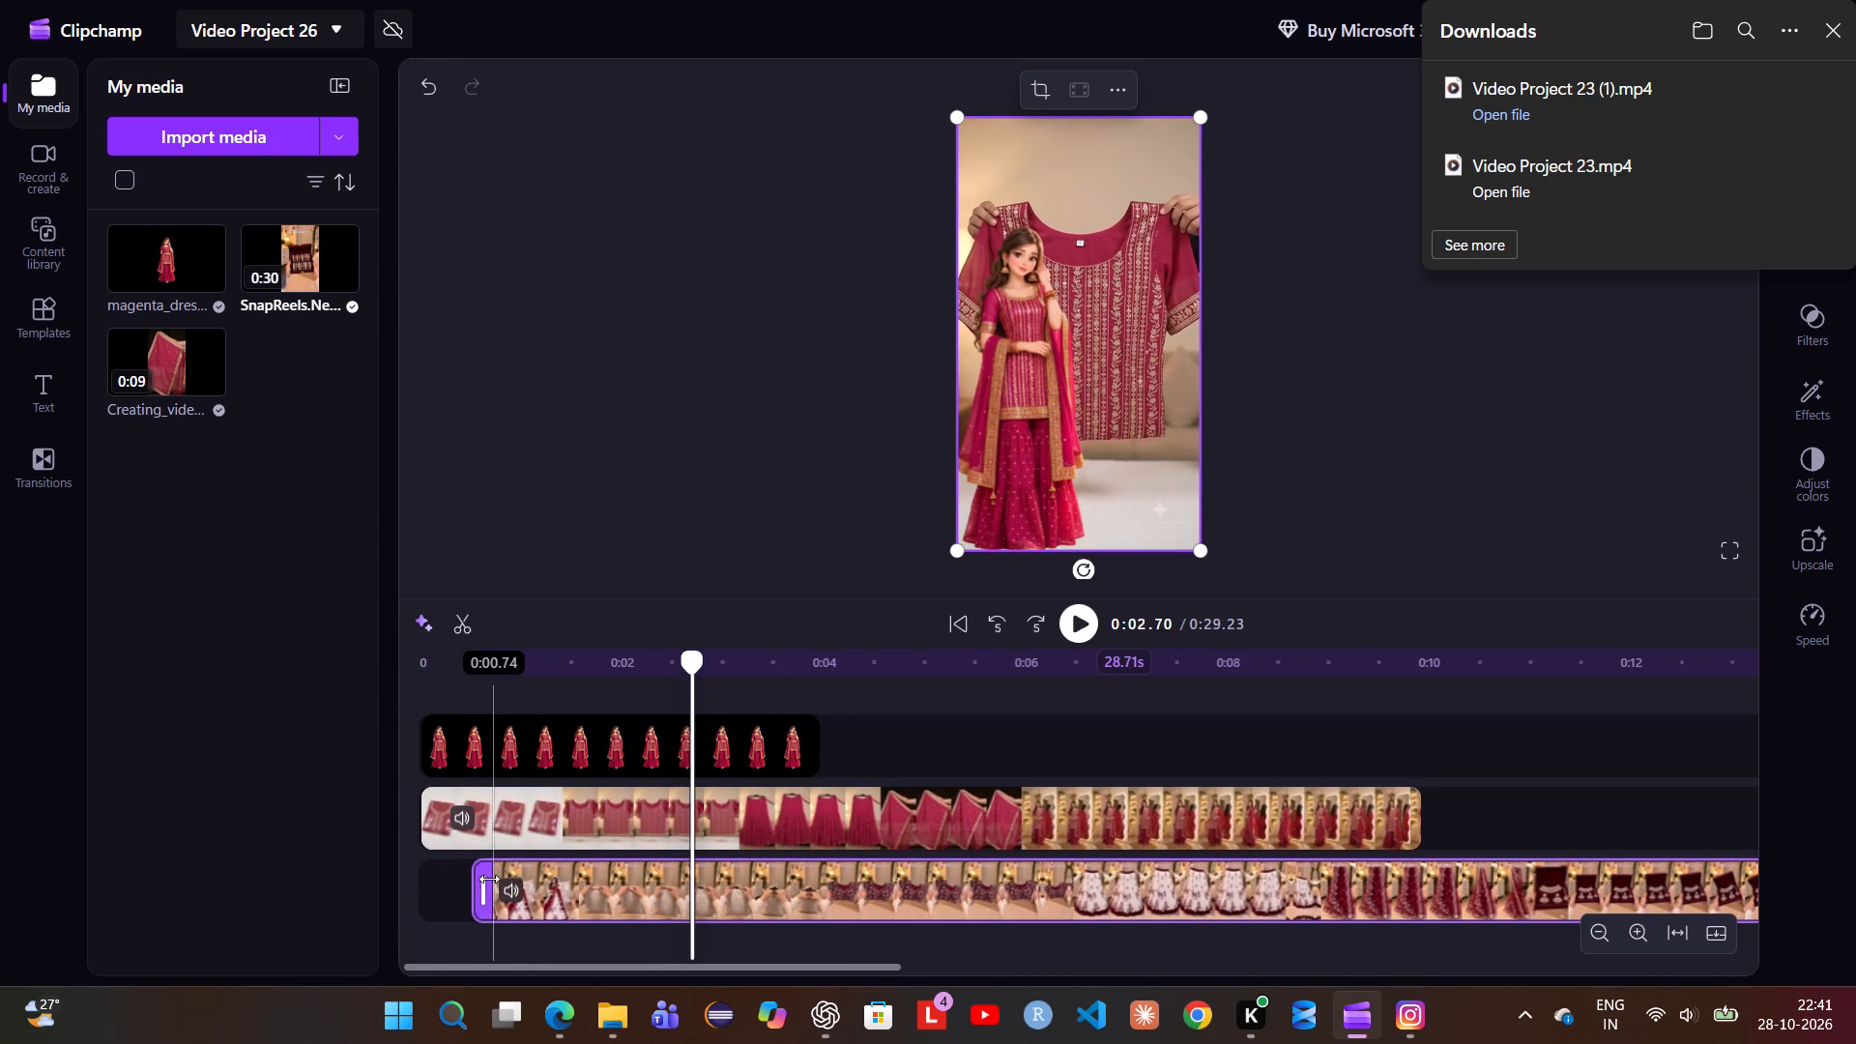
pyautogui.moveTo(483, 882); pyautogui.dragTo(450, 888)
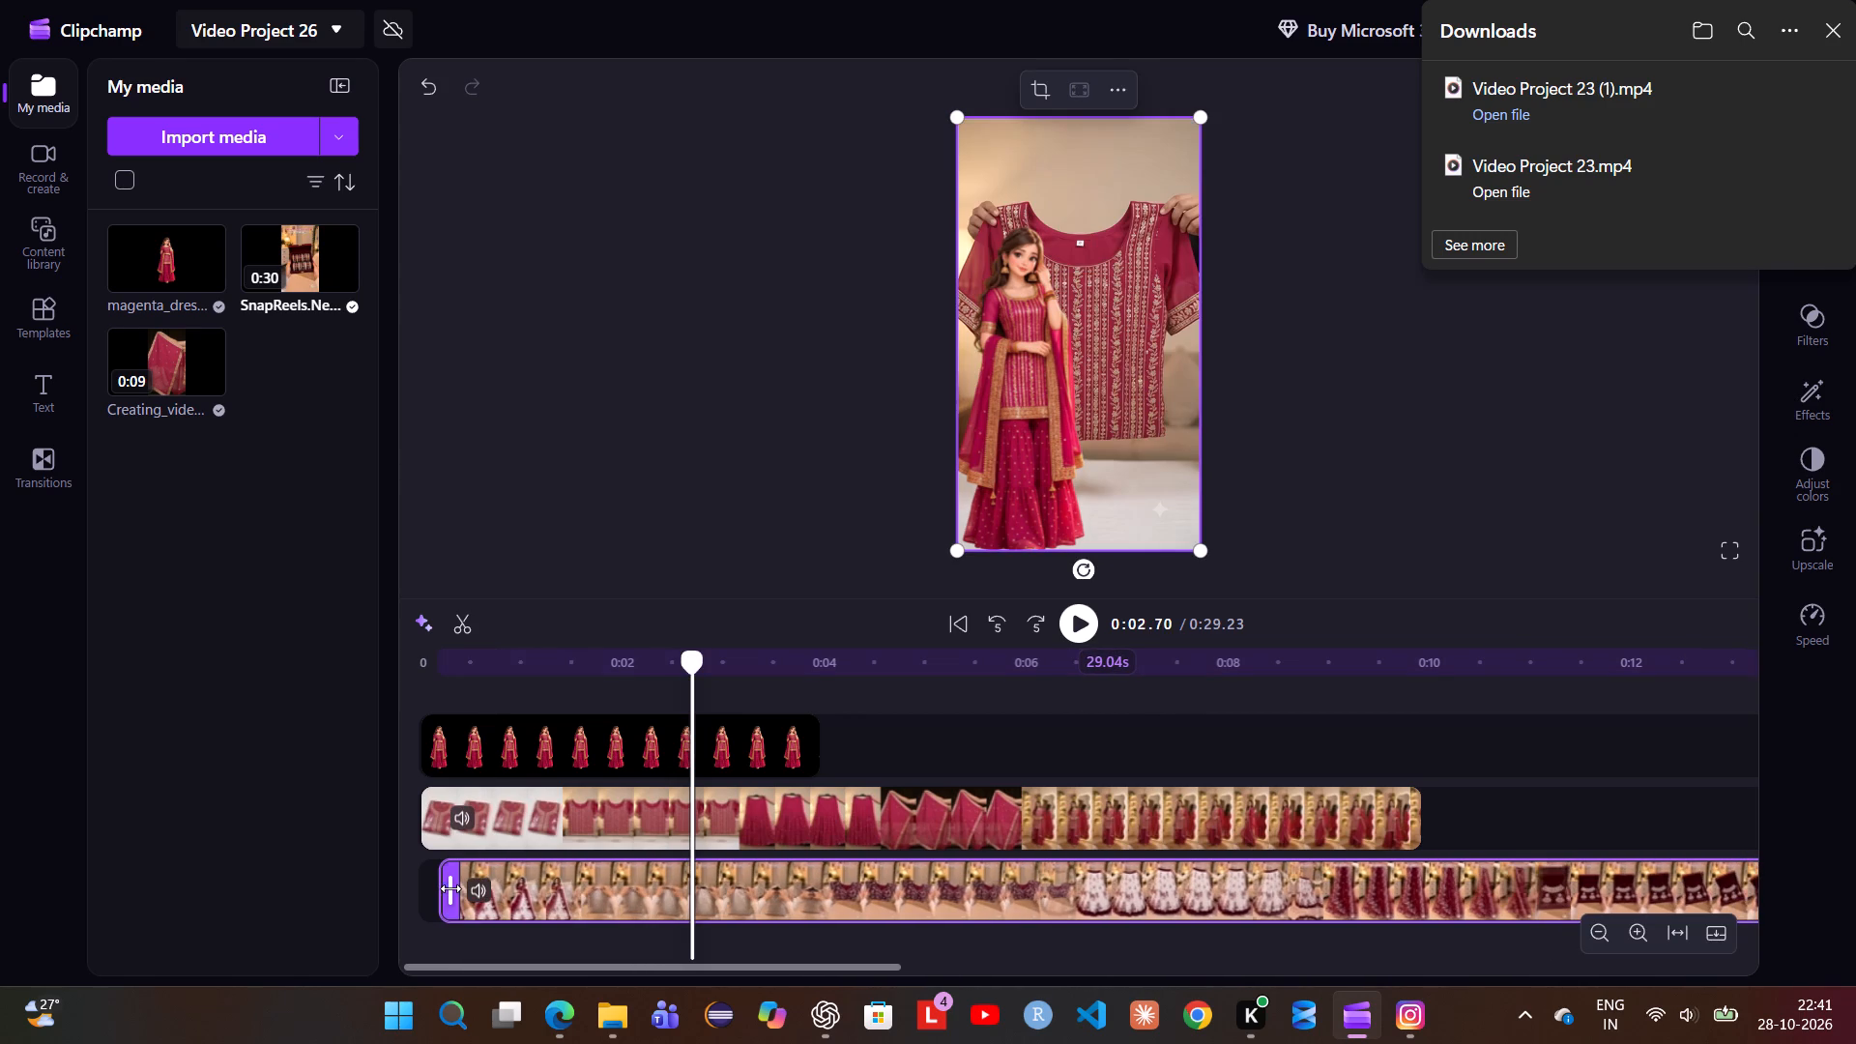
pyautogui.moveTo(535, 869); pyautogui.dragTo(469, 872)
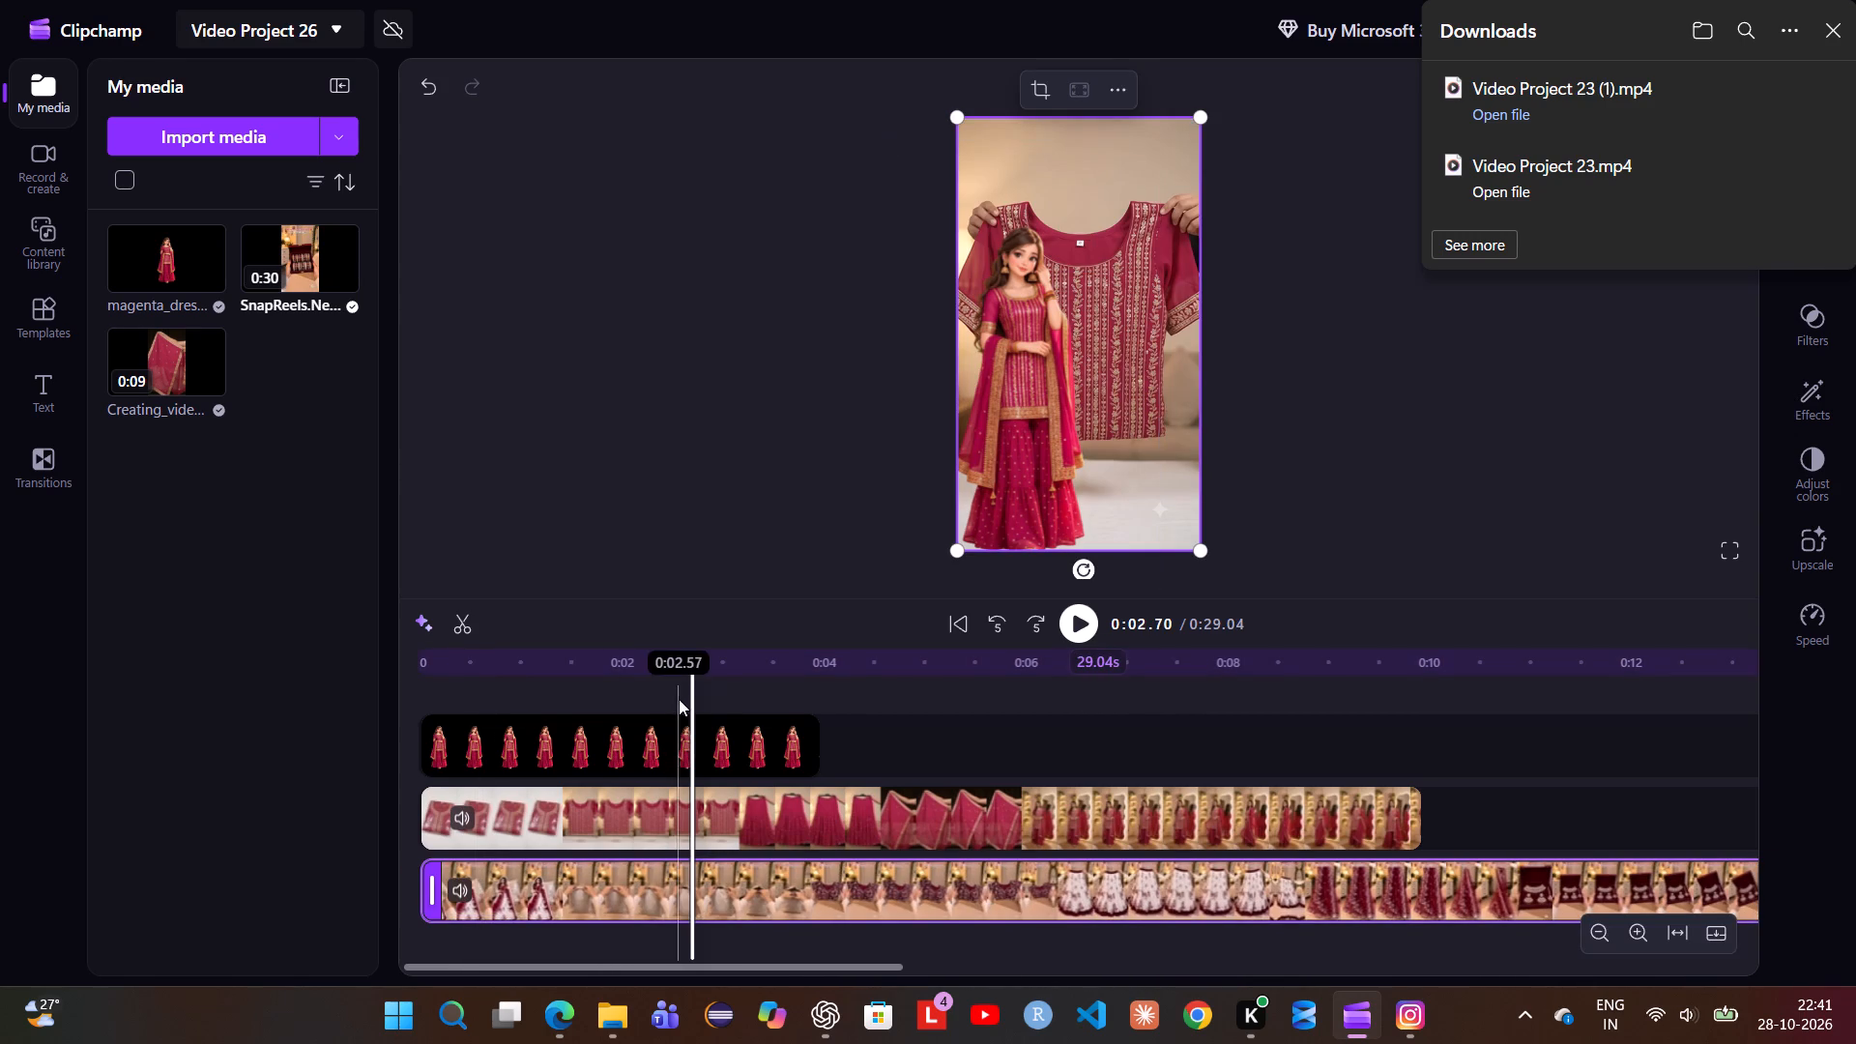
# Replay the opening and extend the SnapReels clip's start to a 29.28 s length, beginning at the start of the timeline.
pyautogui.moveTo(693, 673); pyautogui.dragTo(367, 717)
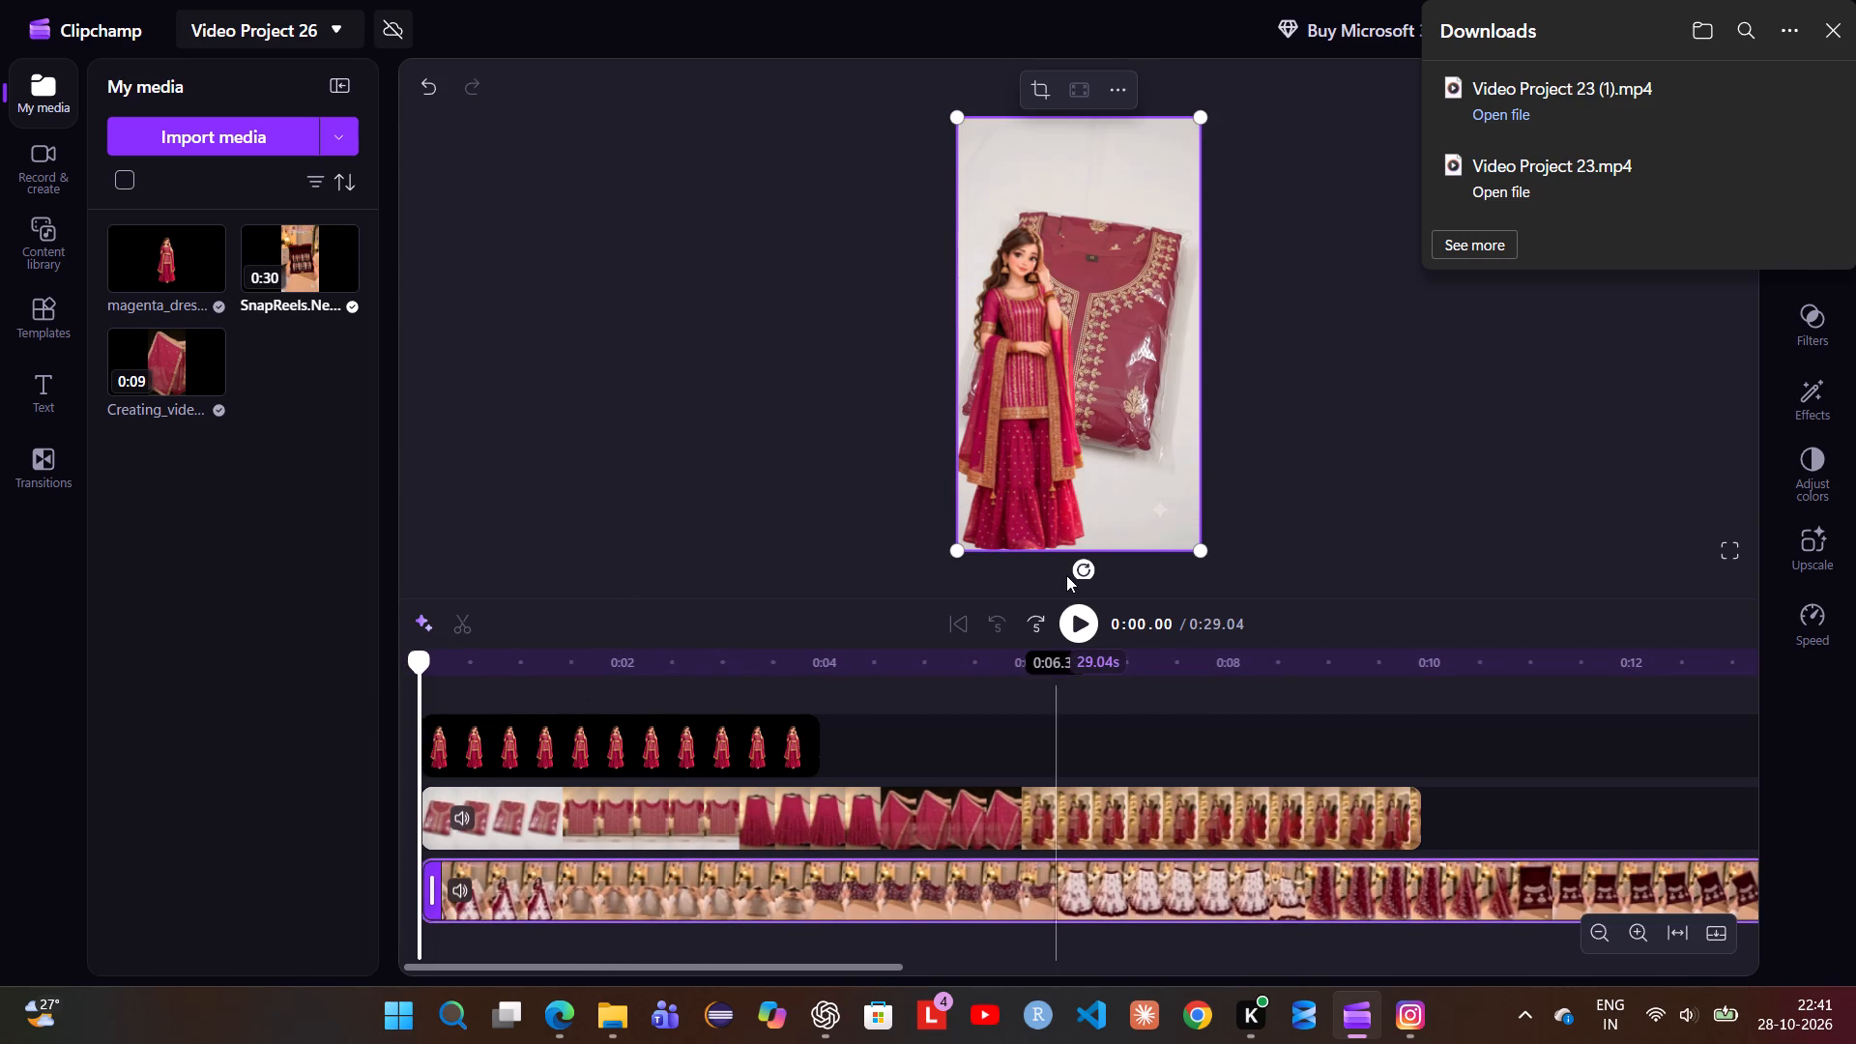
pyautogui.click(1082, 606)
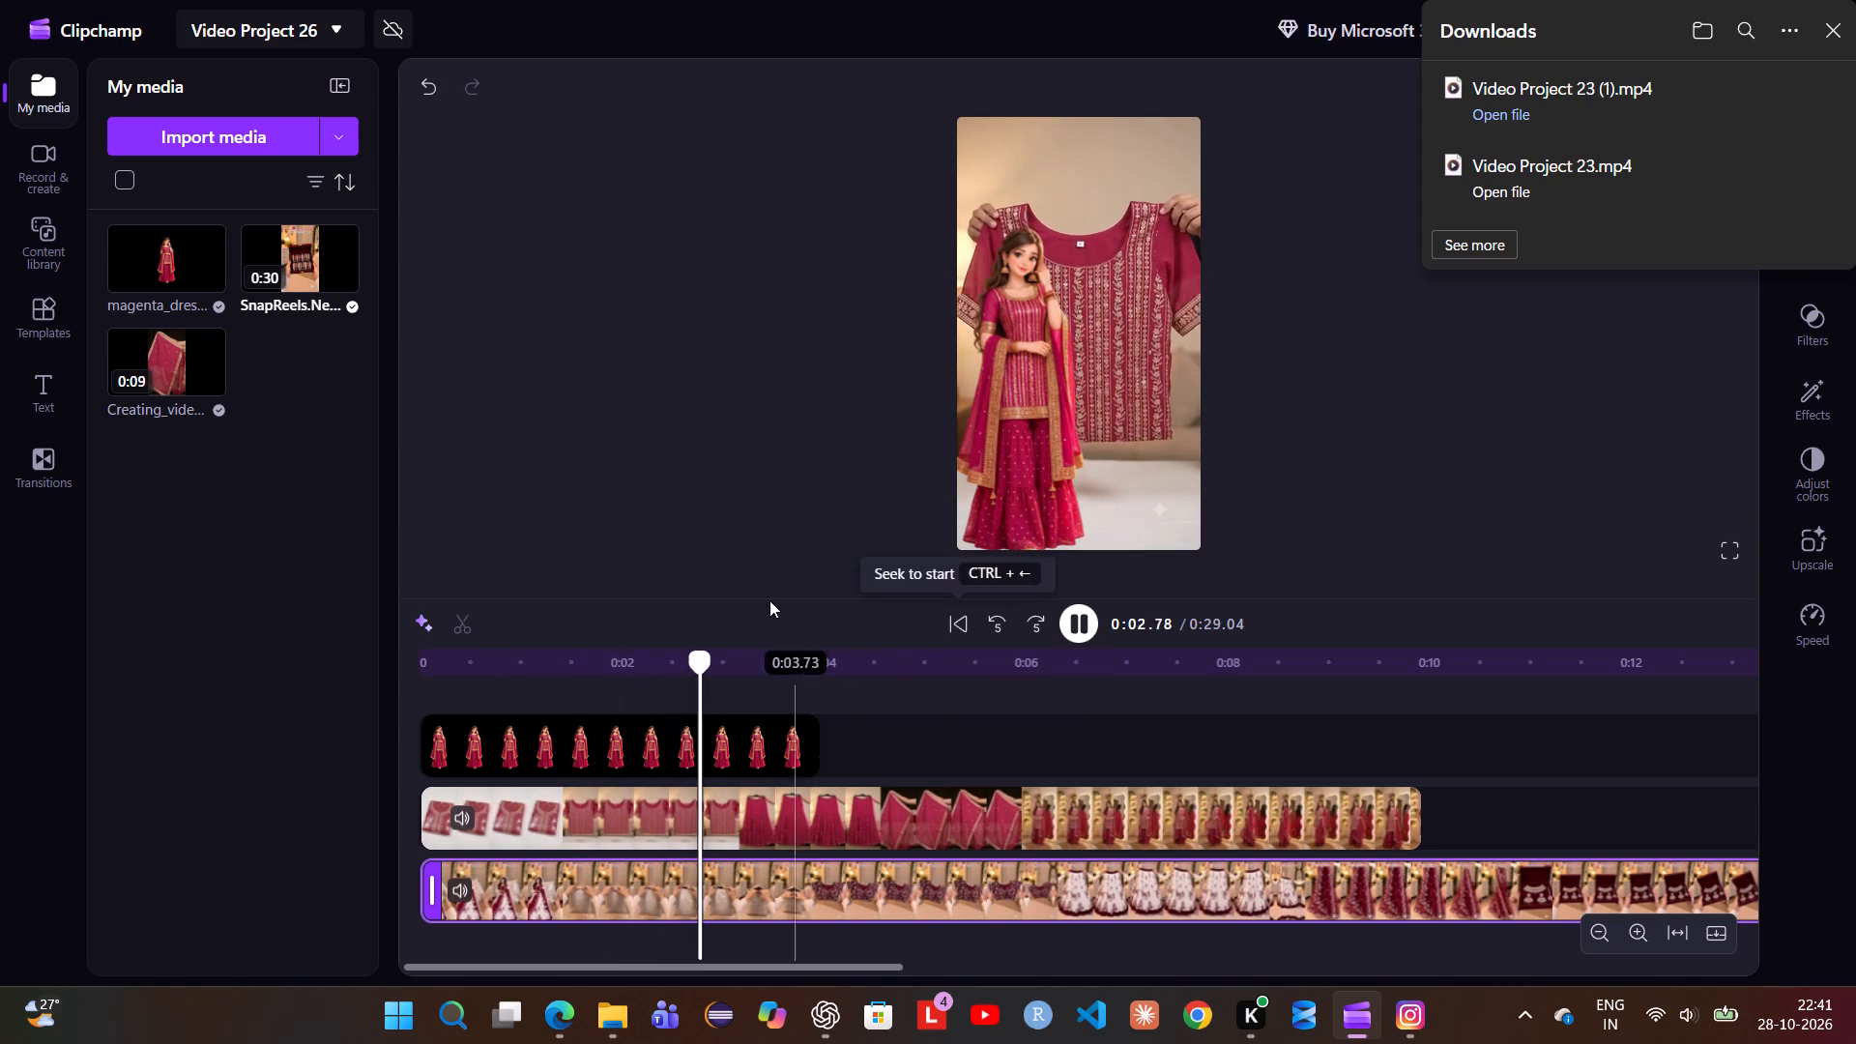
pyautogui.moveTo(734, 652); pyautogui.dragTo(453, 667)
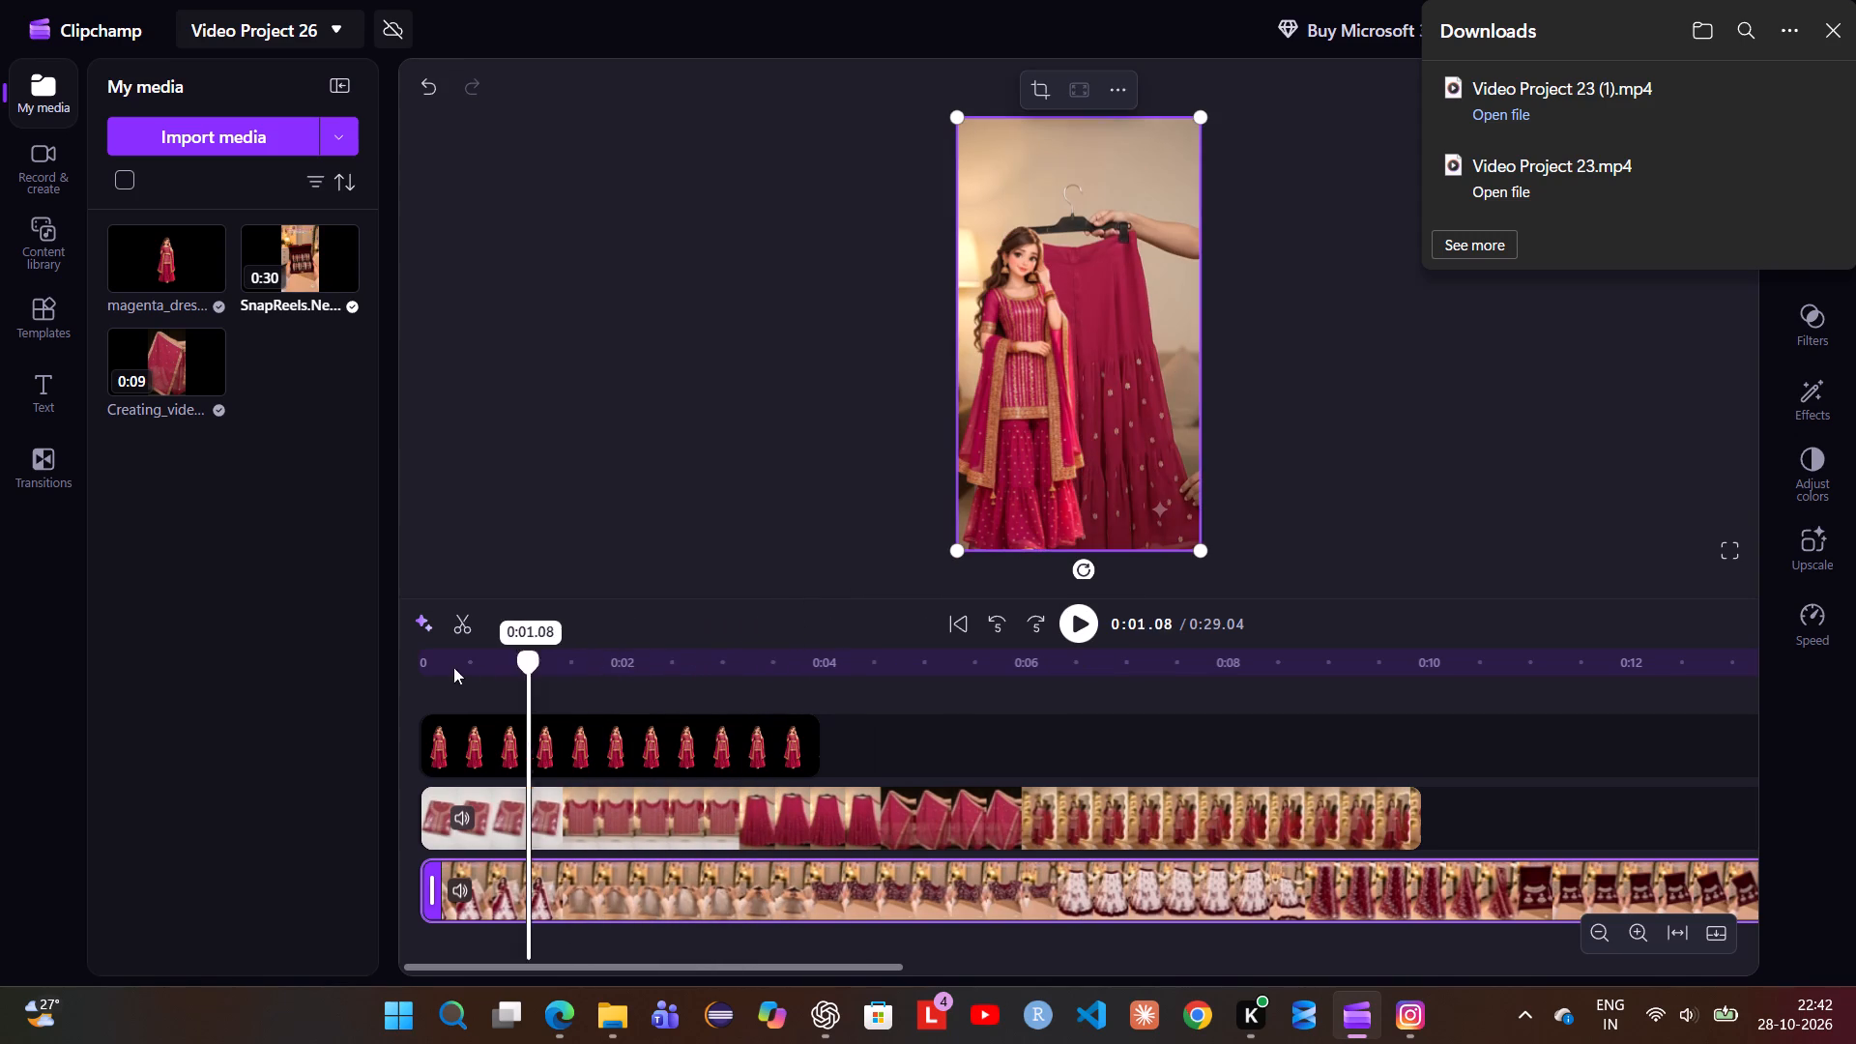
pyautogui.moveTo(453, 667); pyautogui.dragTo(360, 691)
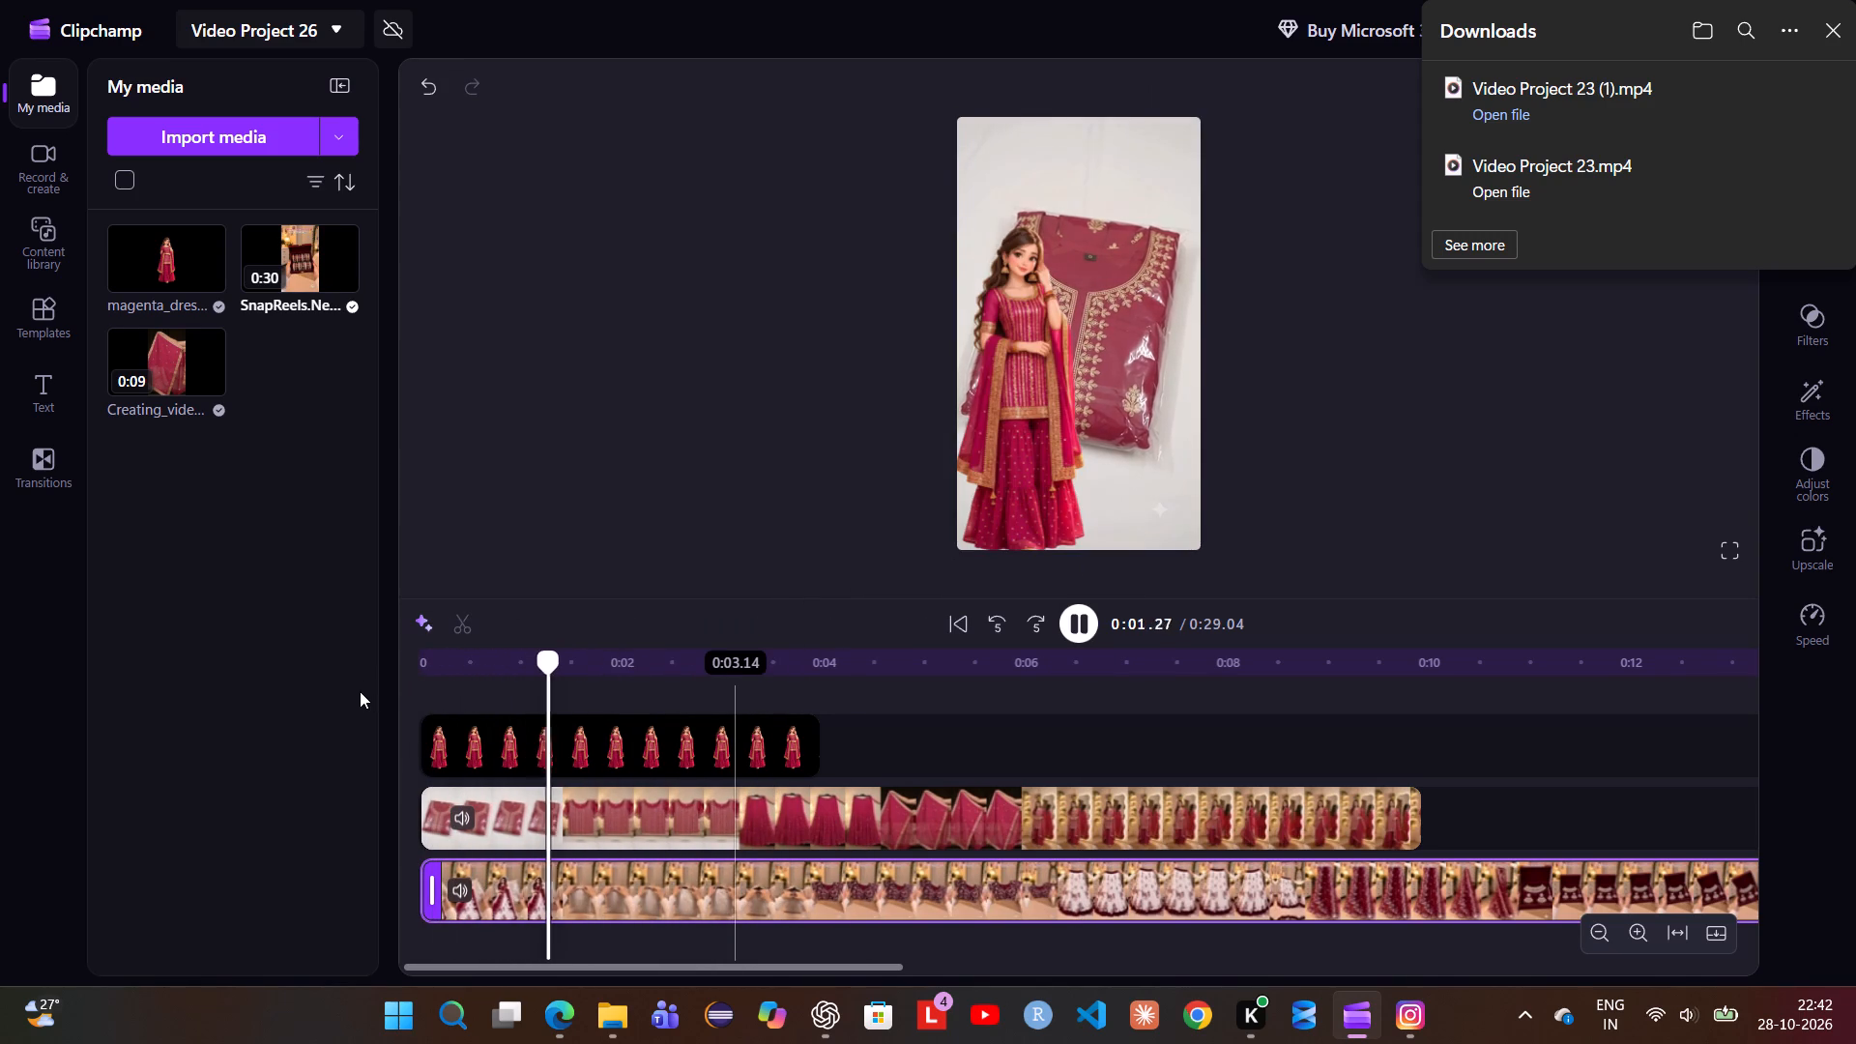
pyautogui.moveTo(507, 878); pyautogui.dragTo(529, 878)
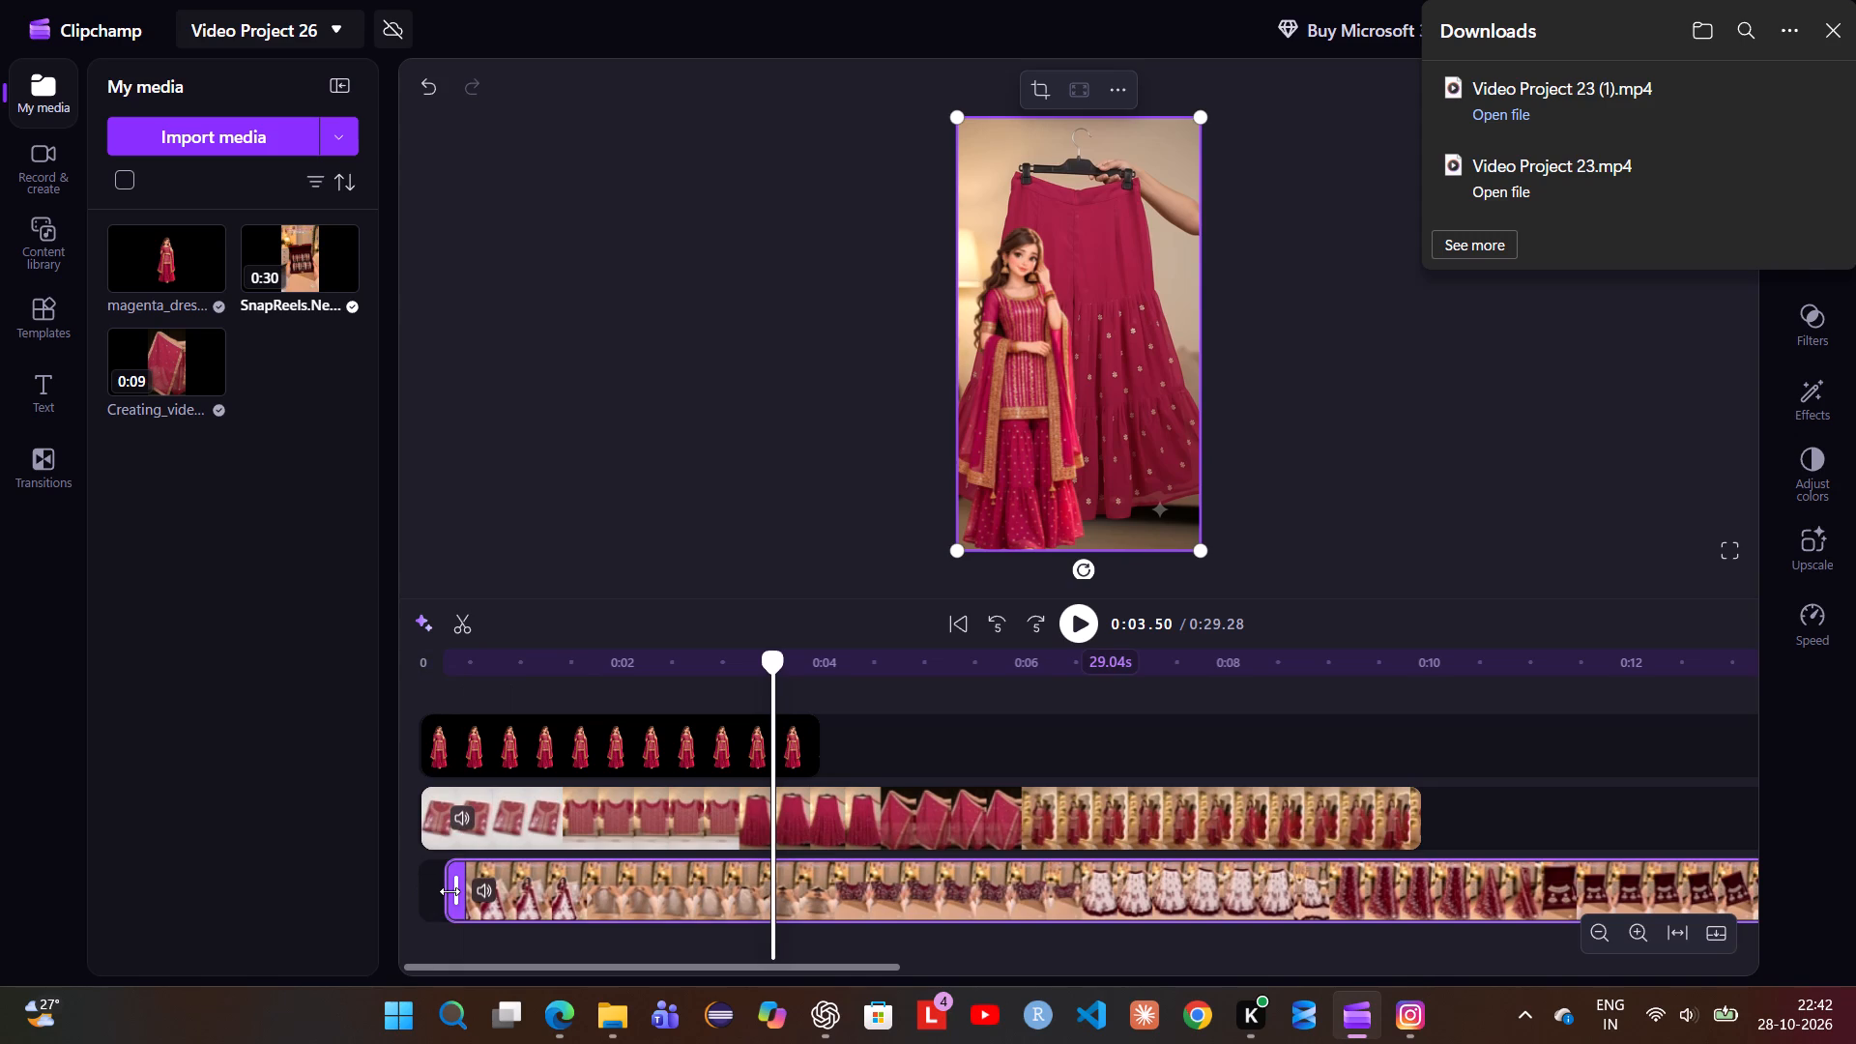
pyautogui.moveTo(449, 891); pyautogui.dragTo(396, 881)
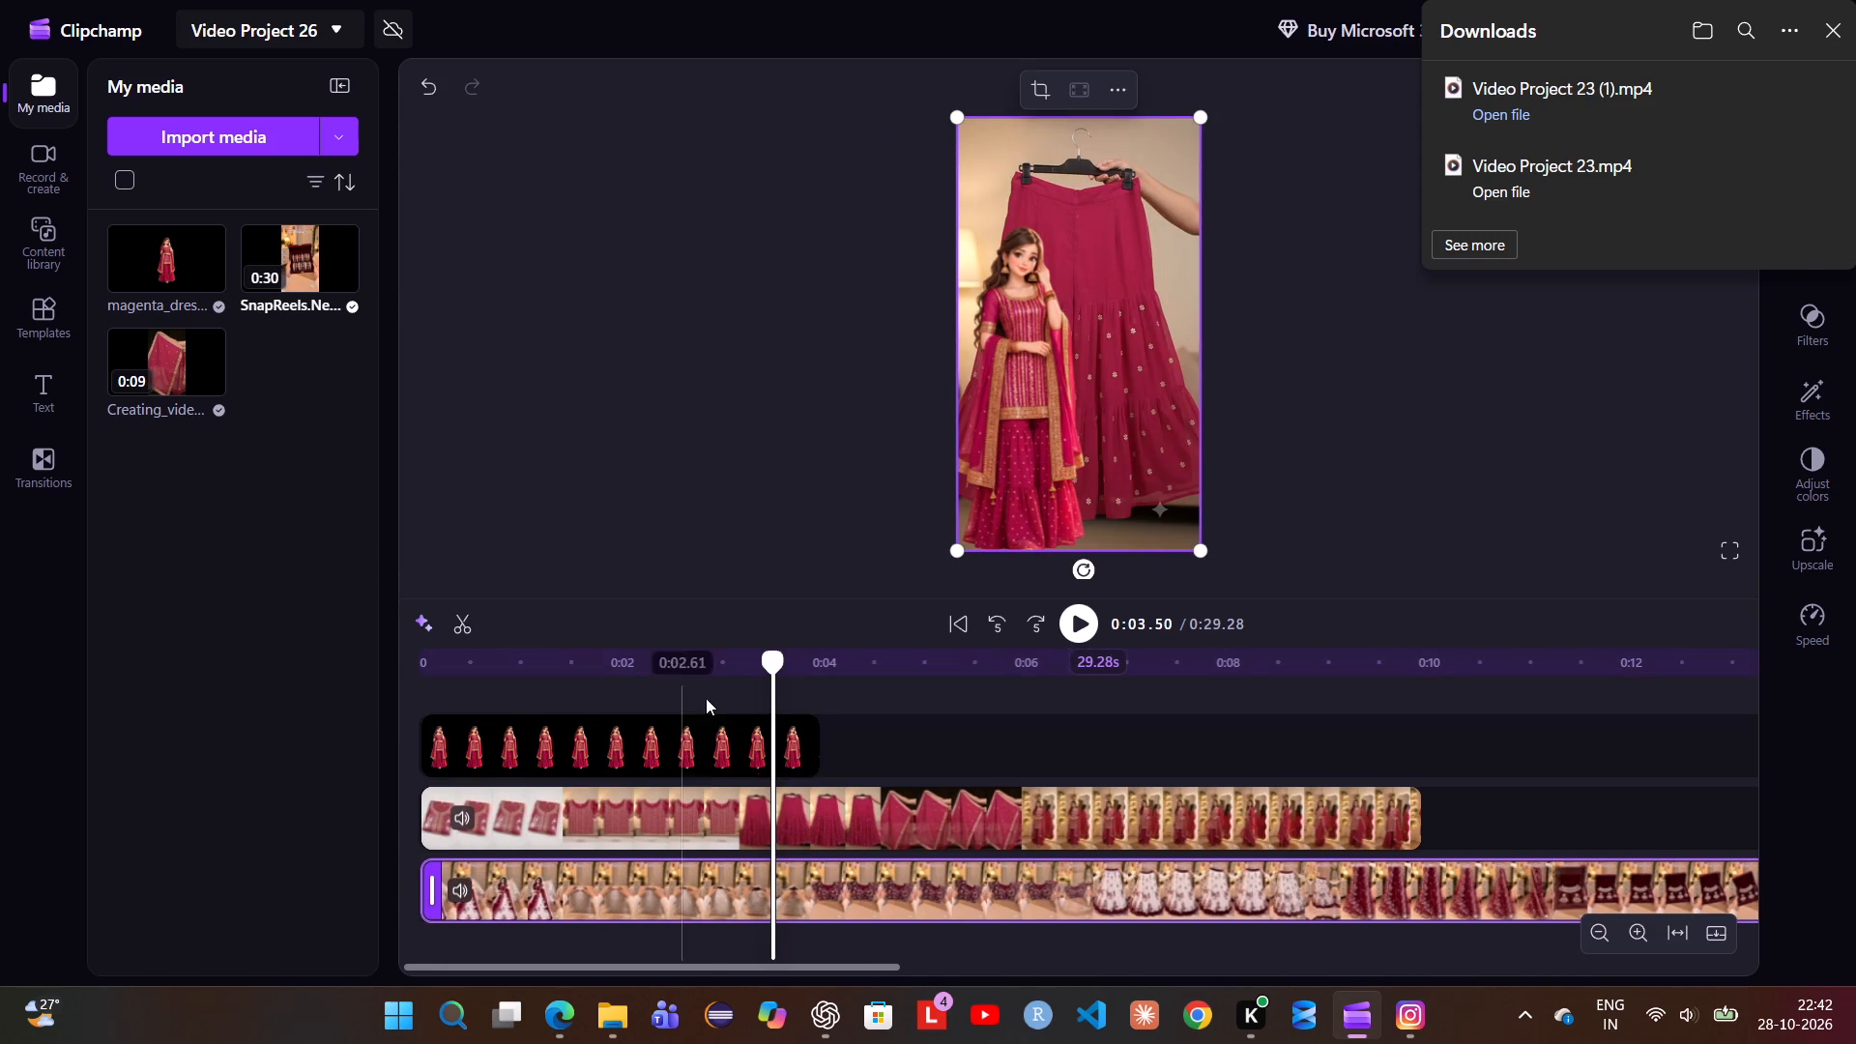
# Play the reel's opening seconds from the start to check the SnapReels clip's timing, and return the playhead to 0:00.
pyautogui.moveTo(769, 663); pyautogui.dragTo(396, 696)
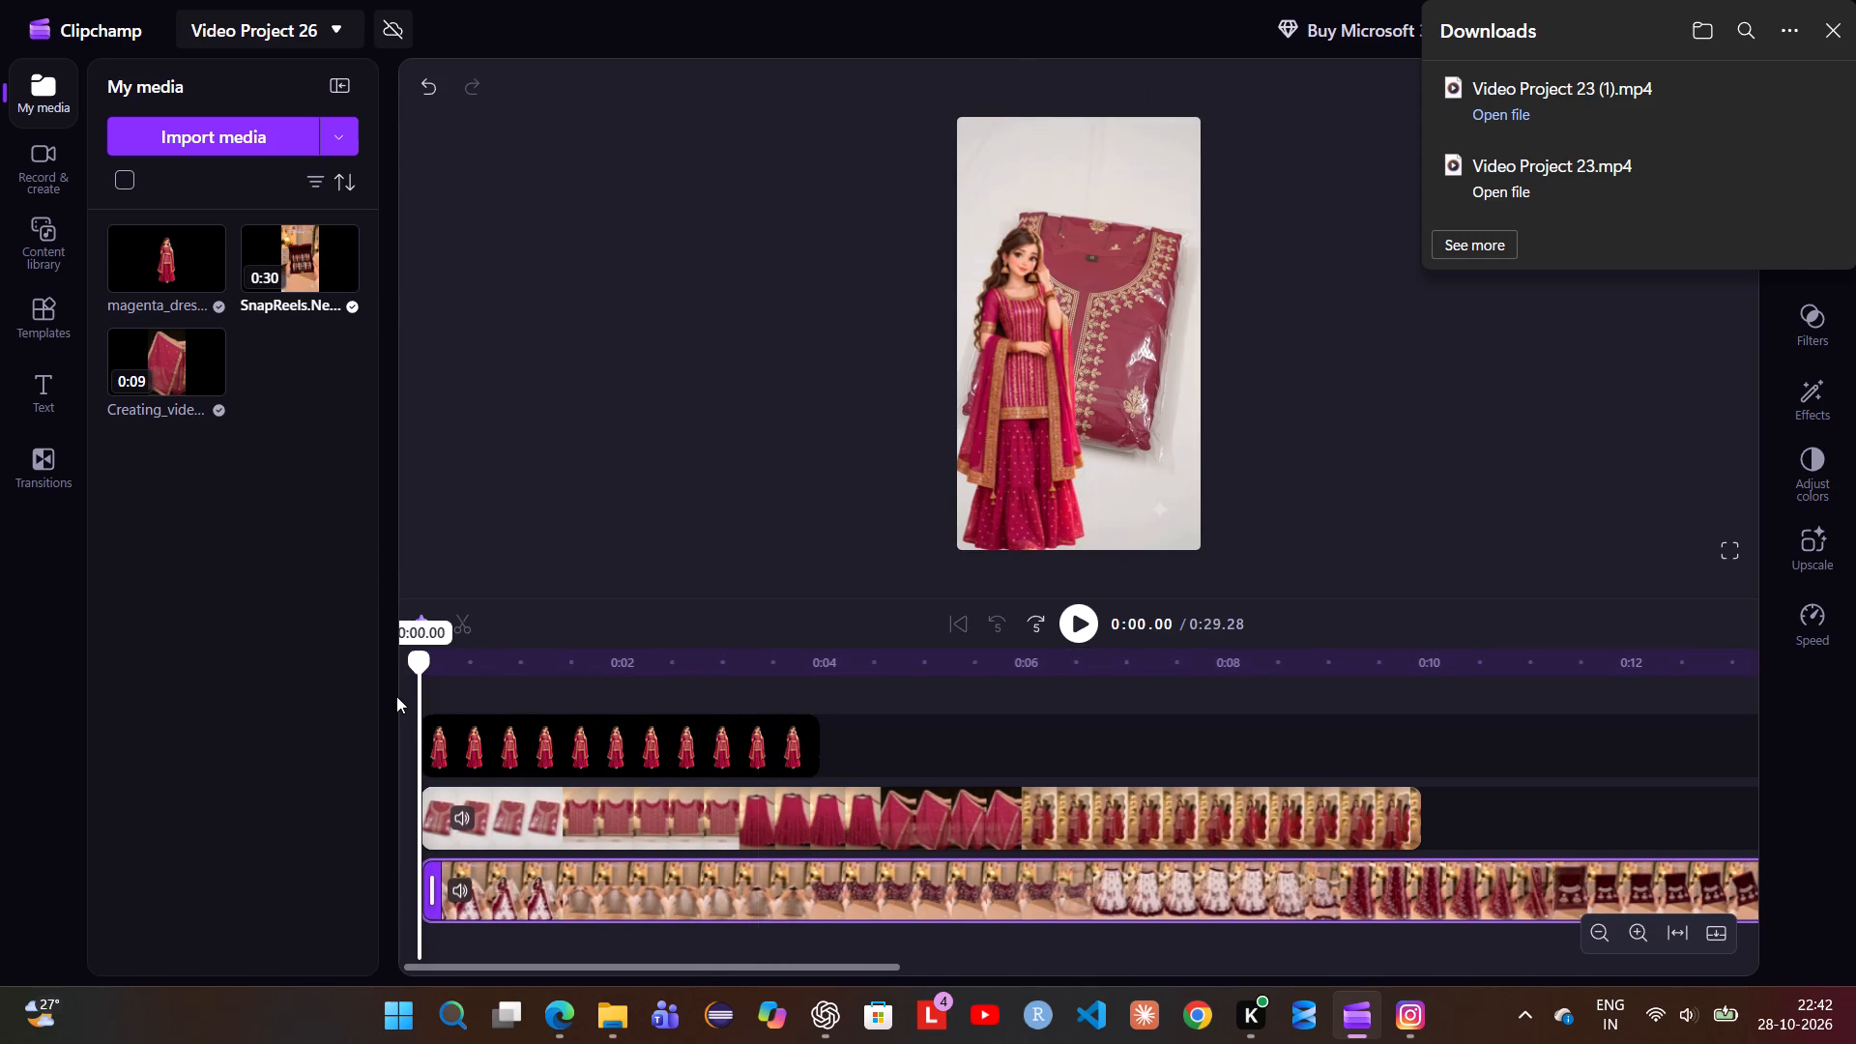
pyautogui.click(1080, 617)
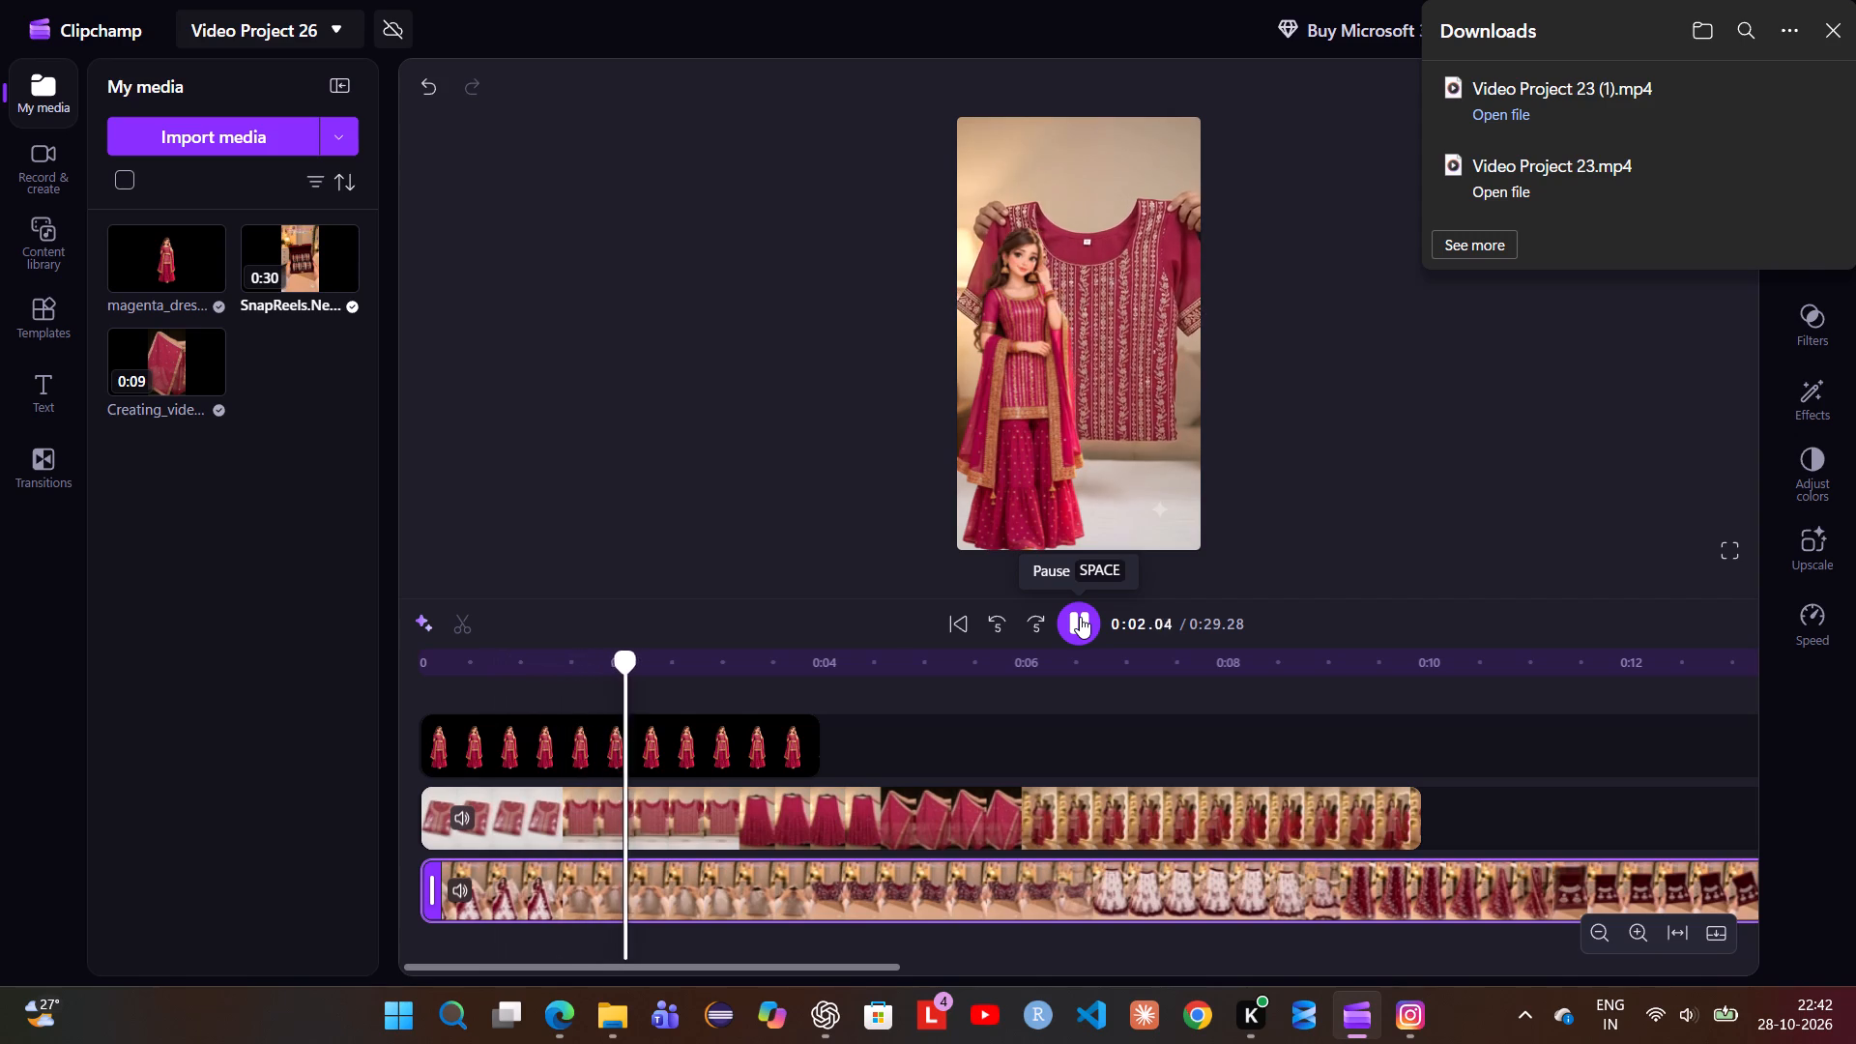
pyautogui.click(1080, 617)
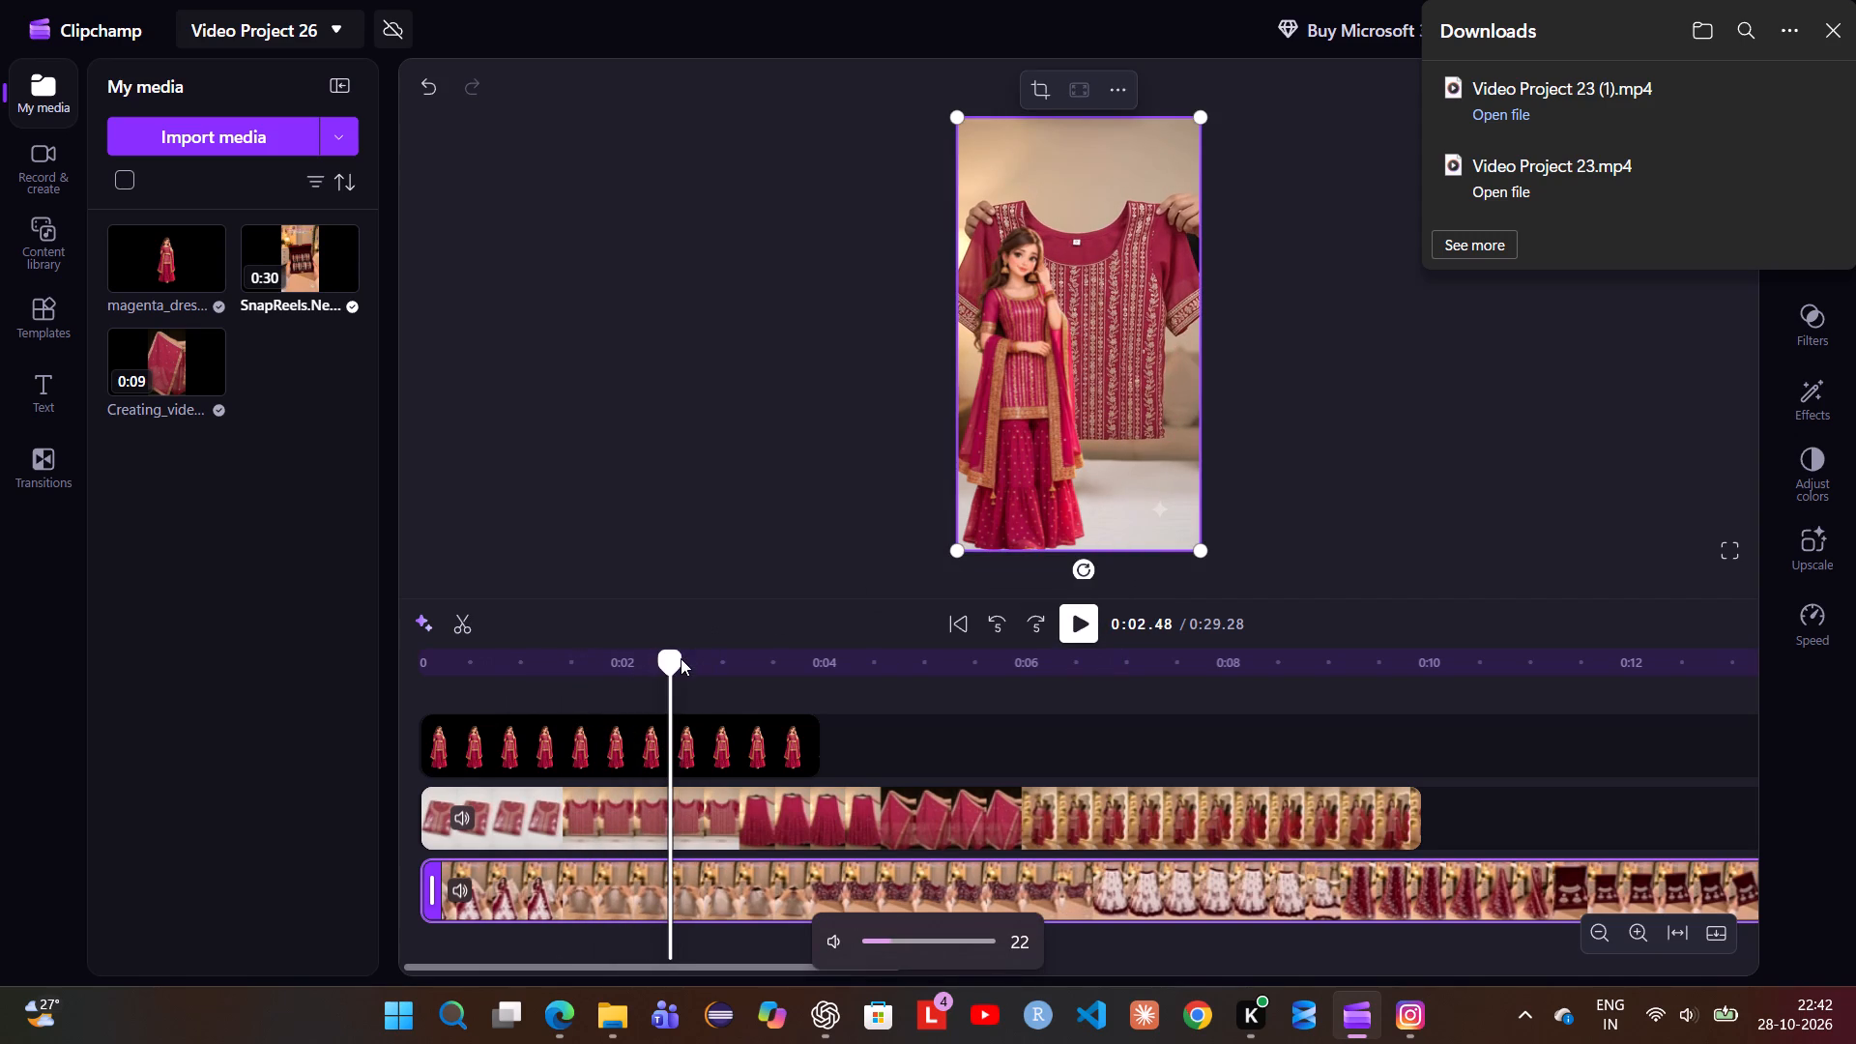
pyautogui.moveTo(681, 658); pyautogui.dragTo(391, 692)
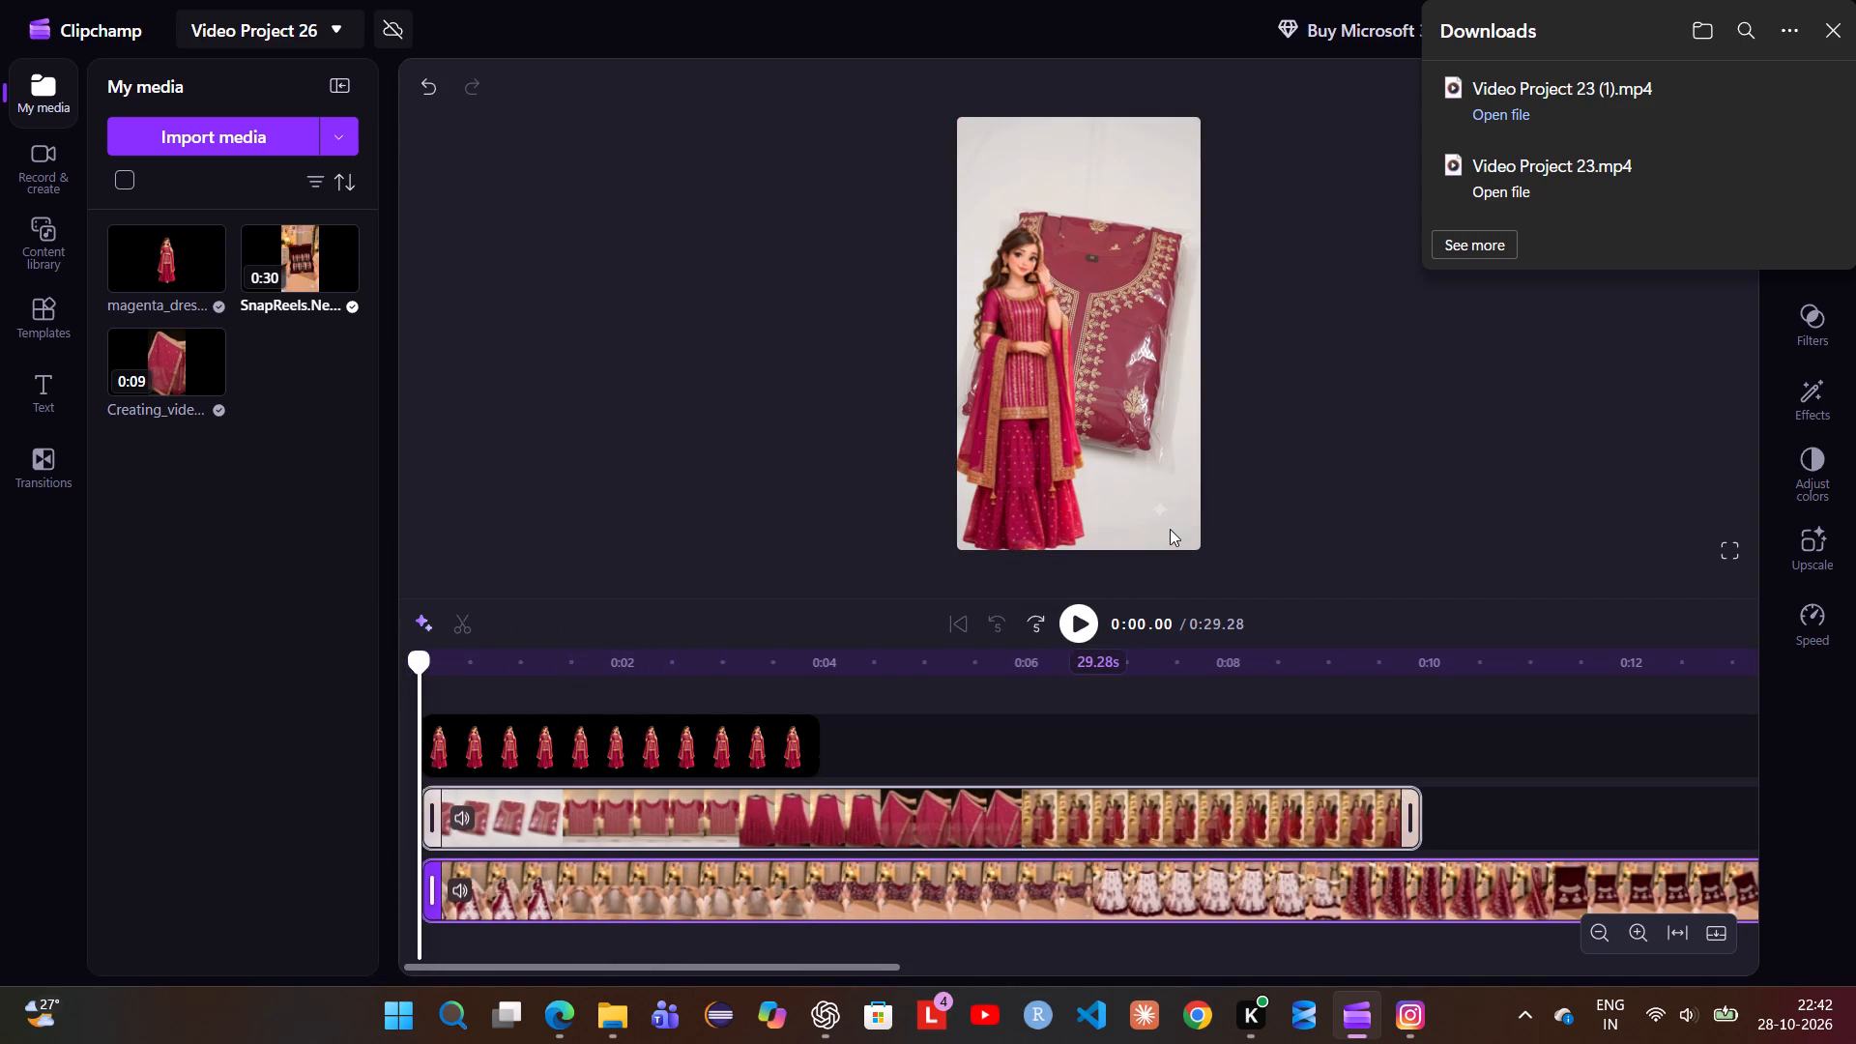
# Preview the reel's first six seconds and mute the audio of the magenta outfit video.
pyautogui.click(1089, 619)
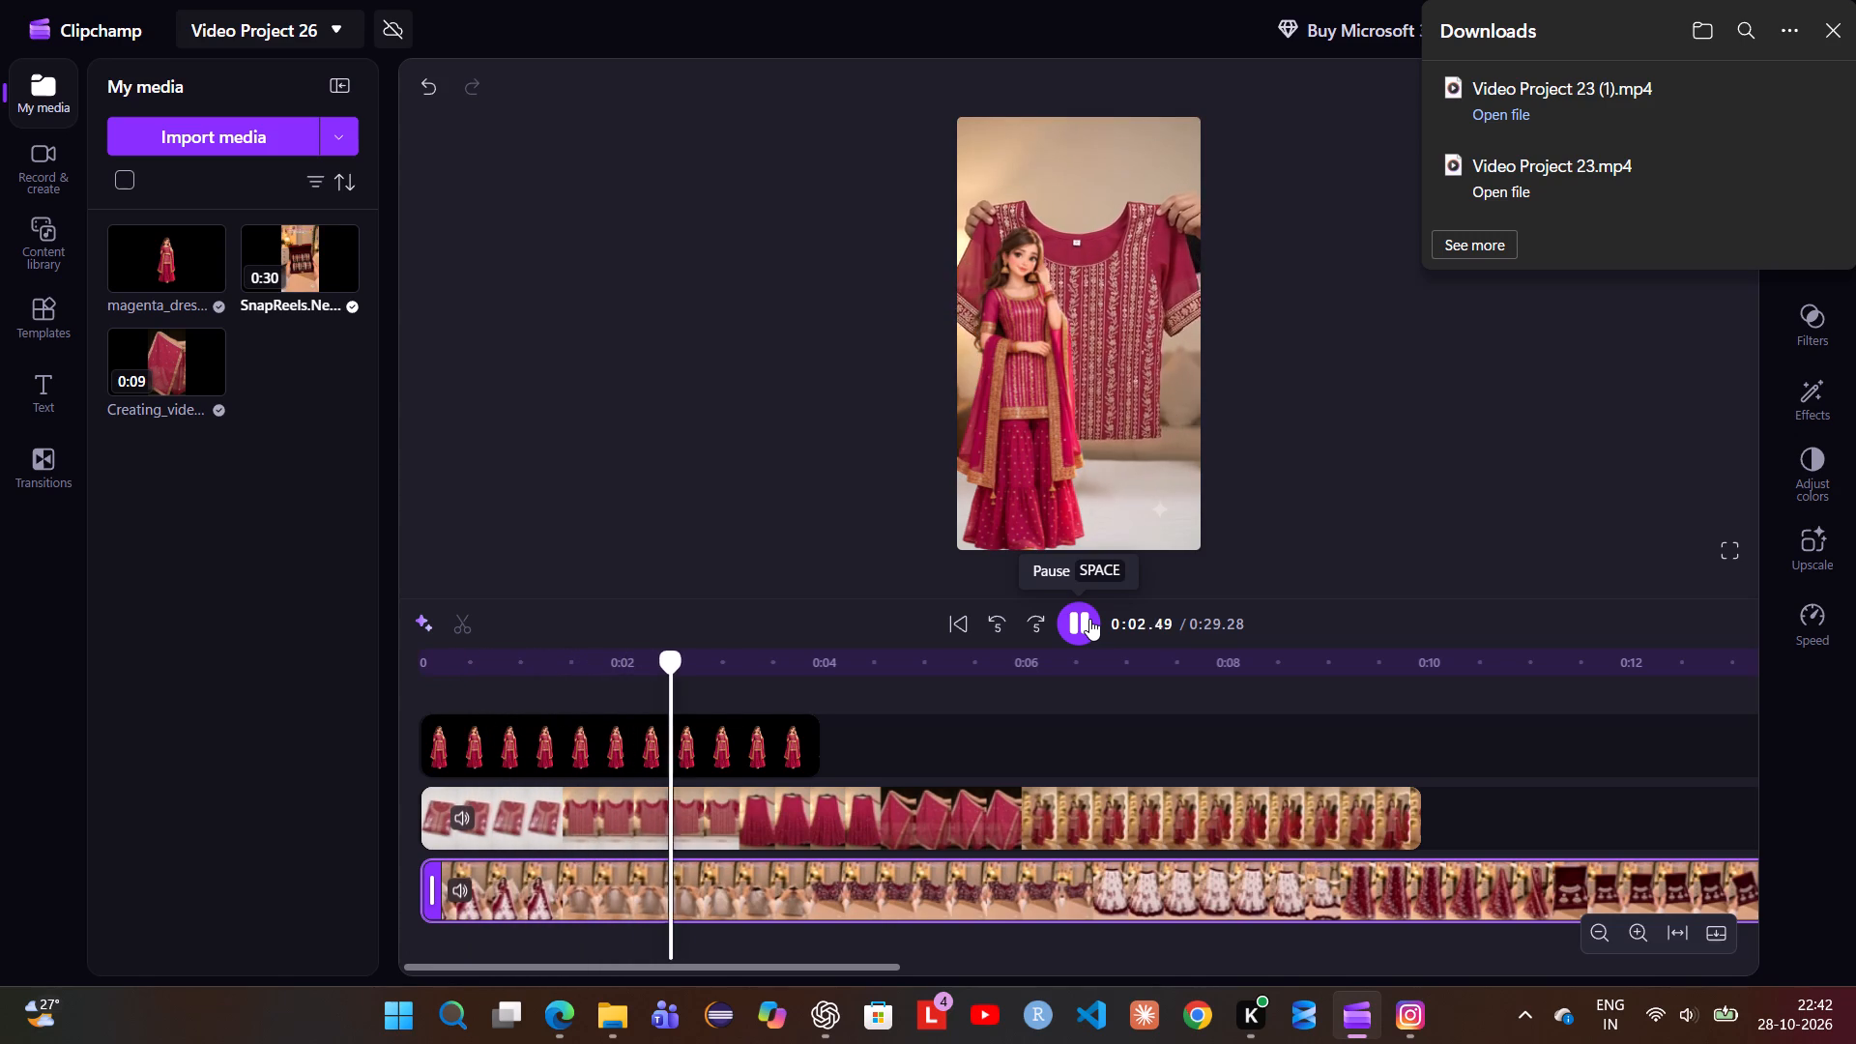
pyautogui.click(1089, 619)
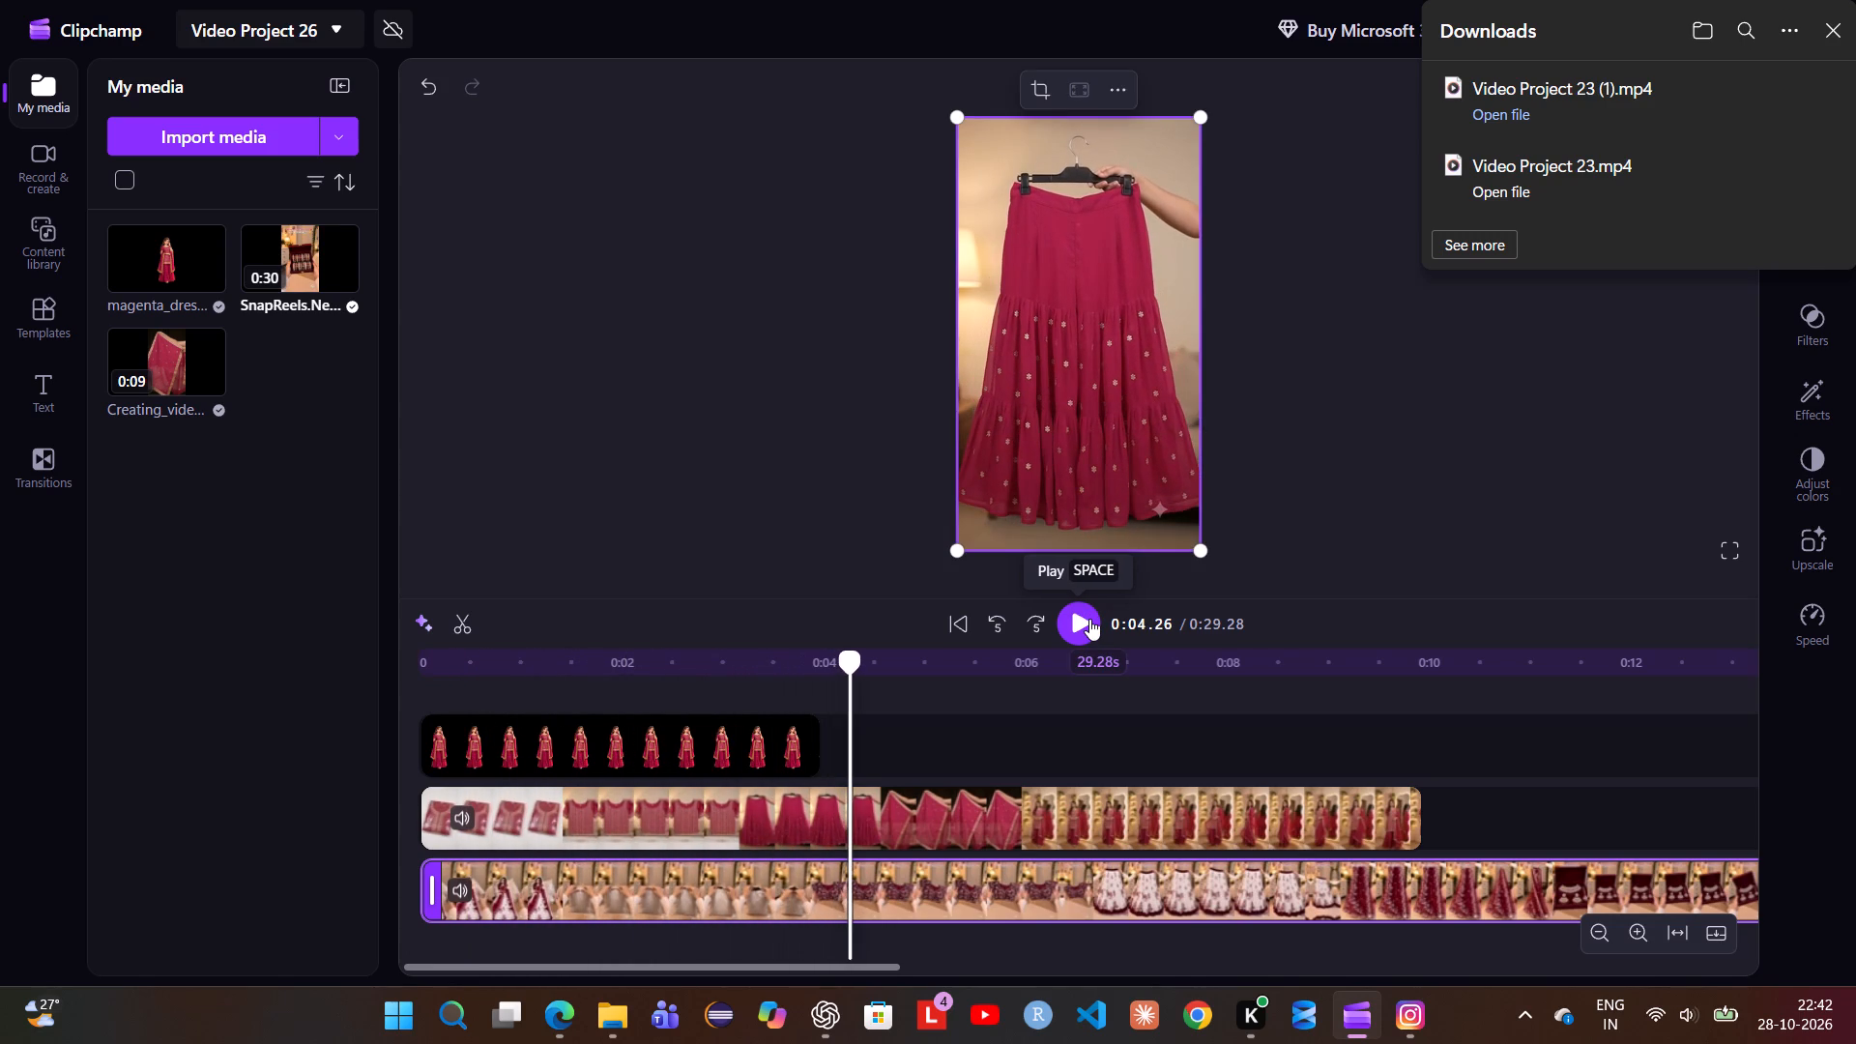
pyautogui.click(1089, 619)
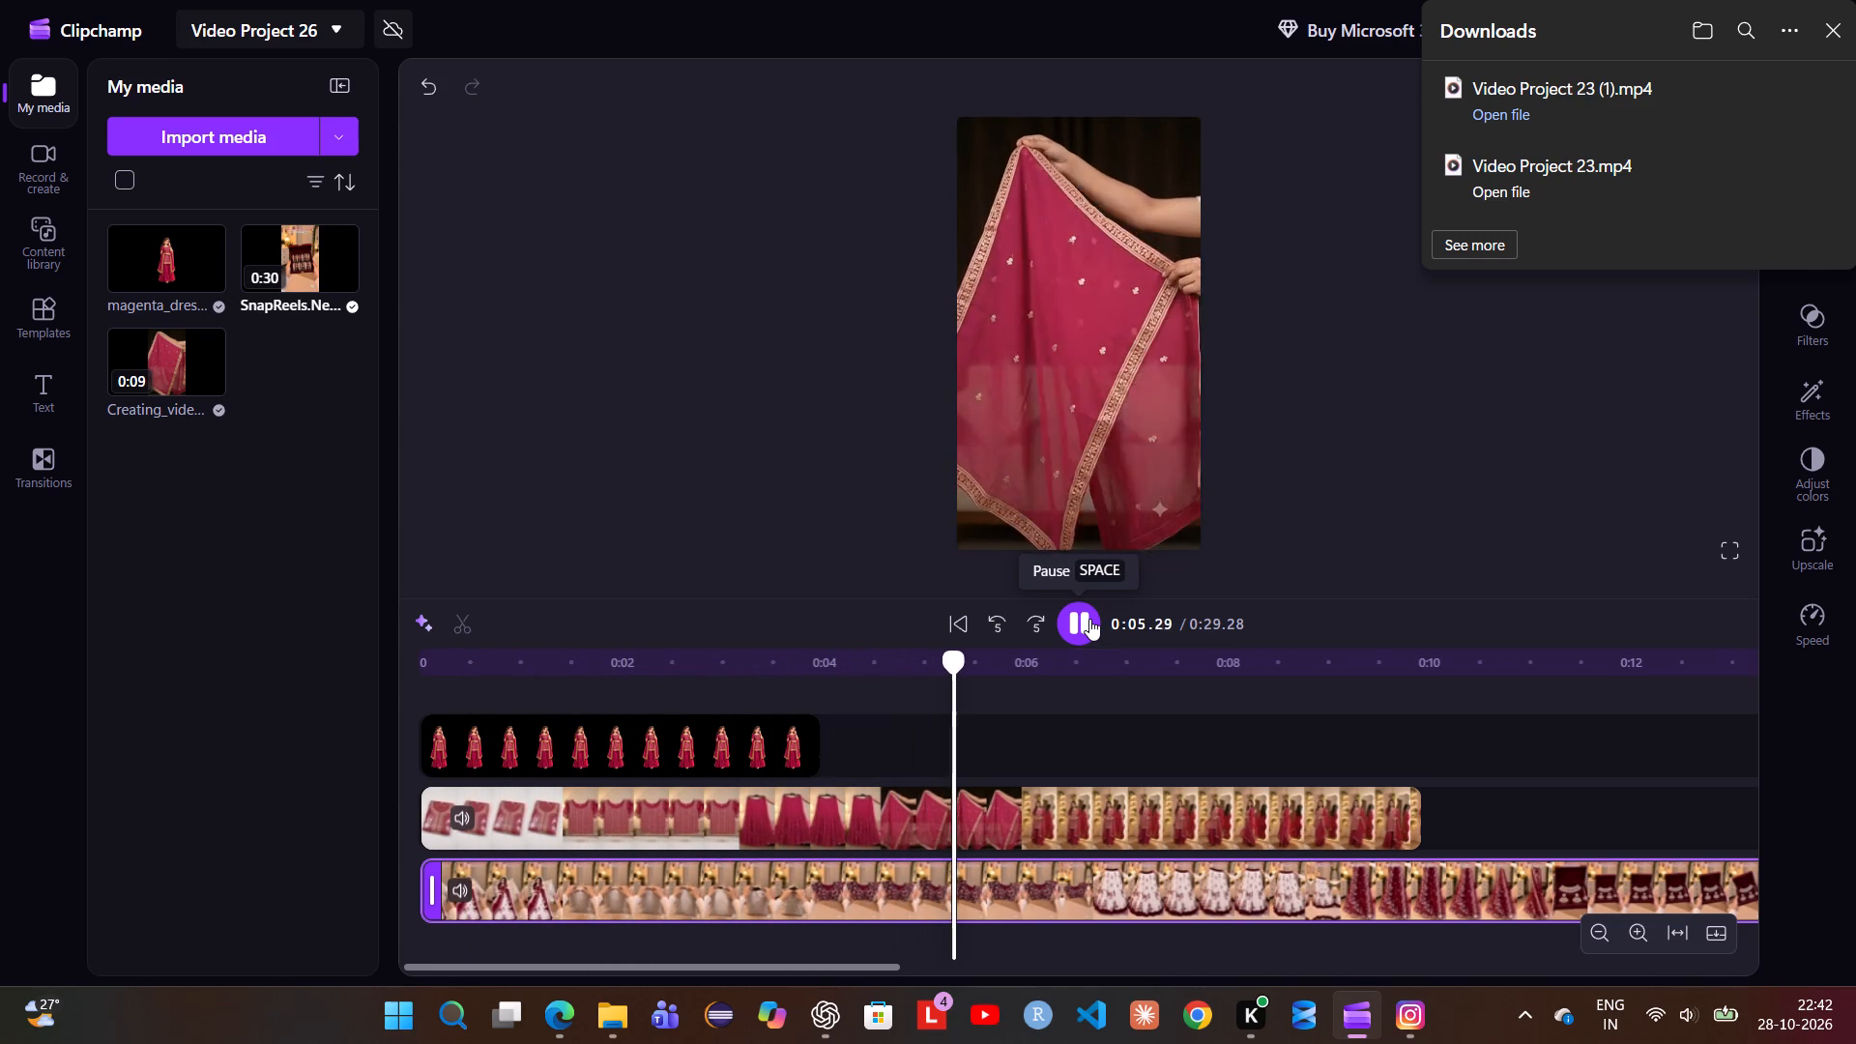
pyautogui.click(1089, 619)
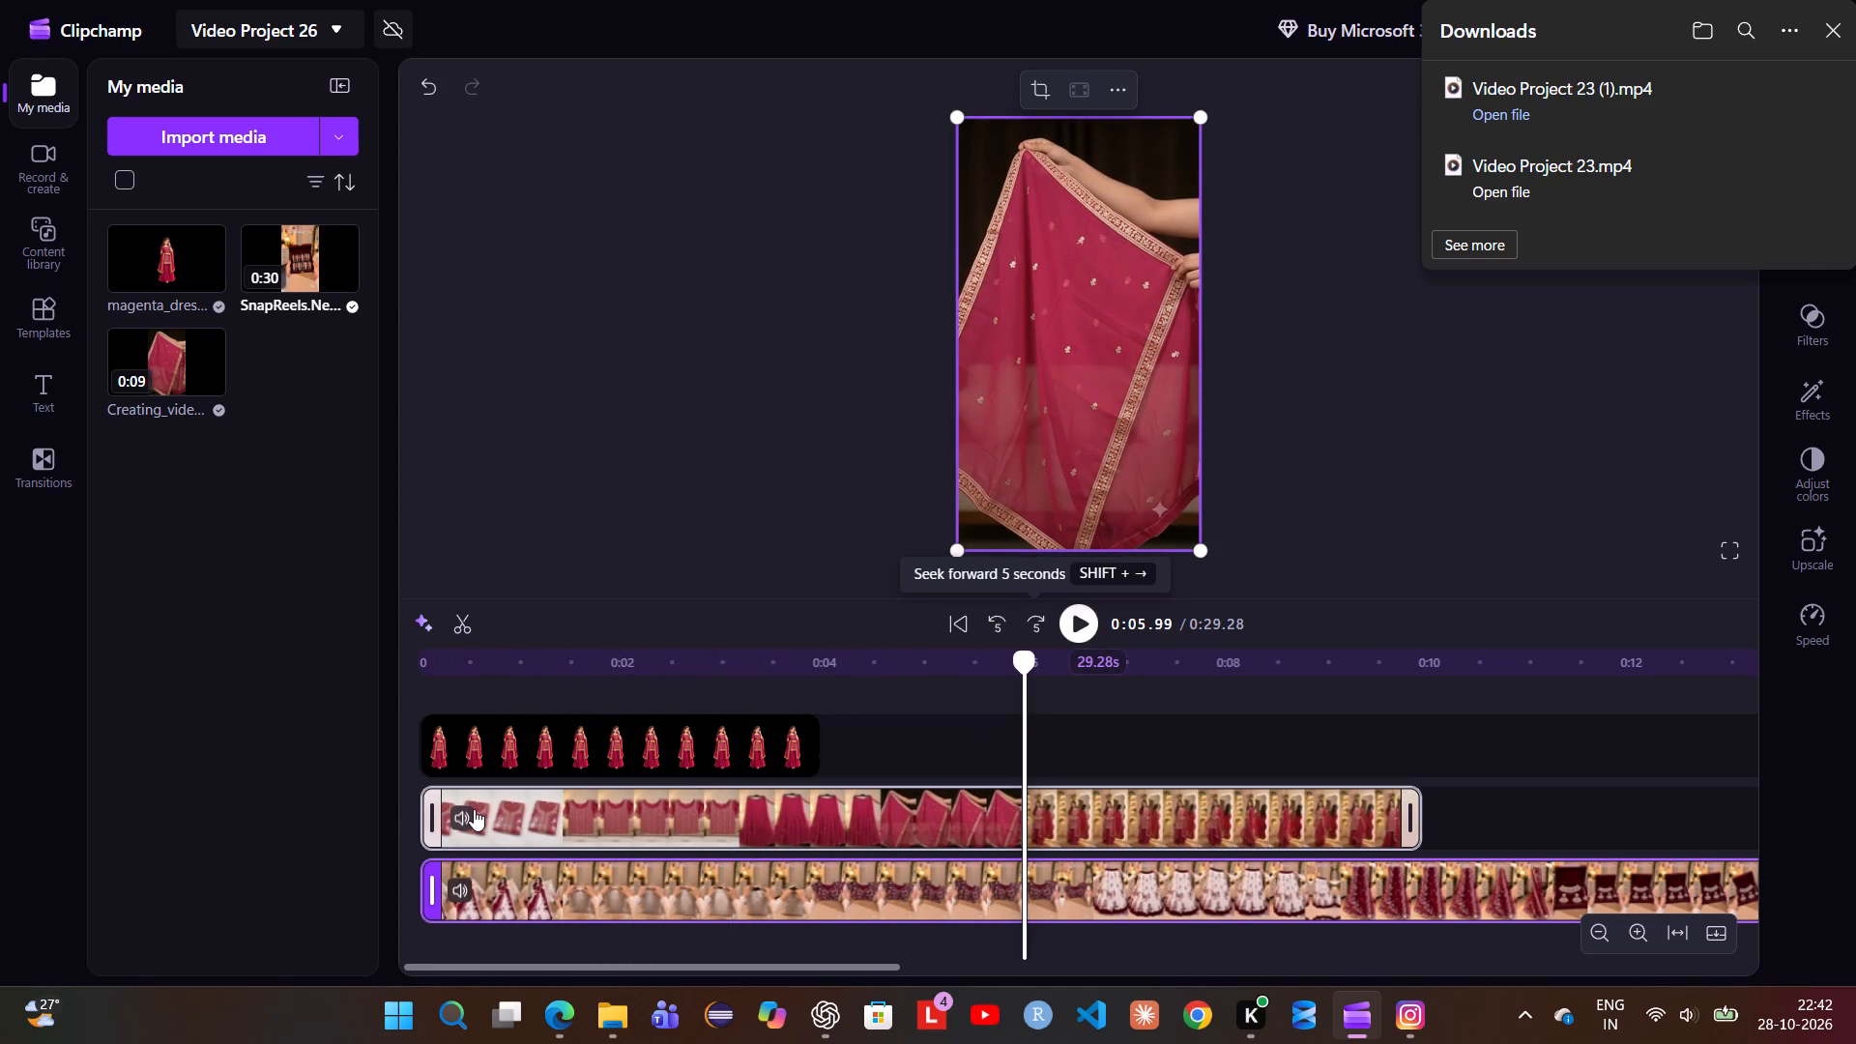
pyautogui.click(467, 809)
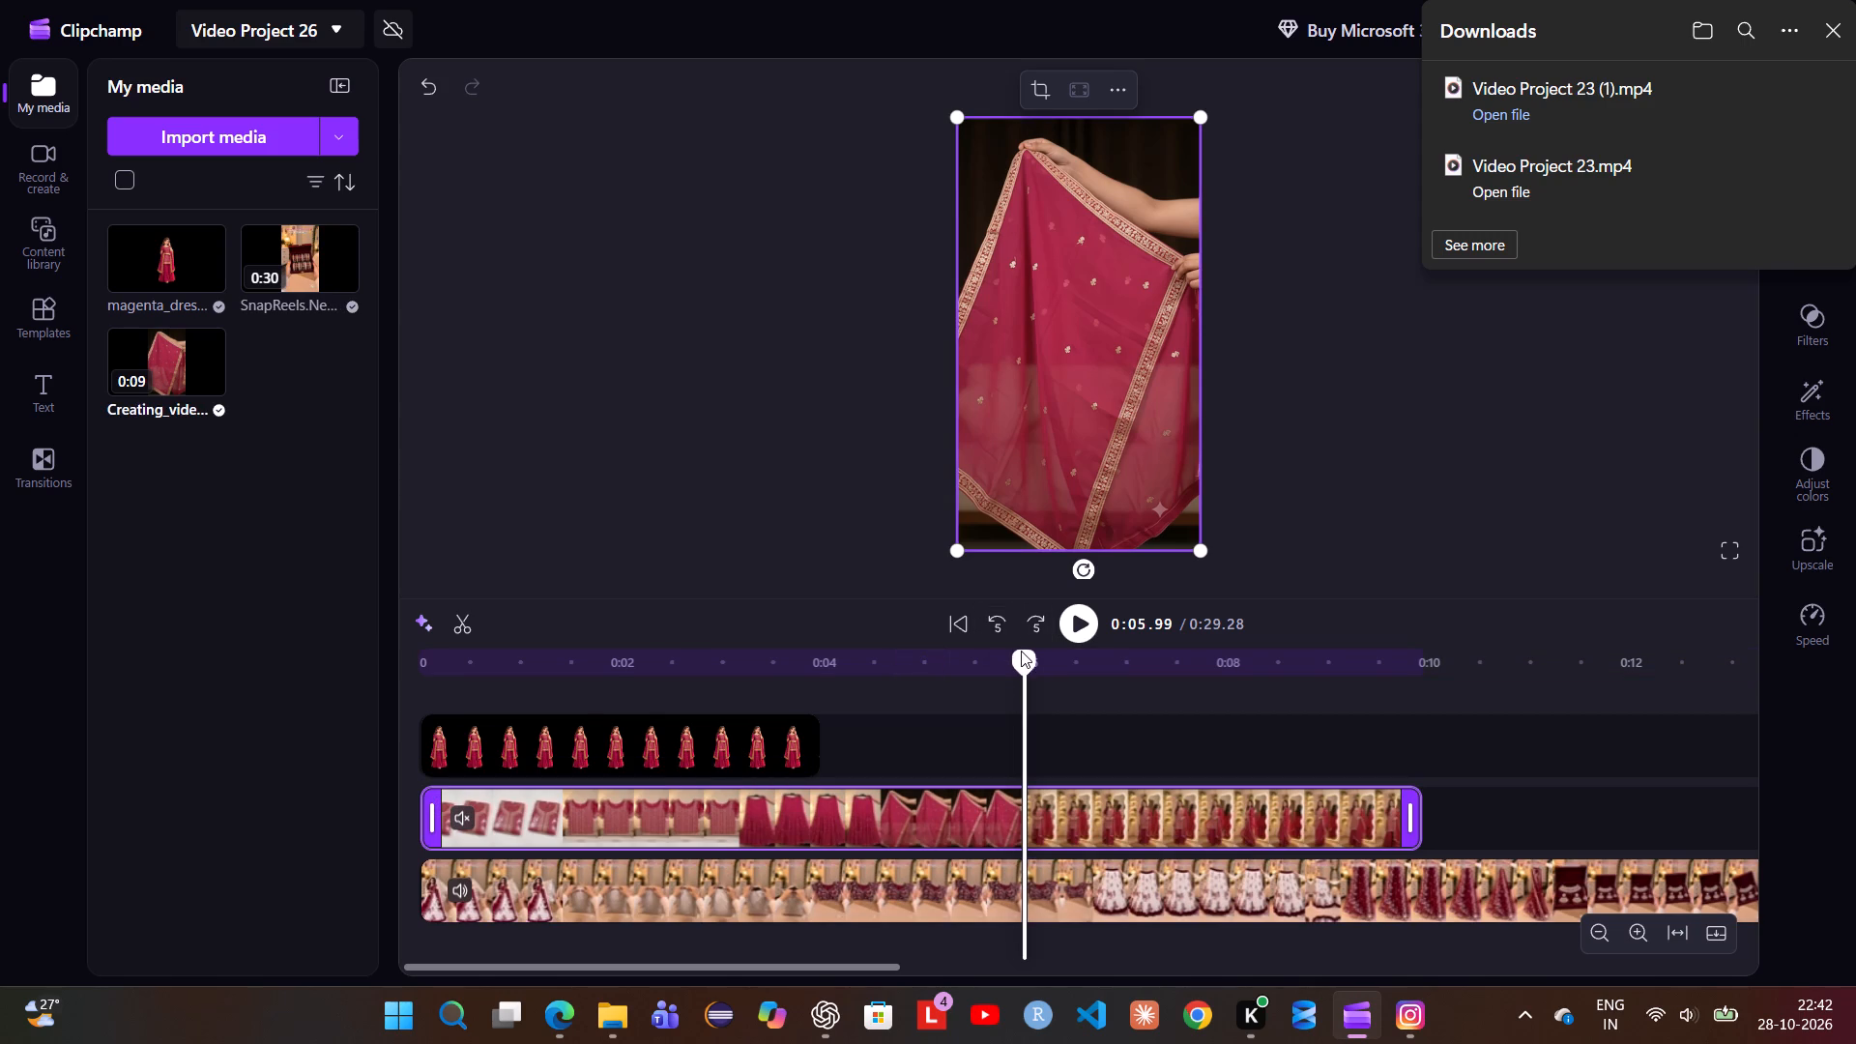
# Replay from 0:00, delete the trimmed SnapReels clip, and add a fresh full-length copy beneath the outfit video at the timeline start.
pyautogui.moveTo(1021, 651); pyautogui.dragTo(372, 743)
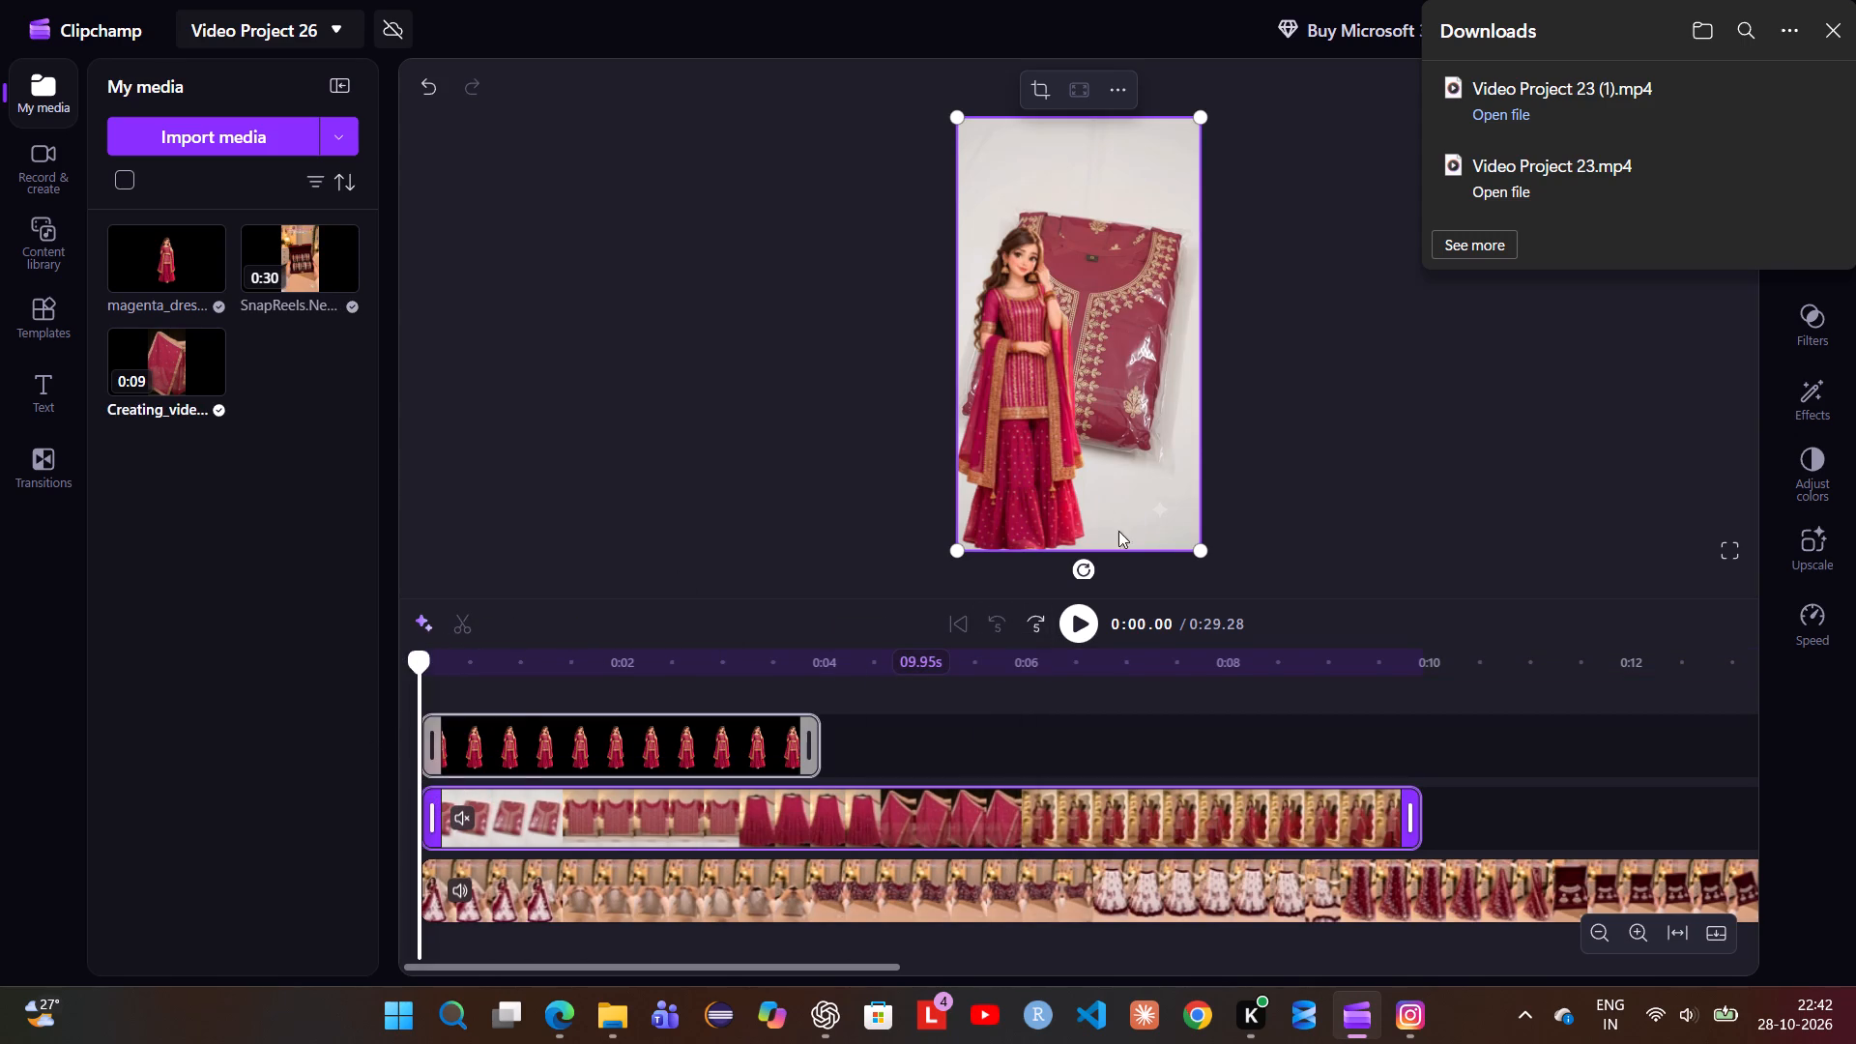
pyautogui.click(1072, 616)
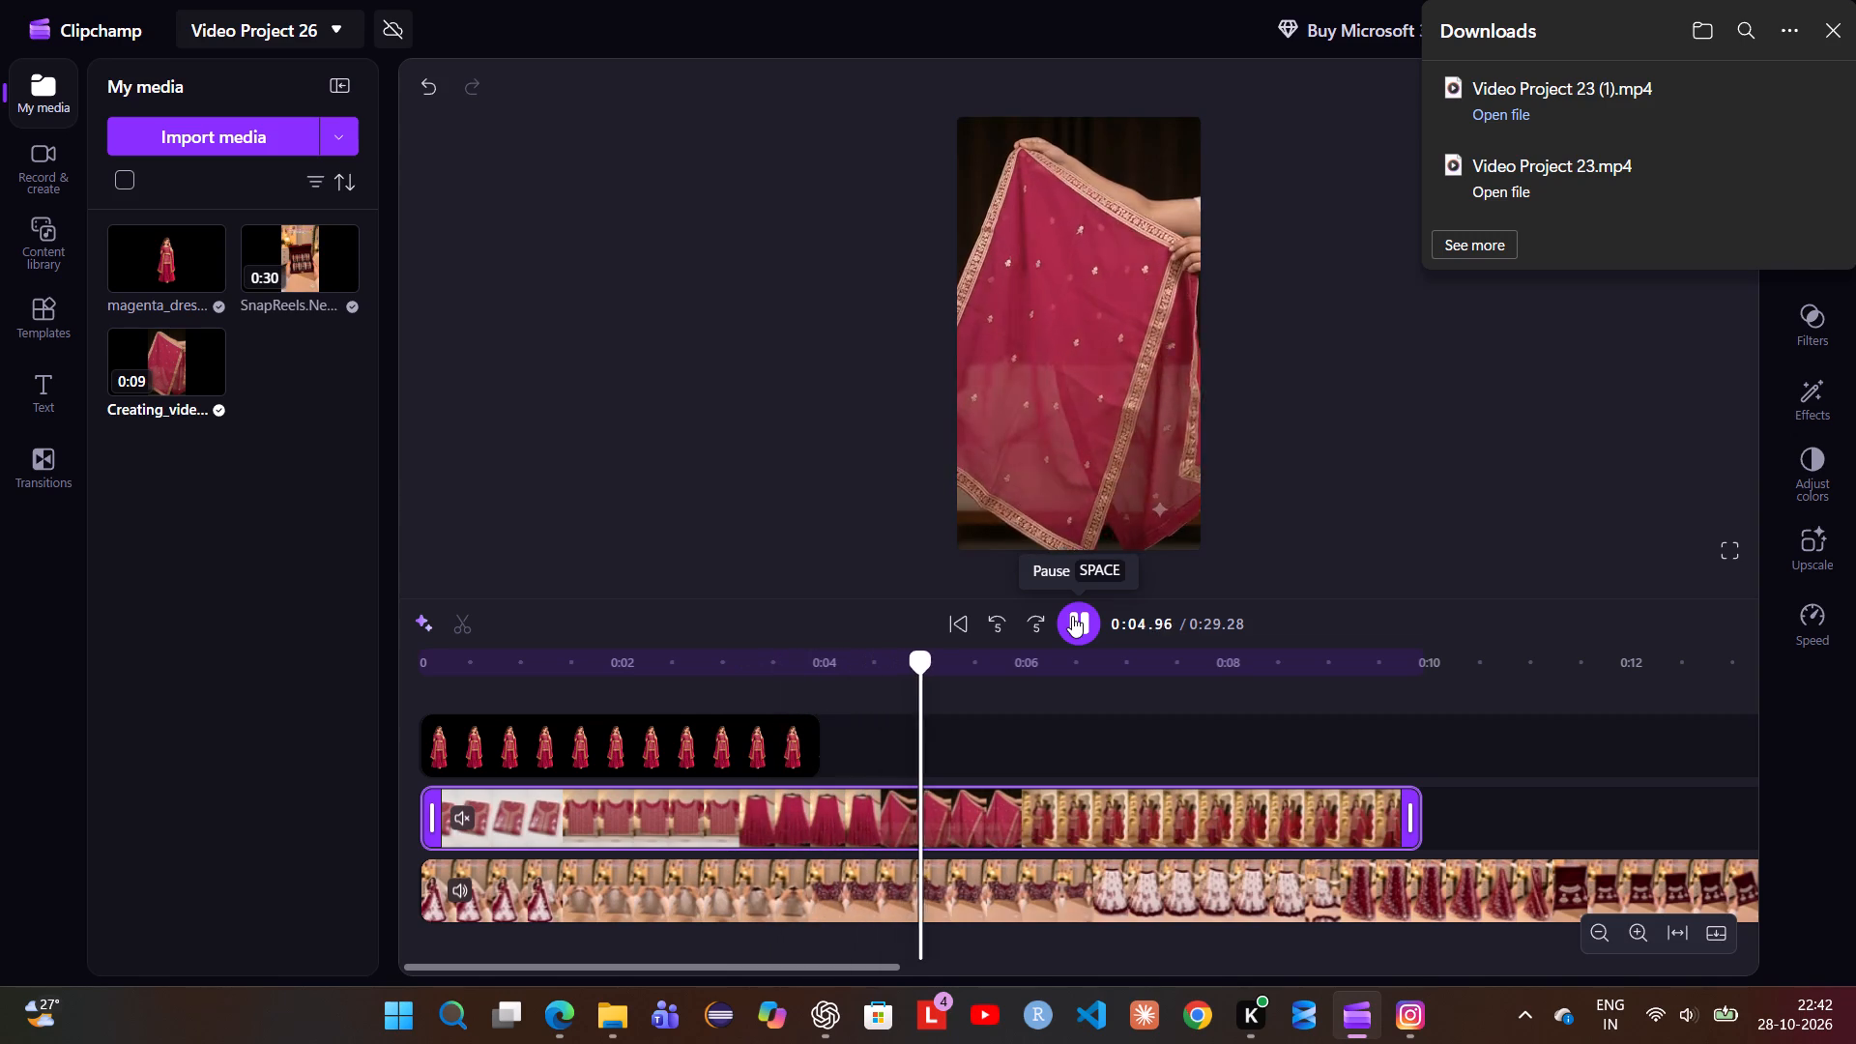
pyautogui.click(825, 884)
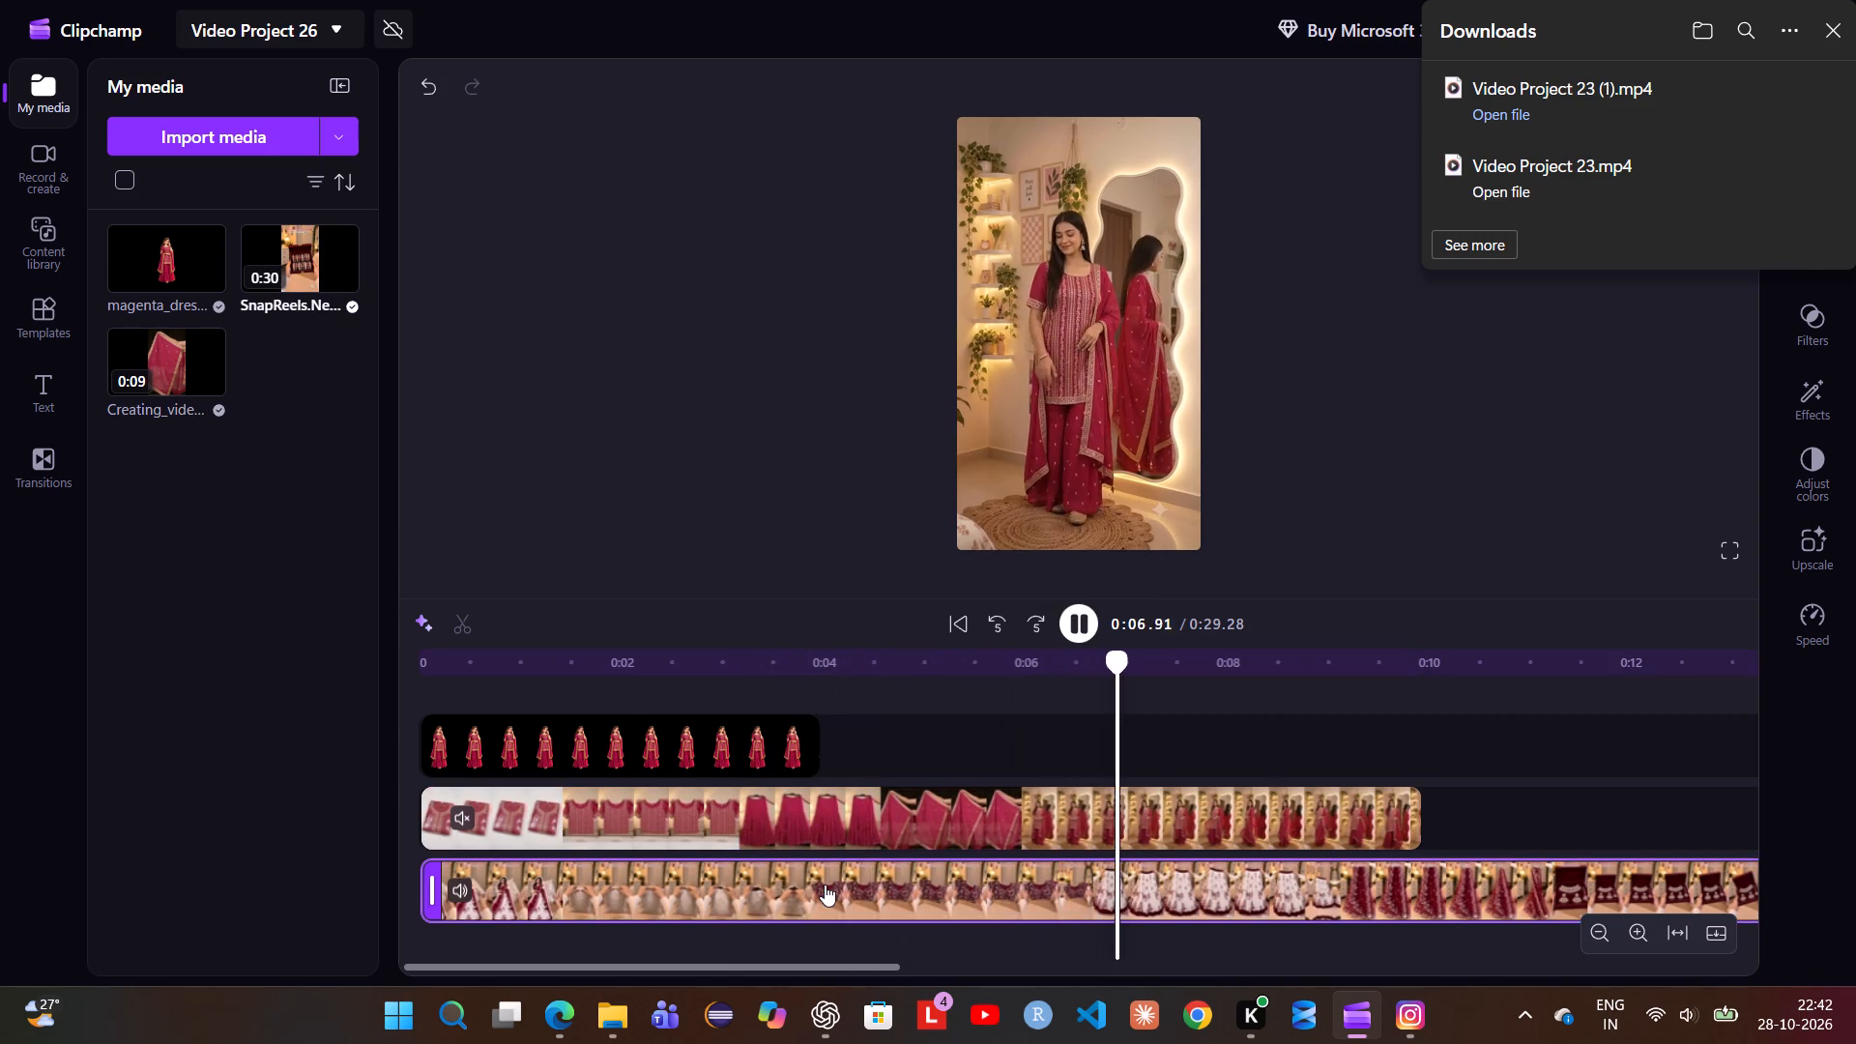
pyautogui.press('Delete')
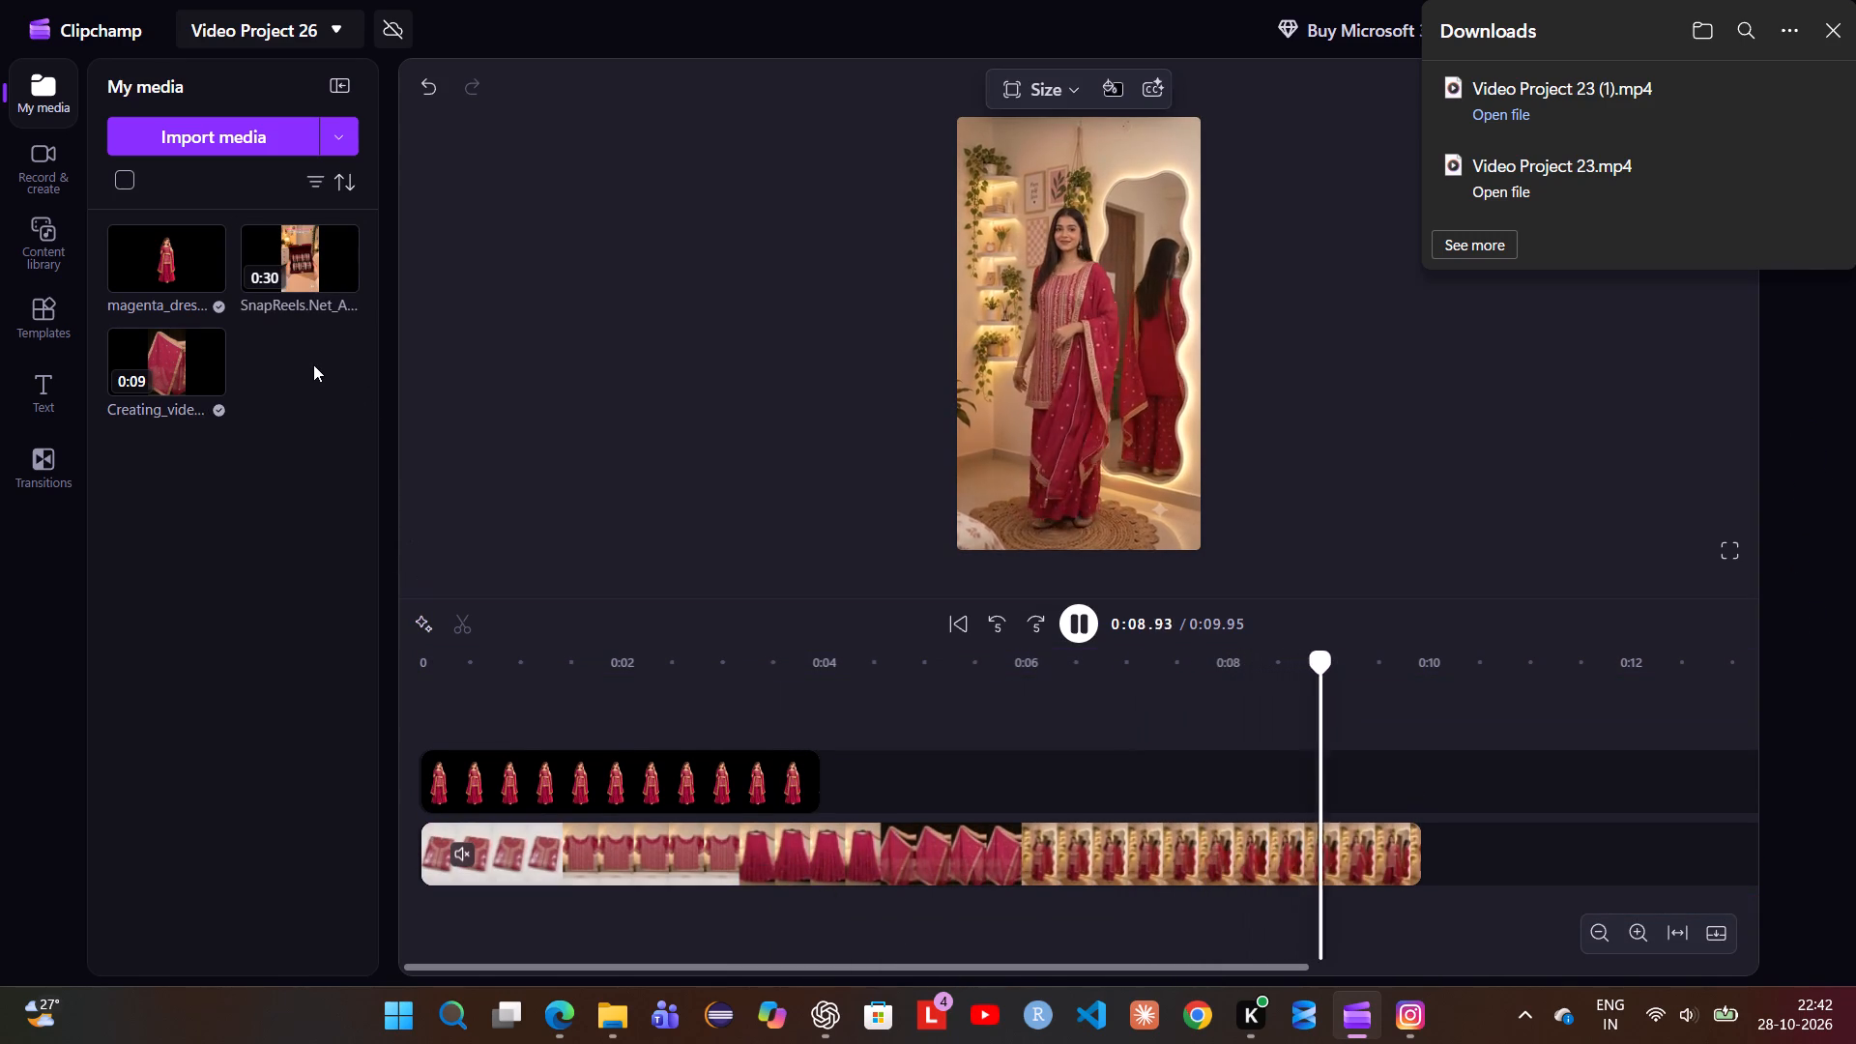
pyautogui.moveTo(306, 271); pyautogui.dragTo(455, 890)
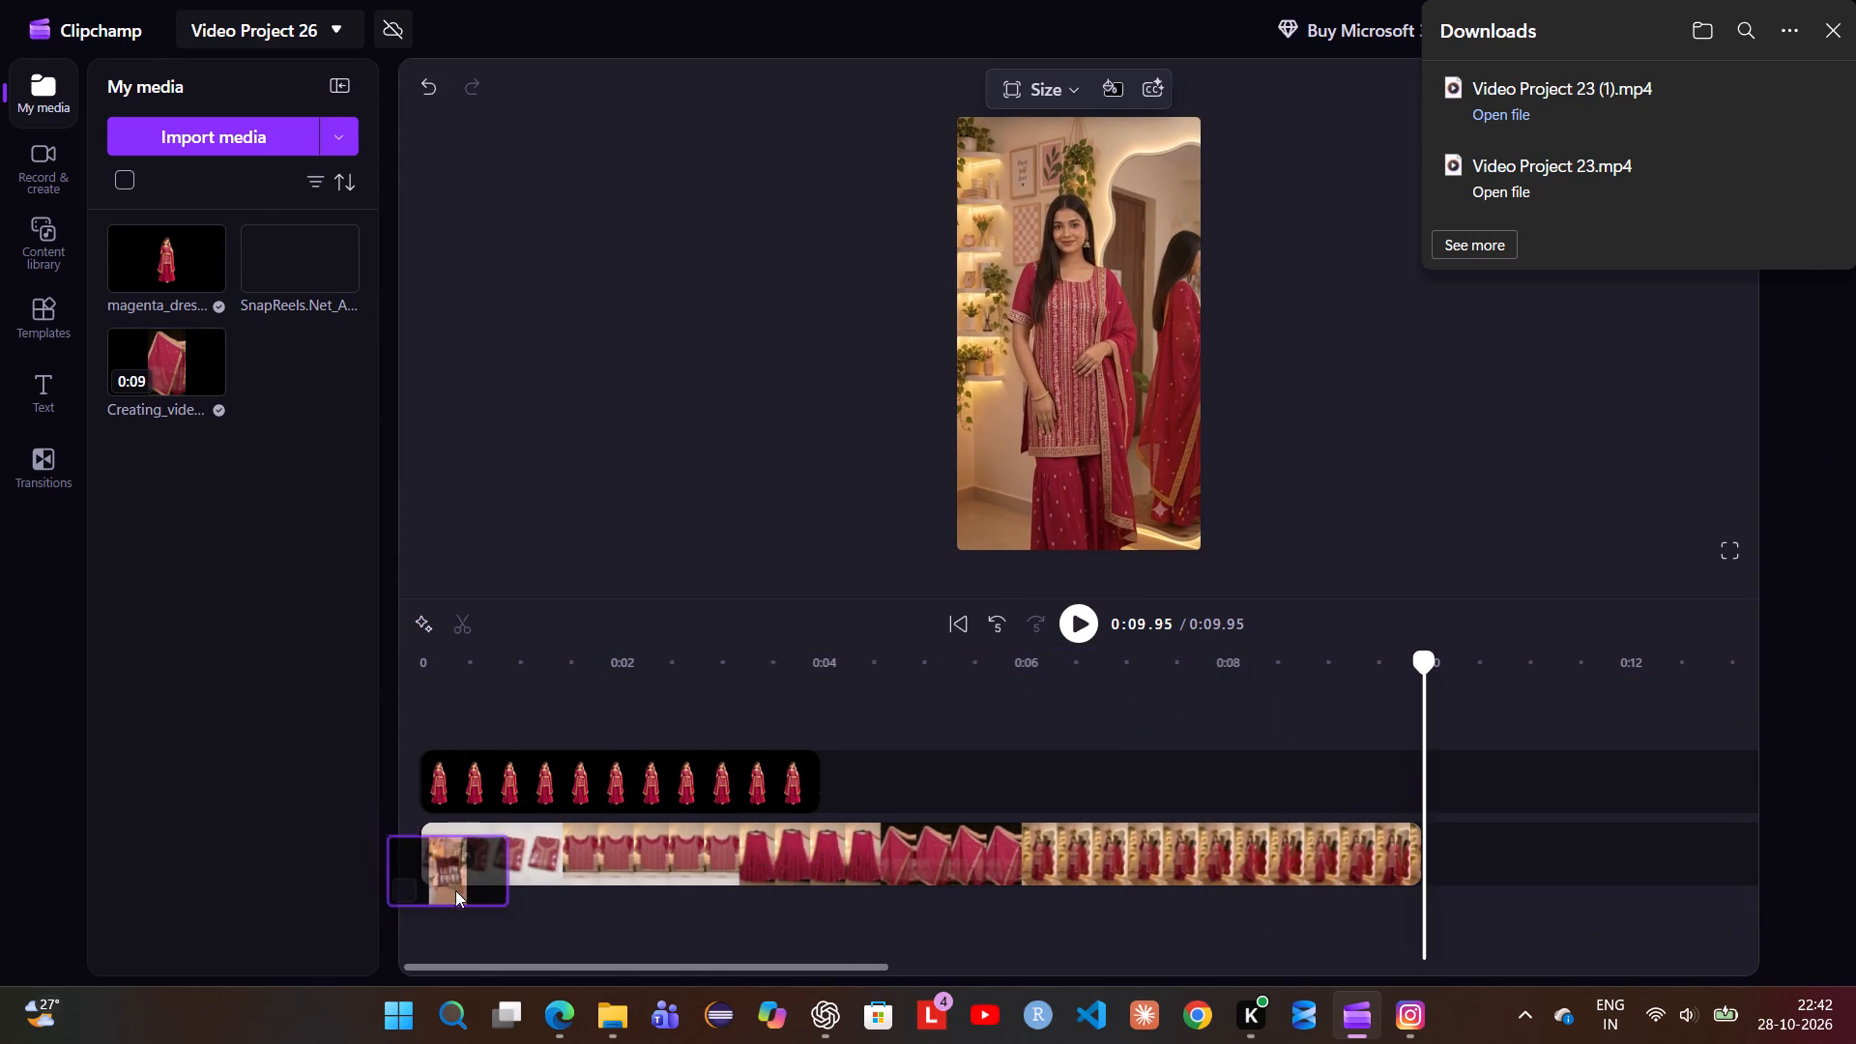
pyautogui.moveTo(455, 890); pyautogui.dragTo(467, 925)
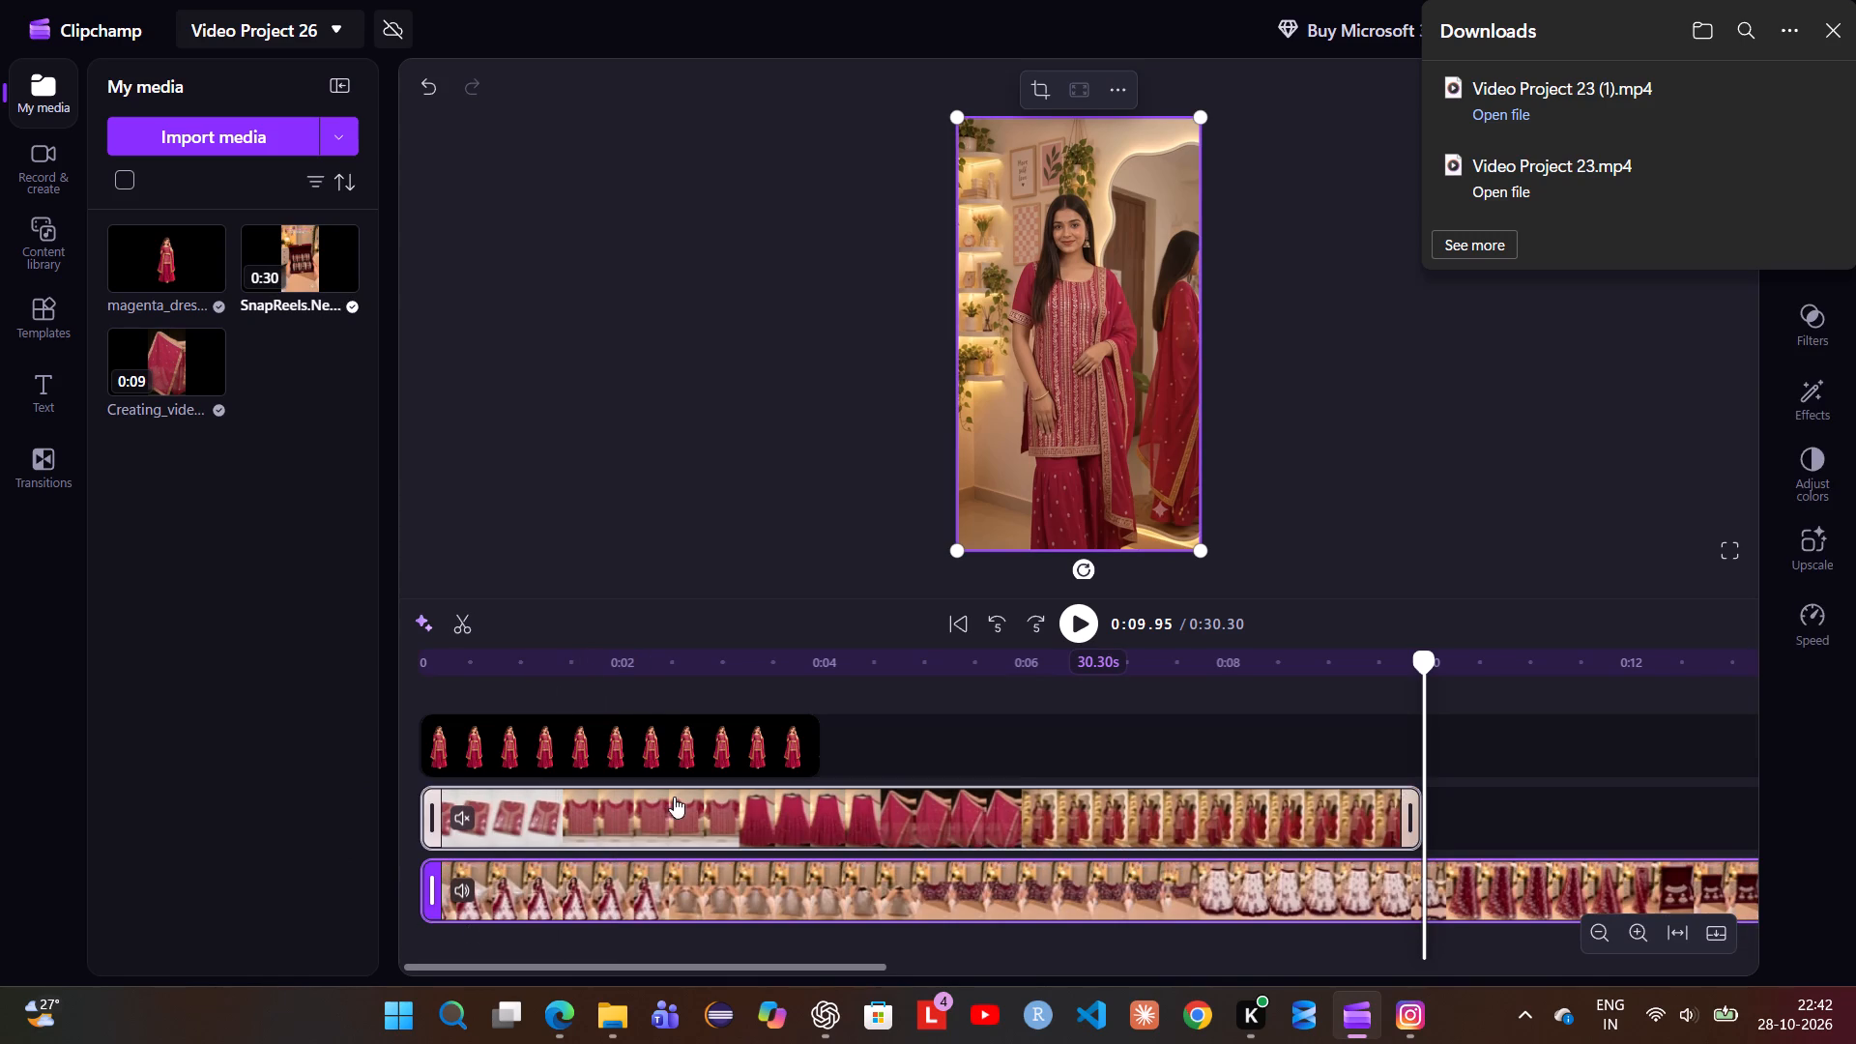
# Play the opening, trim the start of the new SnapReels clip to a 29.96 s length, and align it with the timeline start.
pyautogui.click(1074, 631)
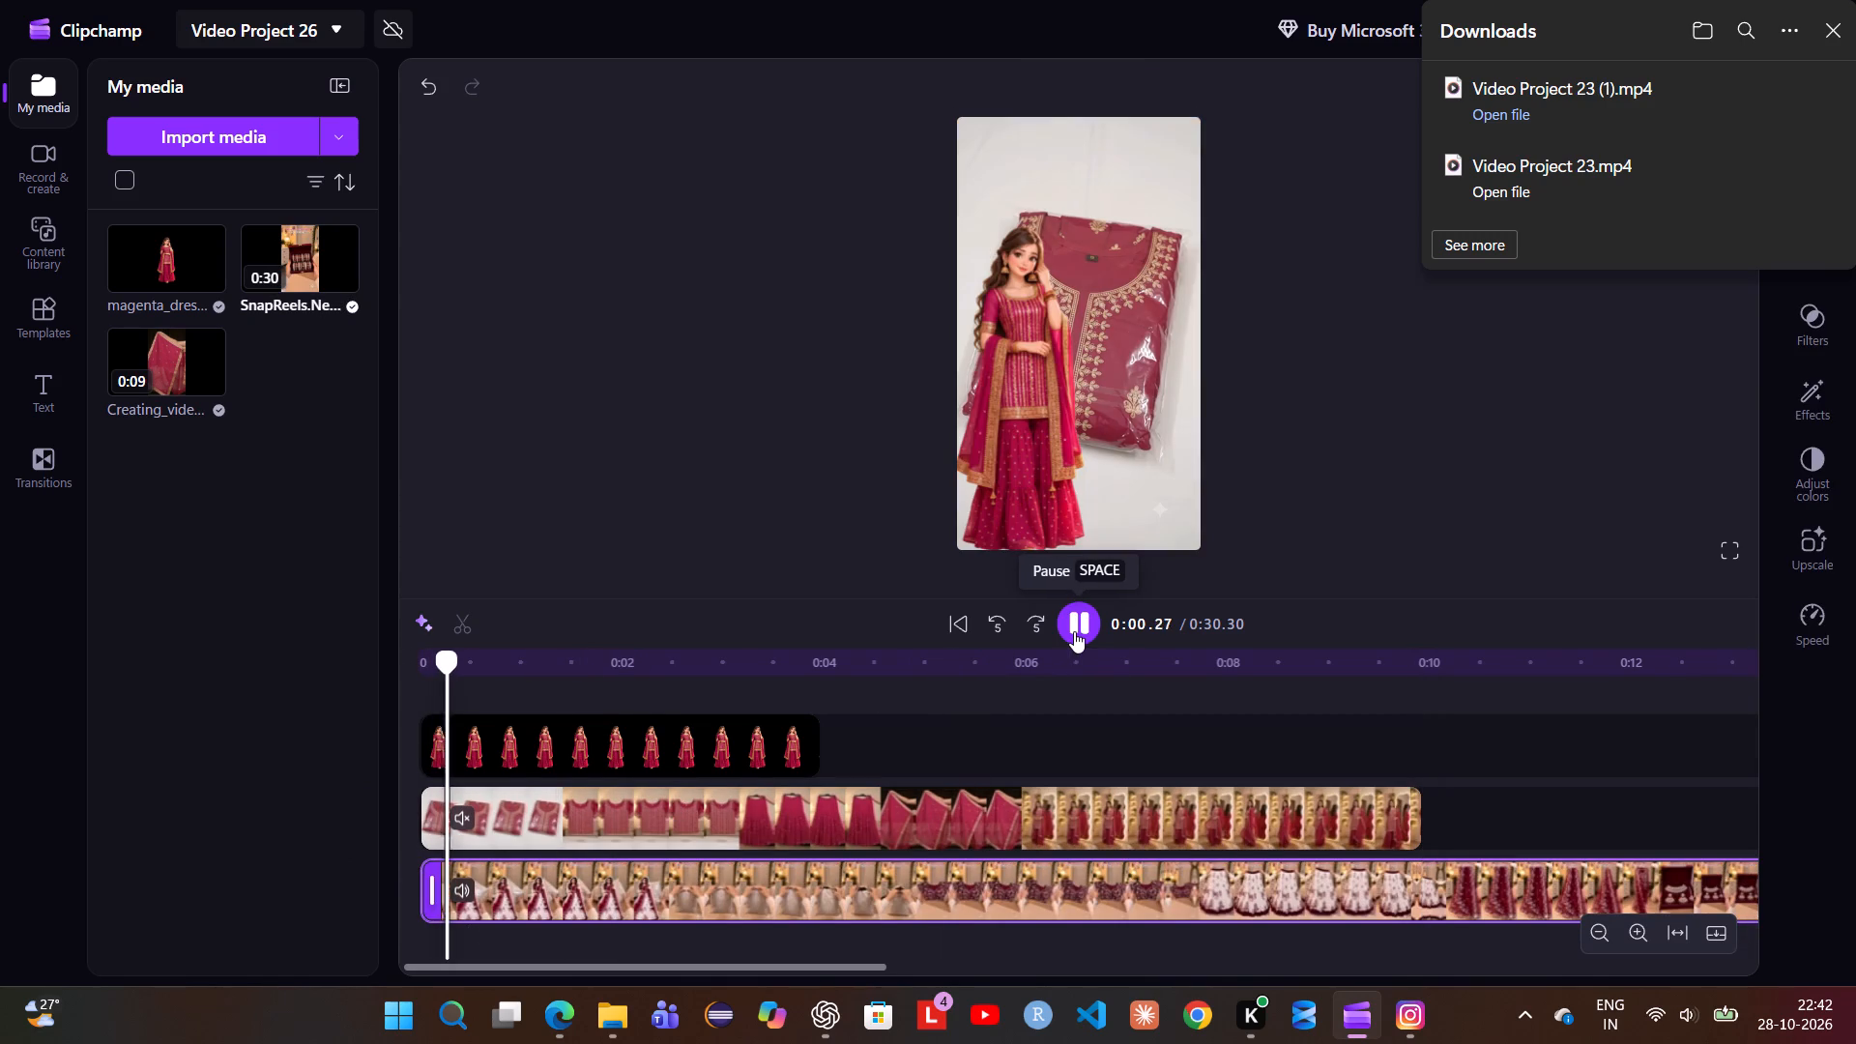
pyautogui.click(536, 899)
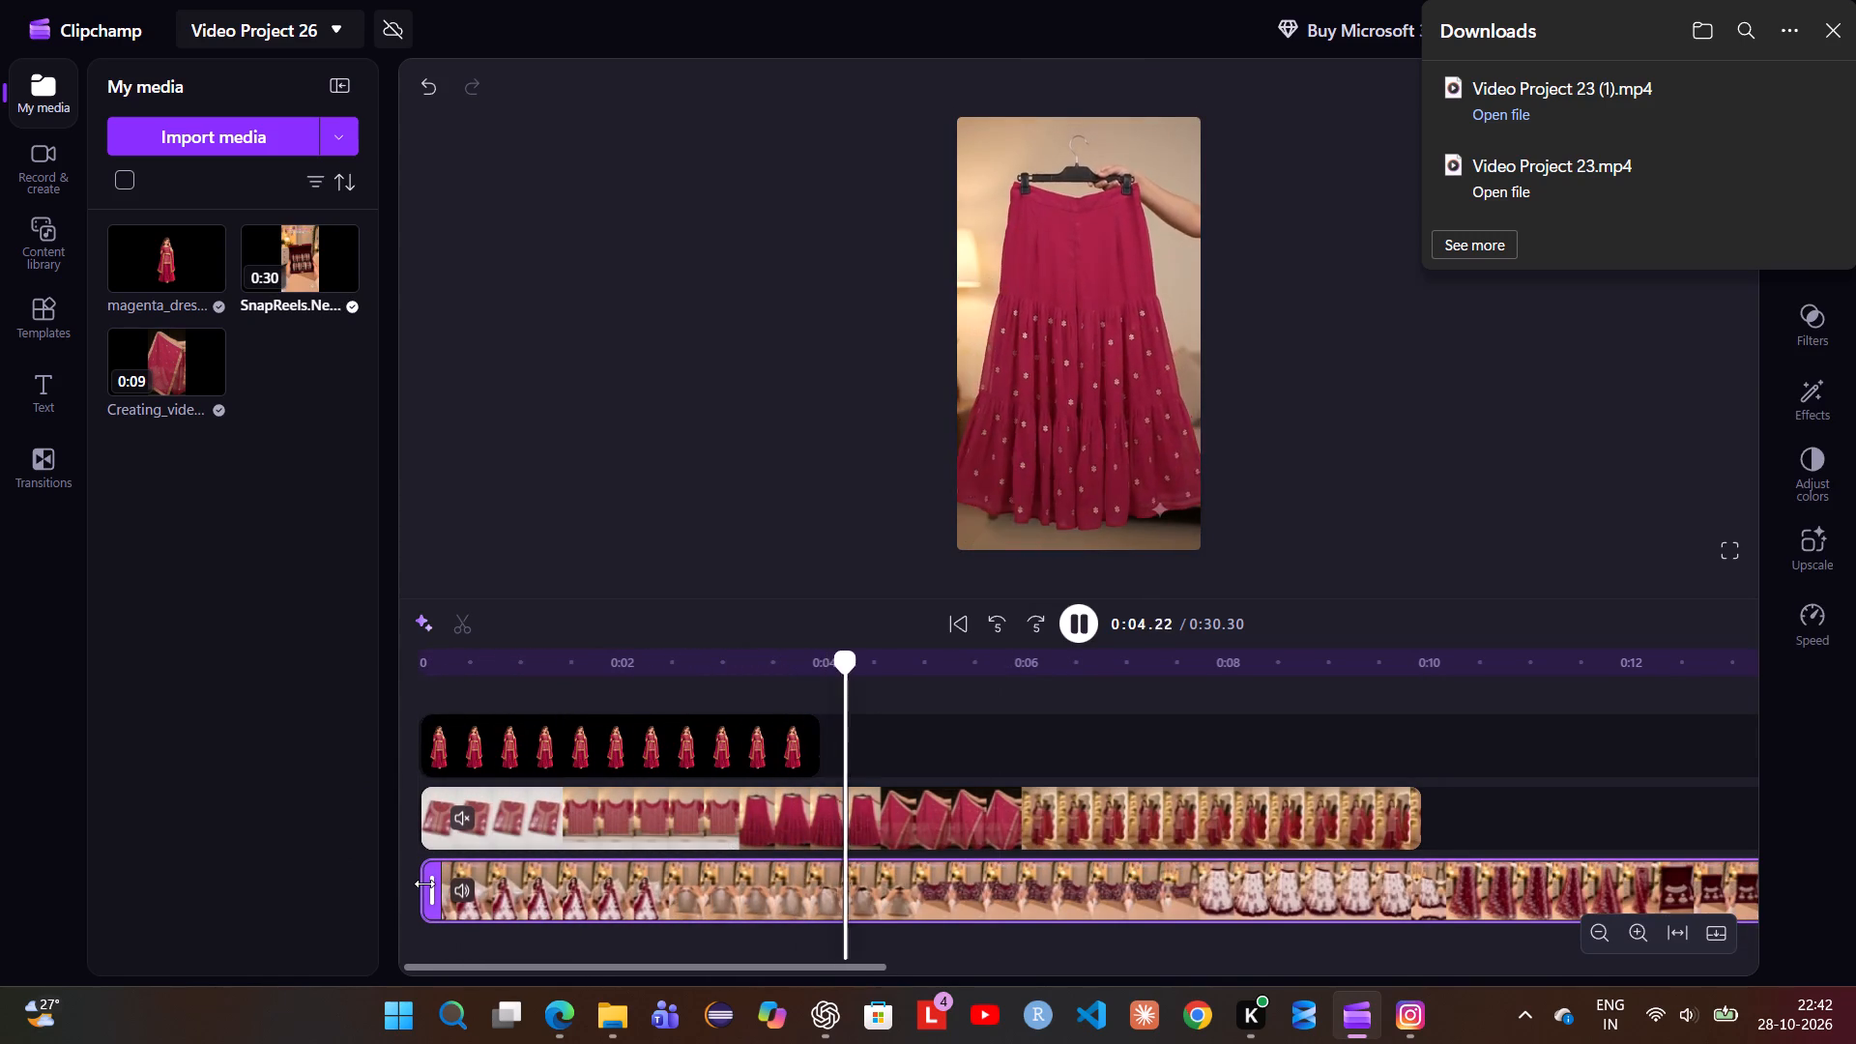
pyautogui.moveTo(424, 884); pyautogui.dragTo(458, 884)
pyautogui.moveTo(570, 885); pyautogui.dragTo(498, 885)
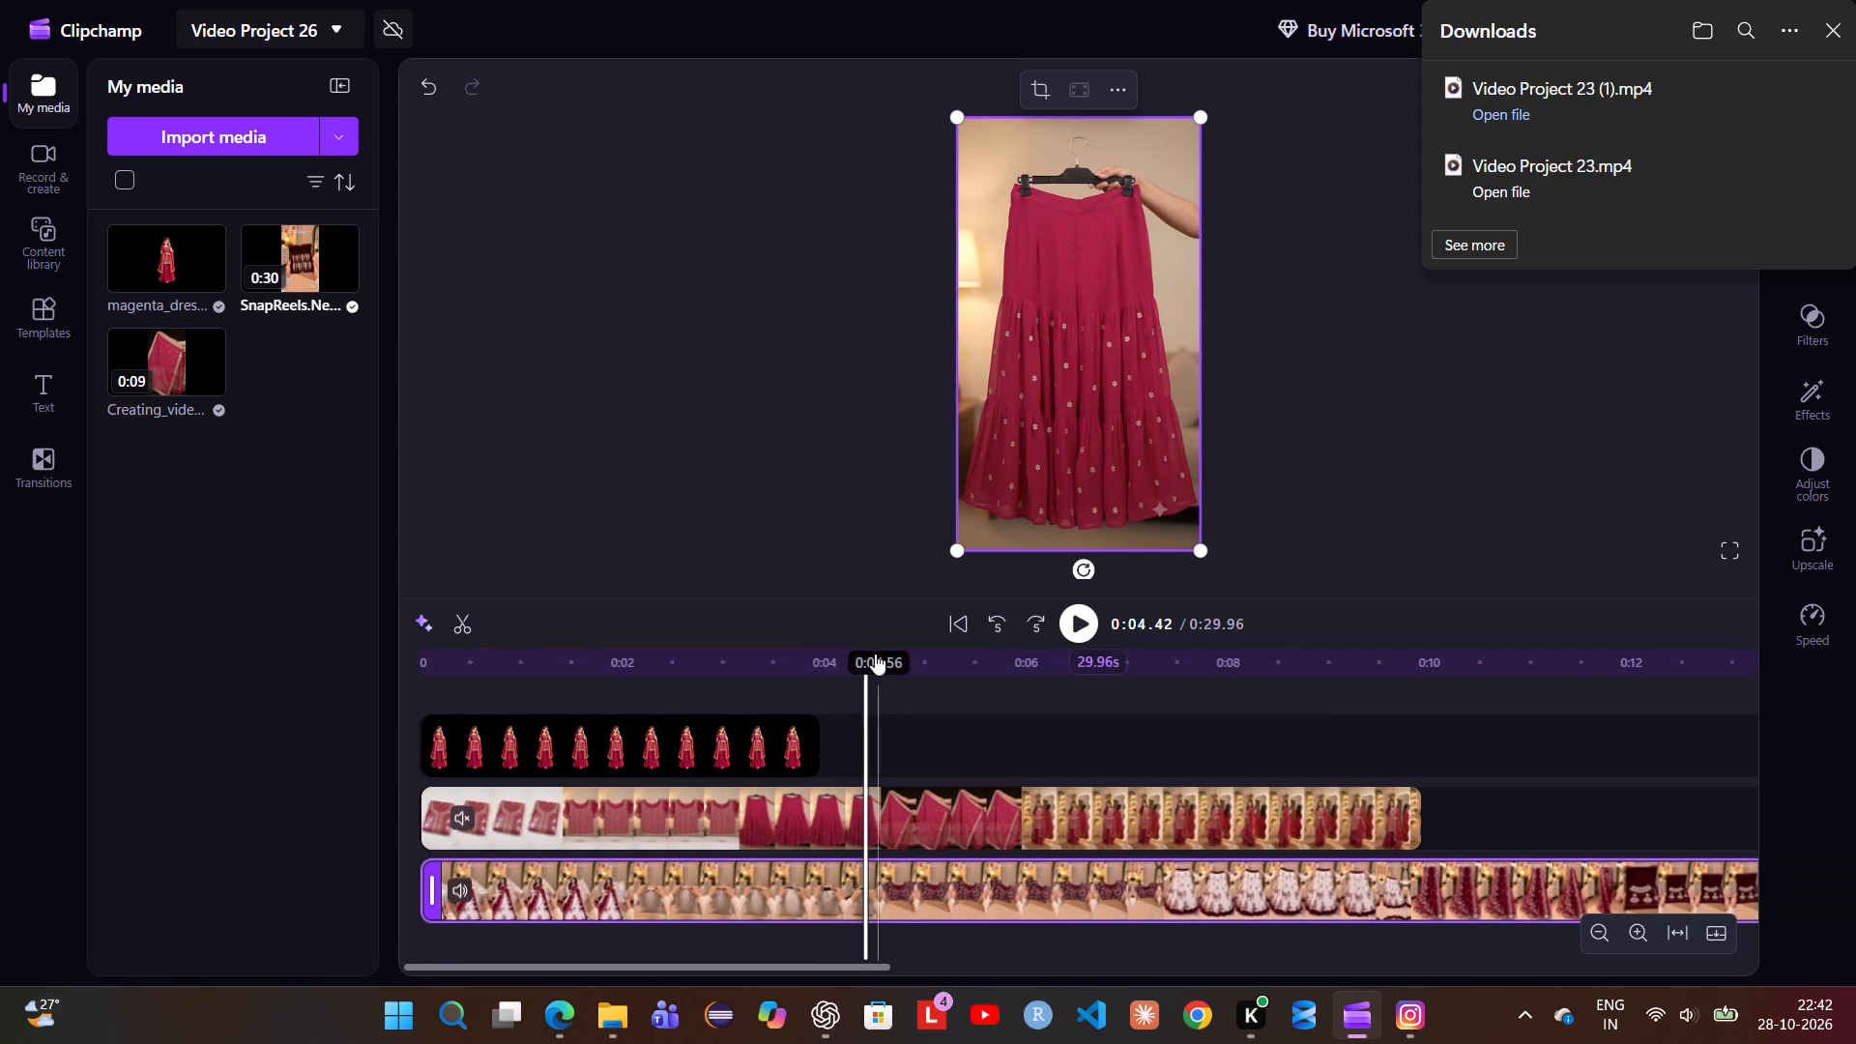
# Replay the opening from 0:00 and shorten the end of the magenta girl sticker to a 2.61 s duration.
pyautogui.moveTo(866, 653); pyautogui.dragTo(356, 750)
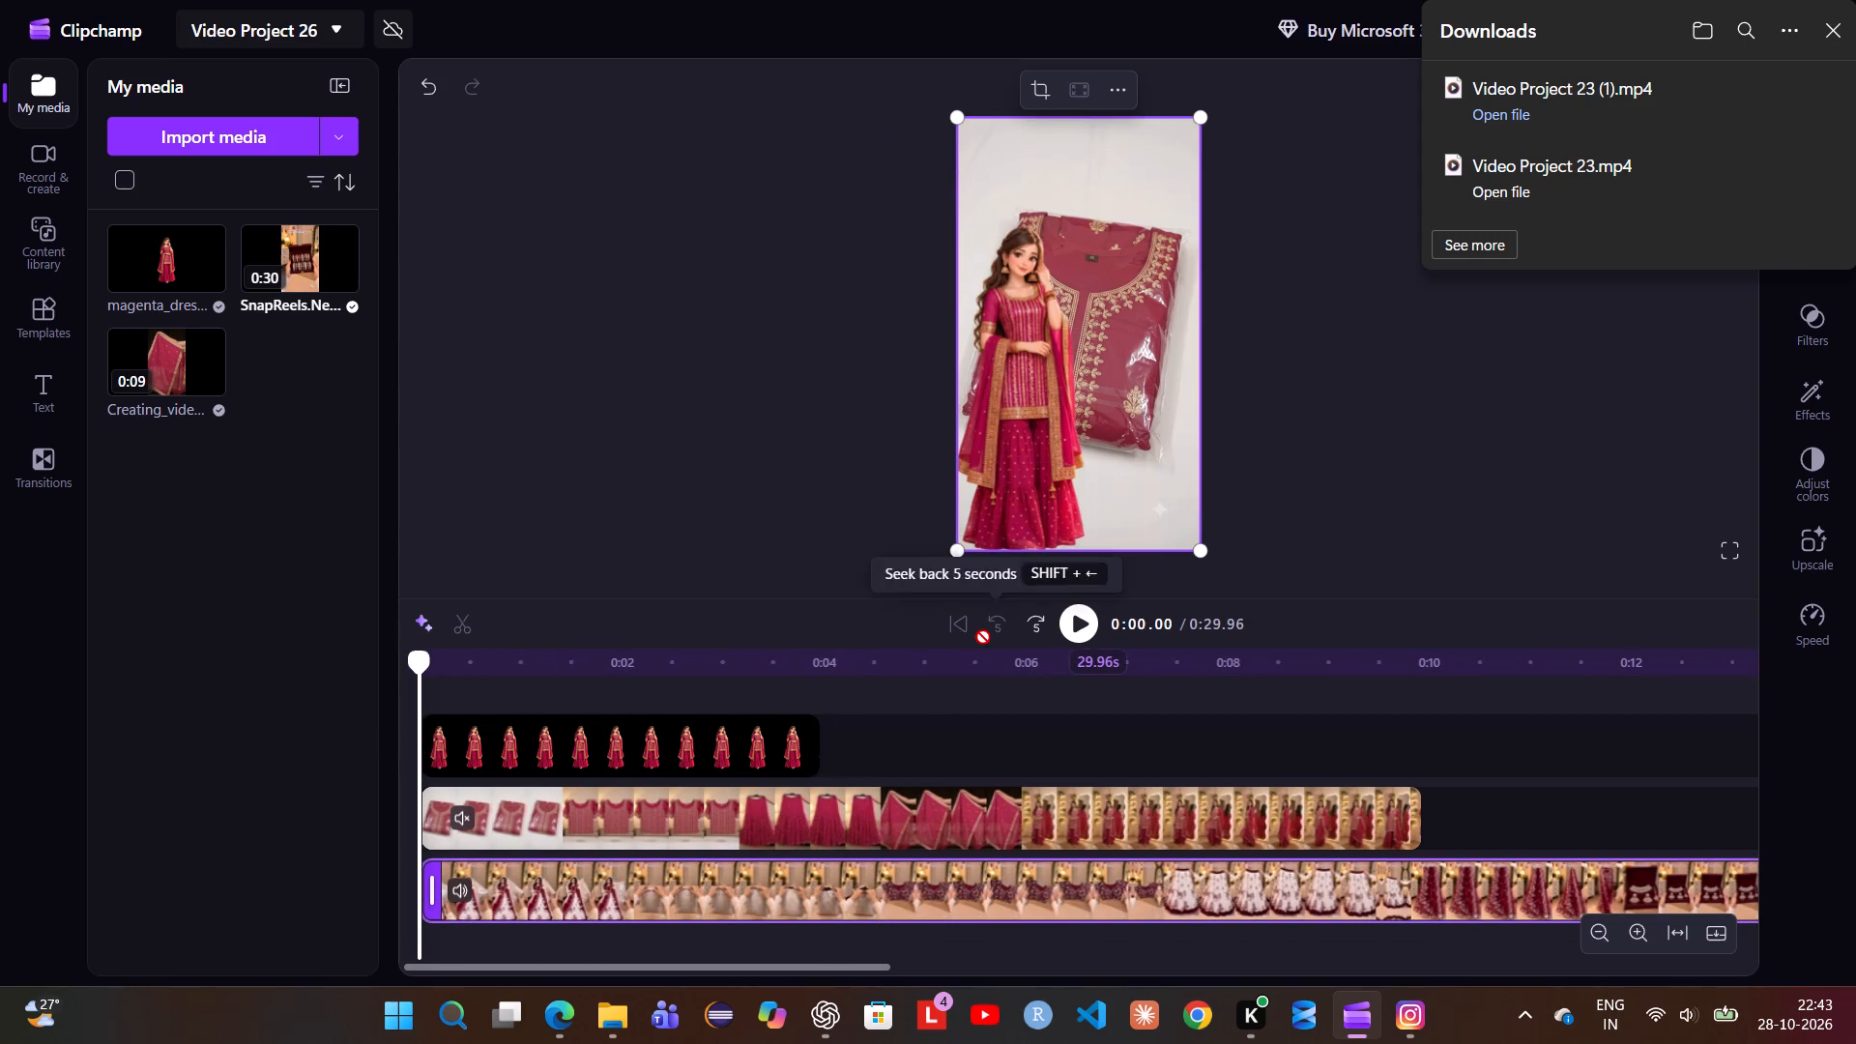
pyautogui.click(1067, 626)
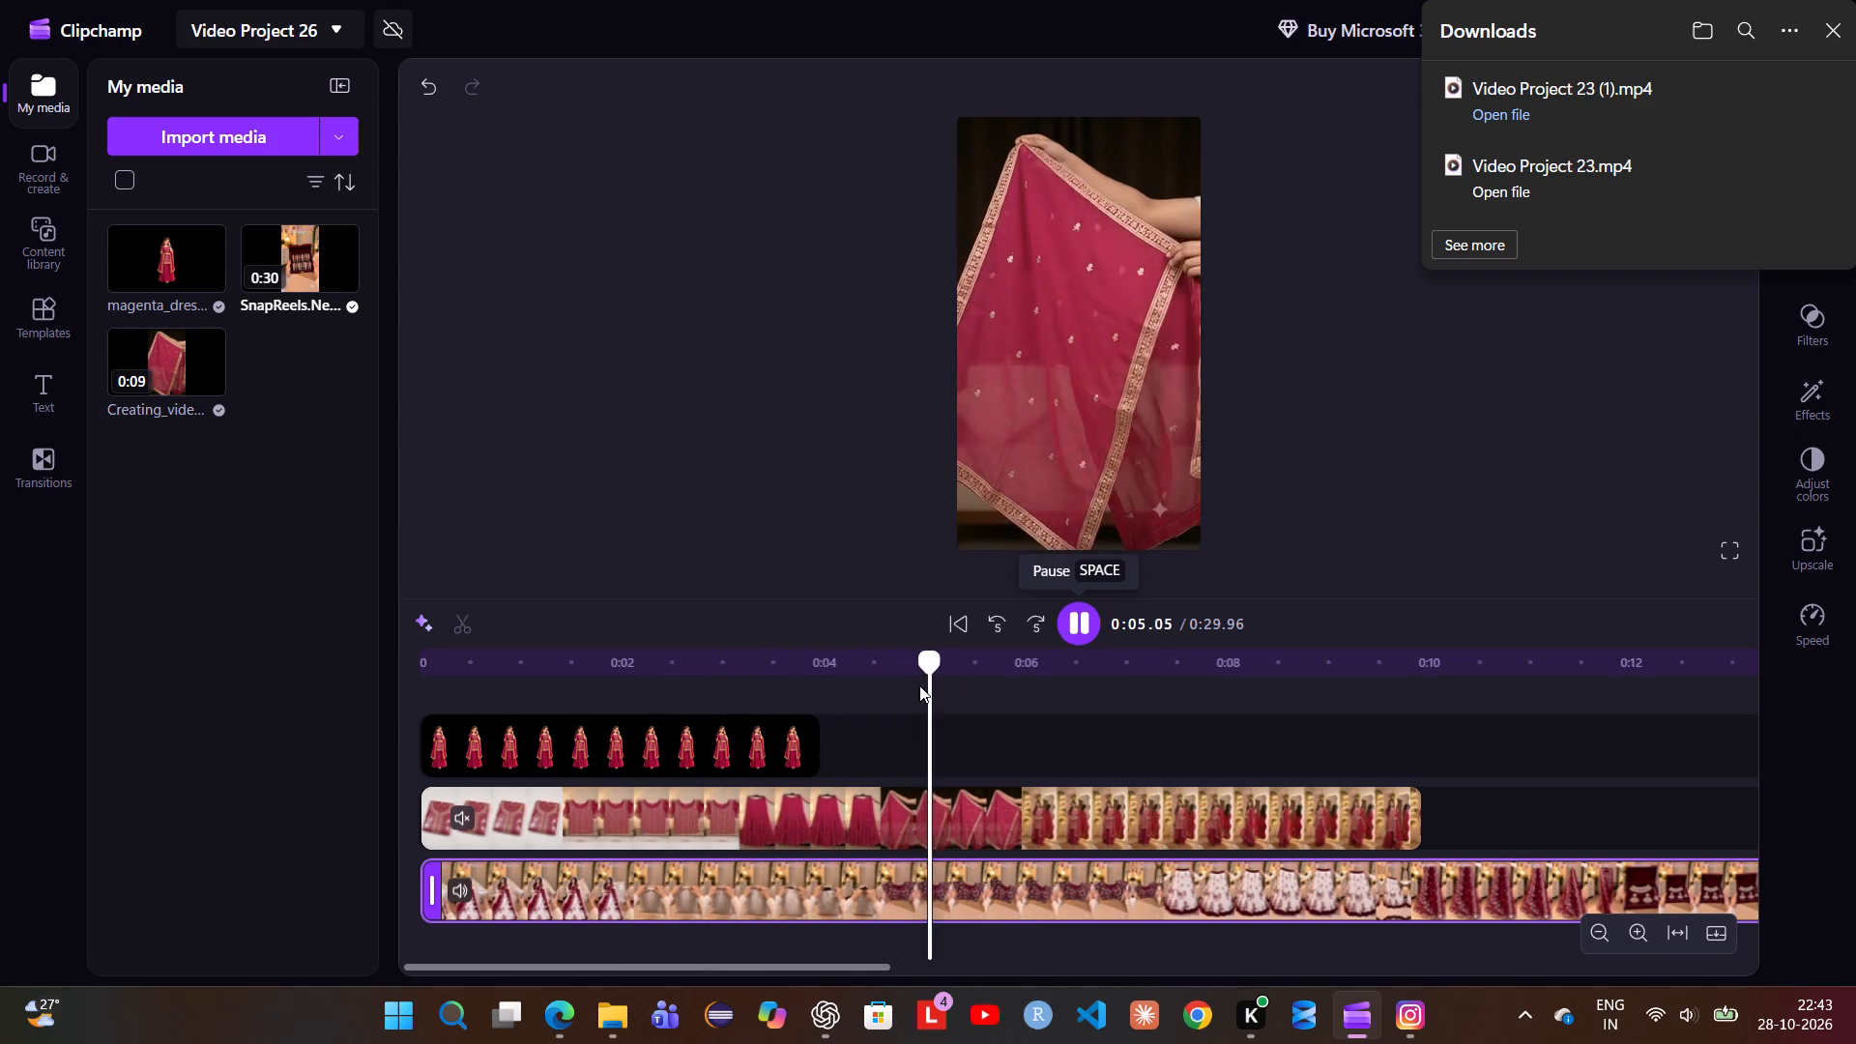
pyautogui.click(797, 721)
pyautogui.moveTo(814, 724); pyautogui.dragTo(786, 733)
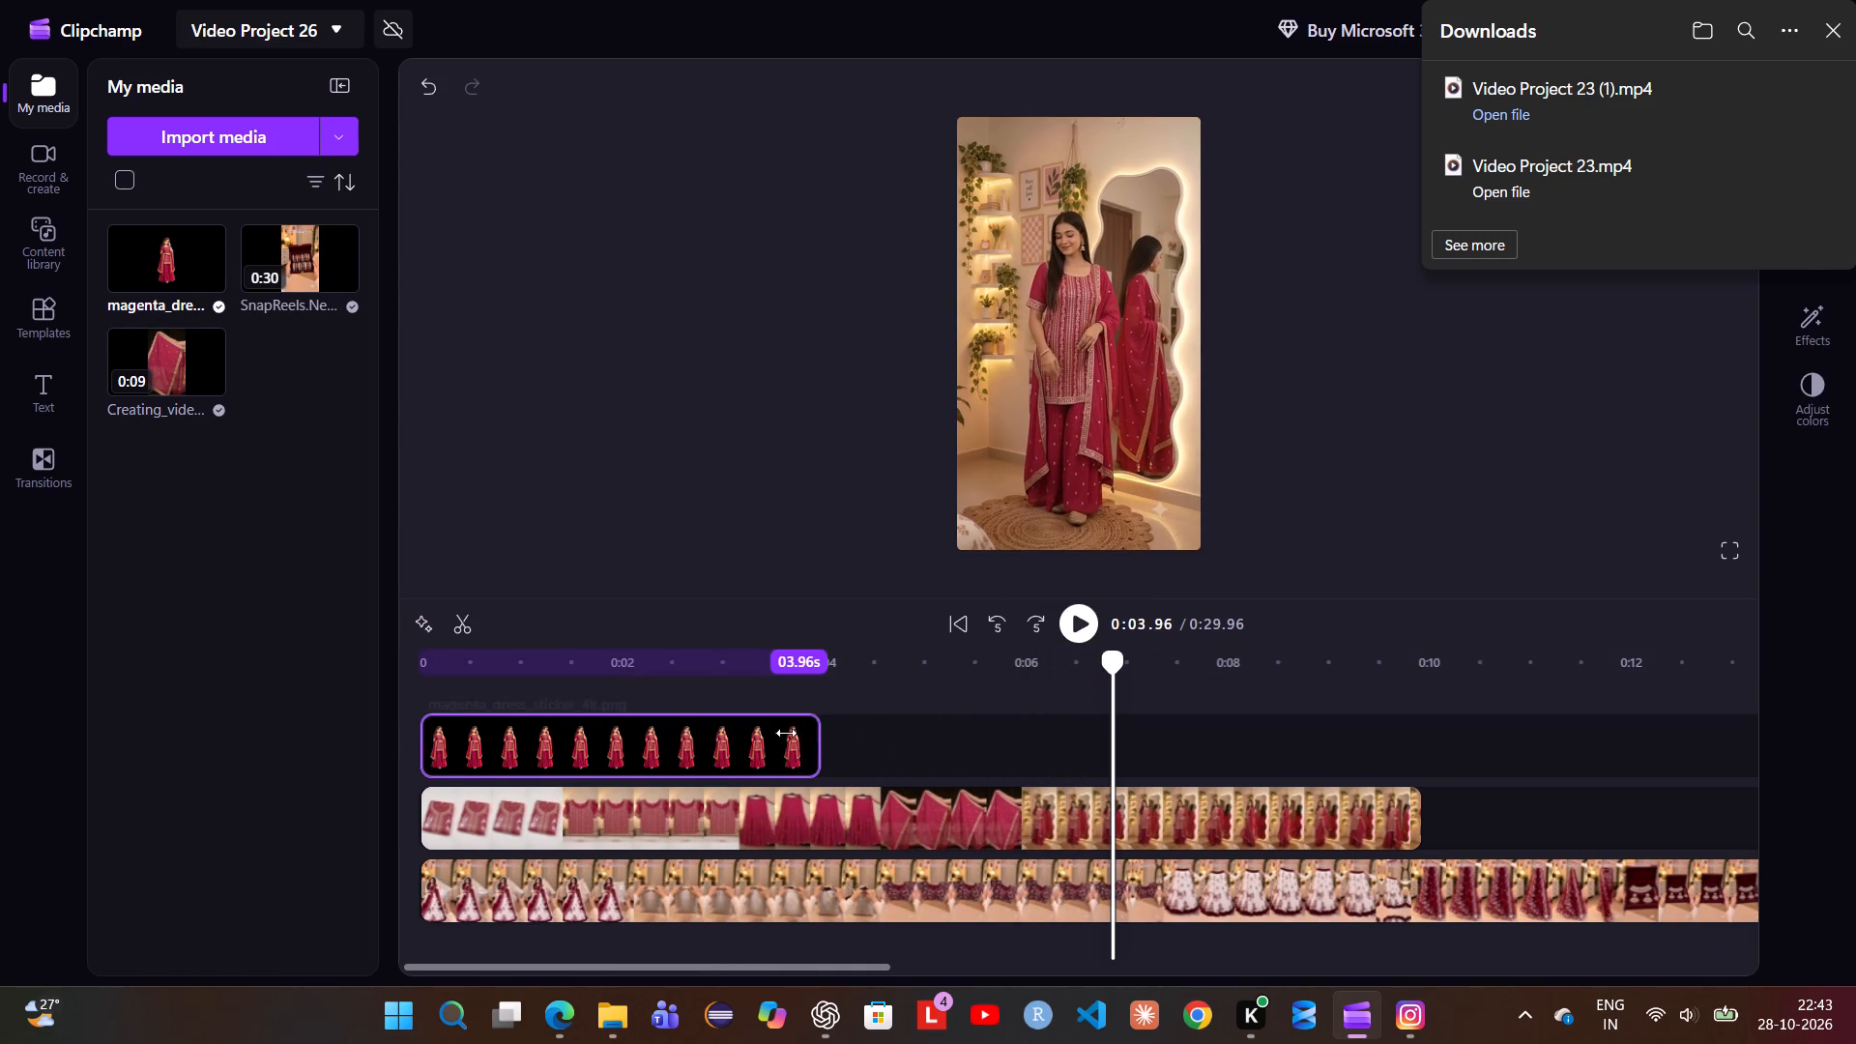
pyautogui.moveTo(786, 733); pyautogui.dragTo(737, 751)
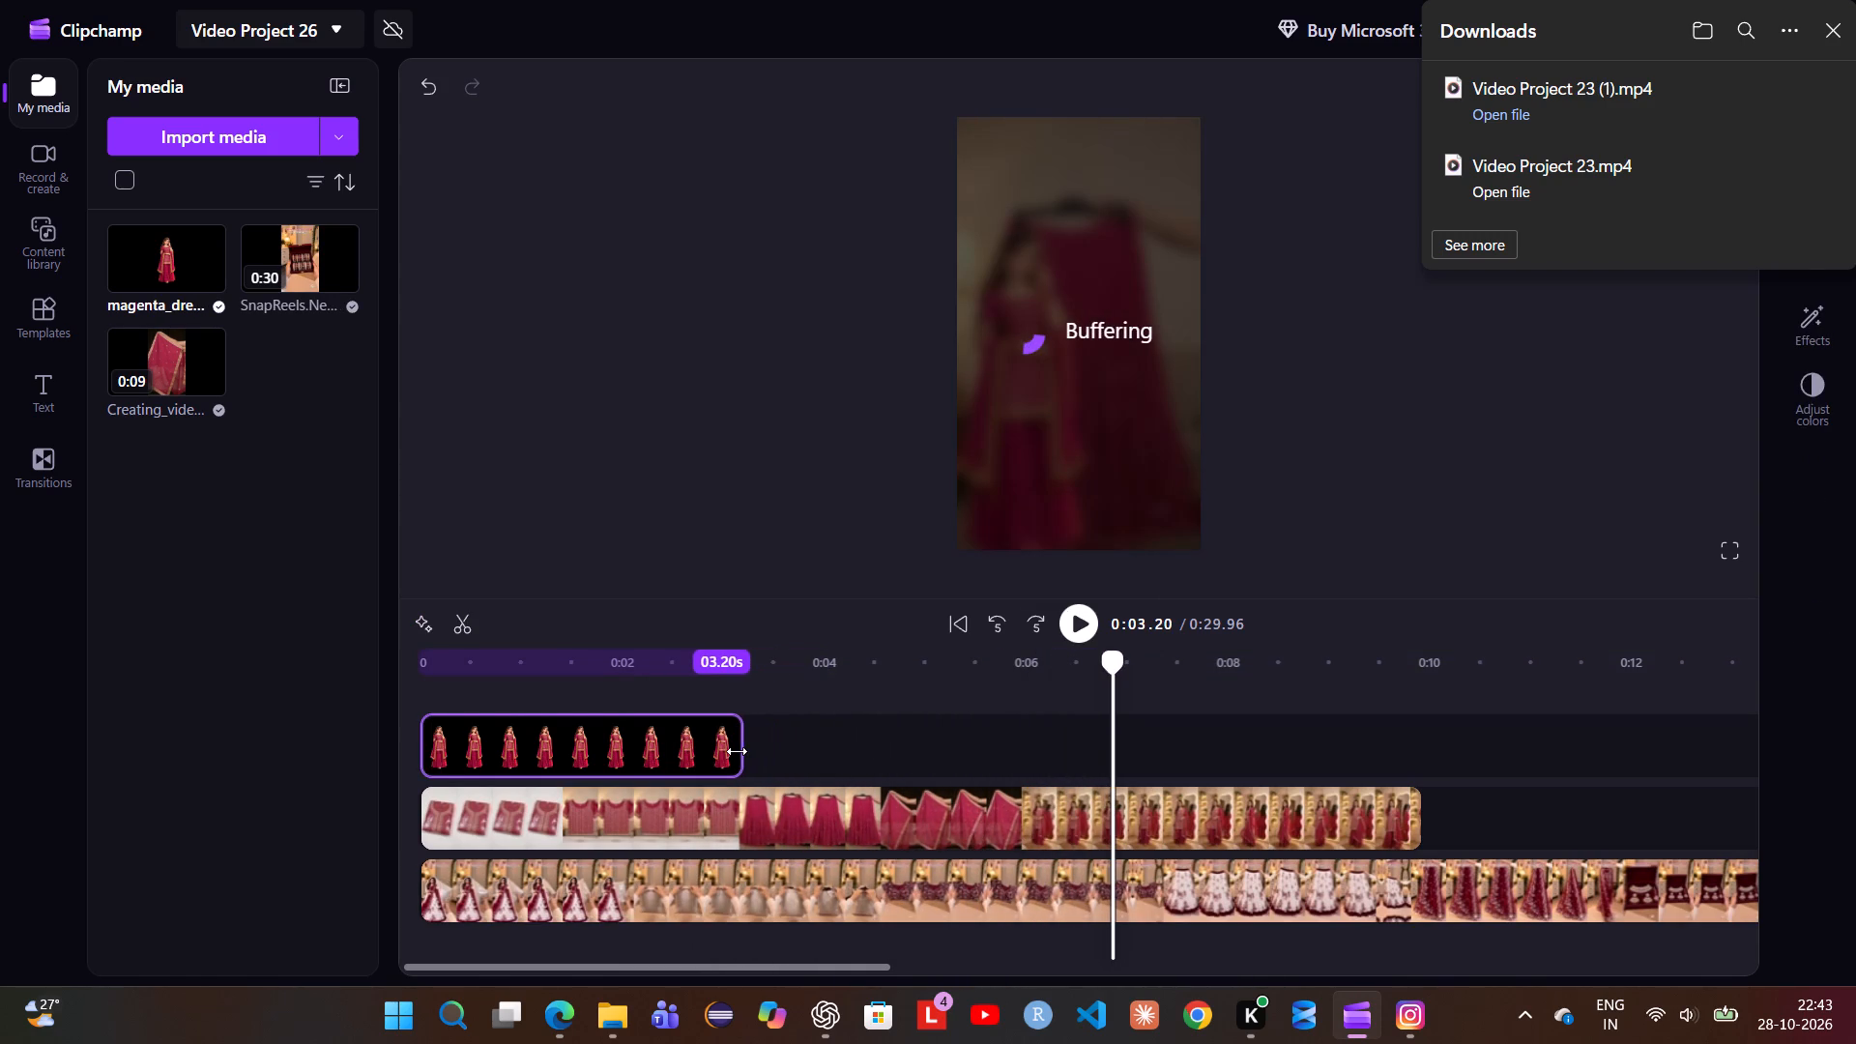
pyautogui.moveTo(737, 751); pyautogui.dragTo(701, 754)
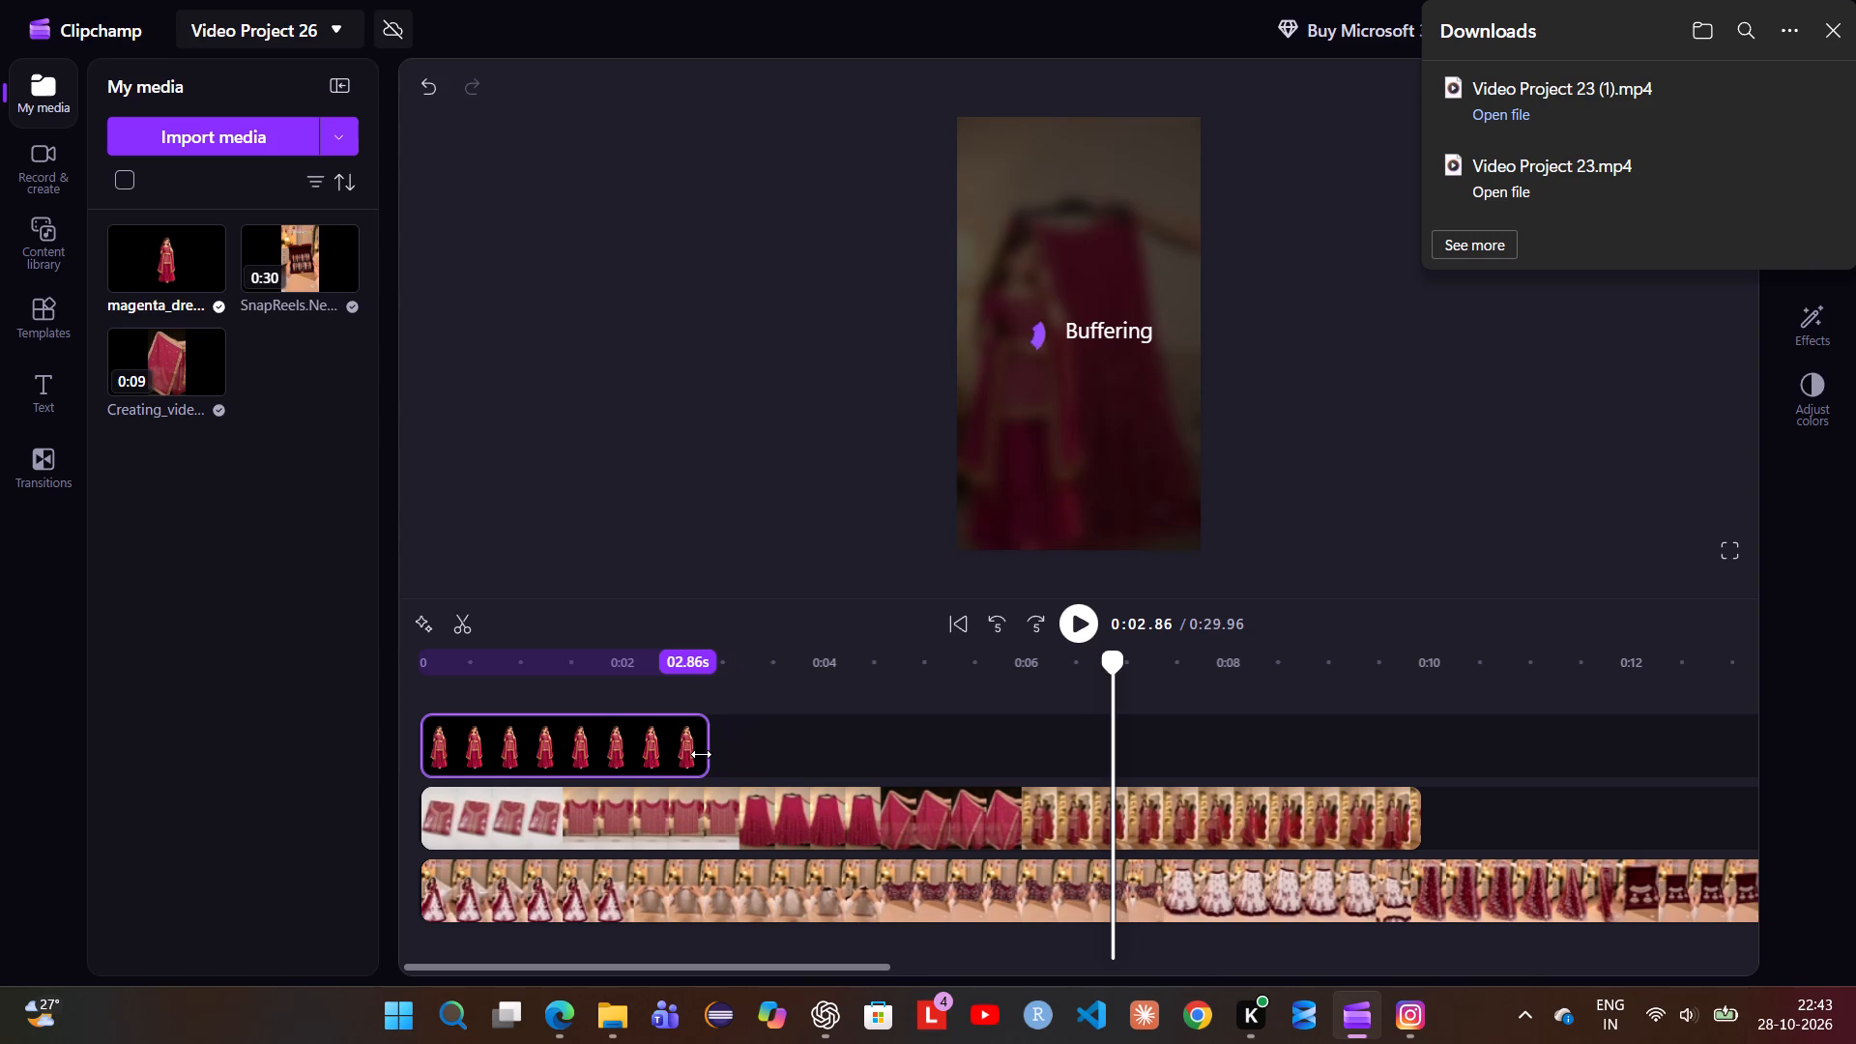
pyautogui.moveTo(701, 754); pyautogui.dragTo(692, 754)
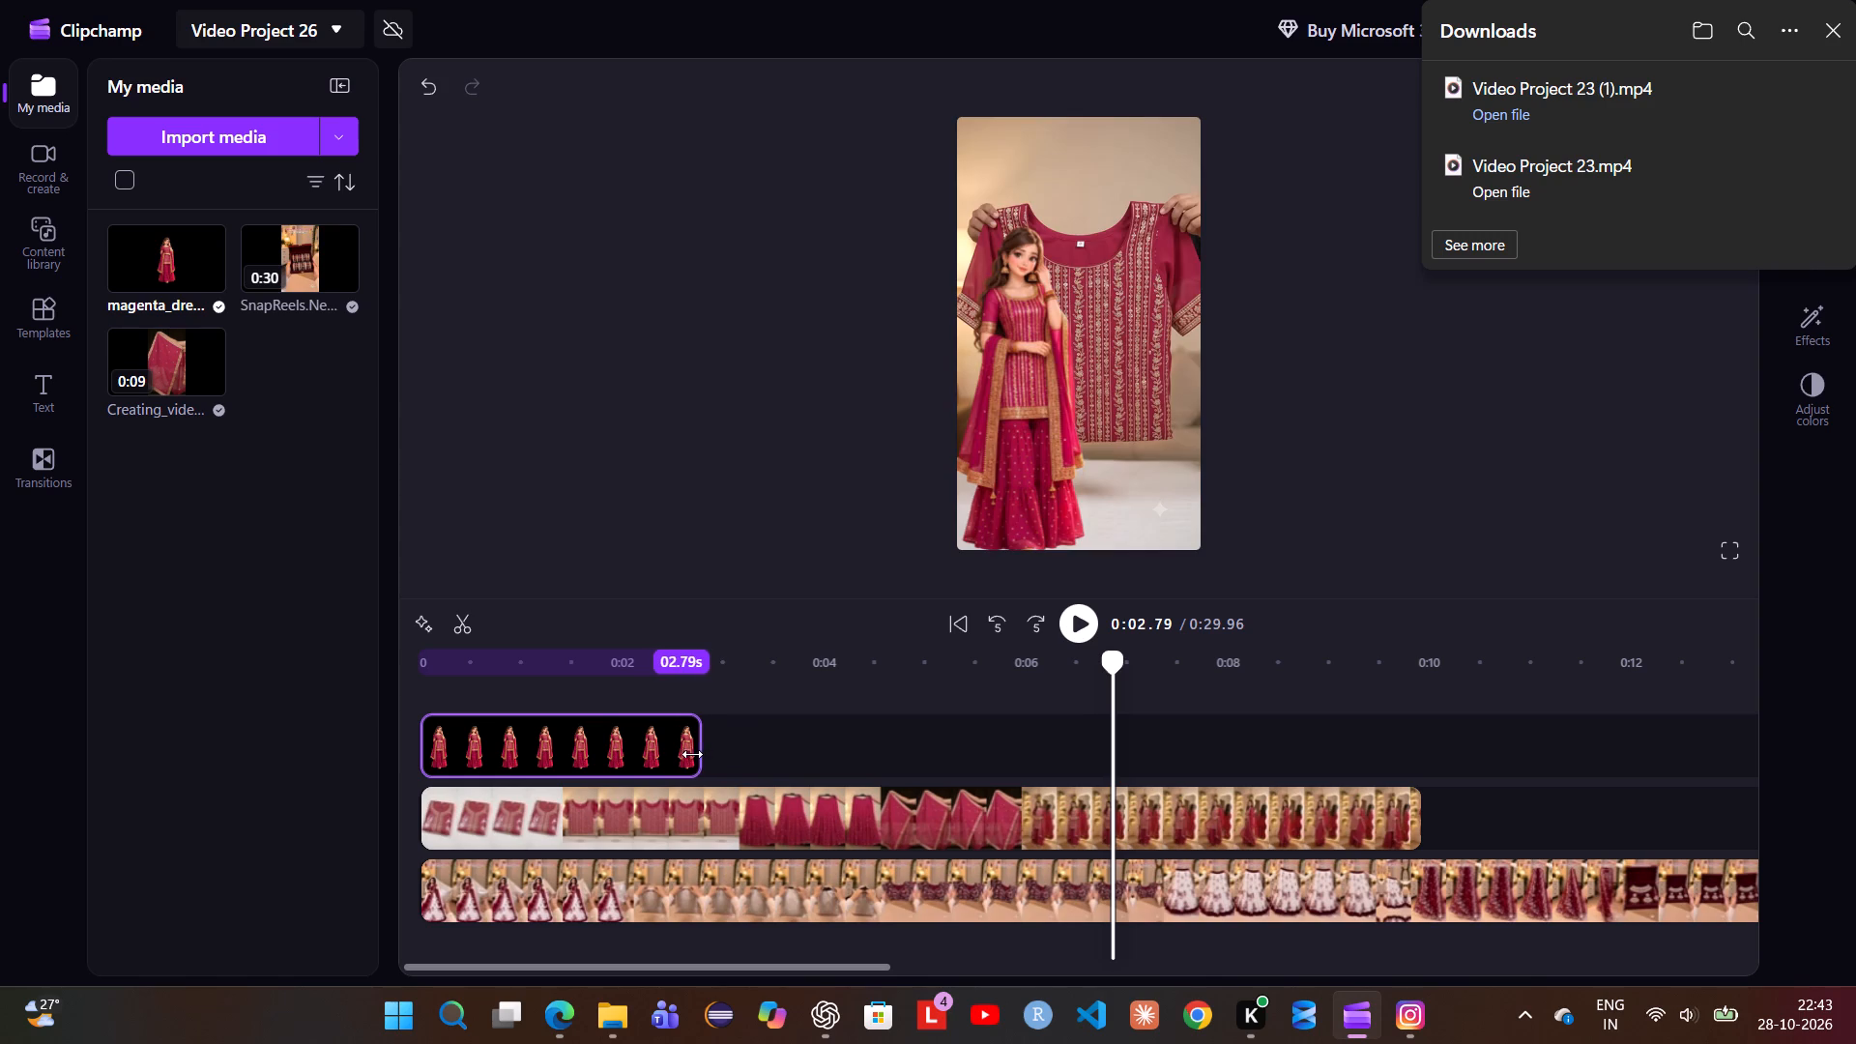
pyautogui.moveTo(692, 754); pyautogui.dragTo(673, 756)
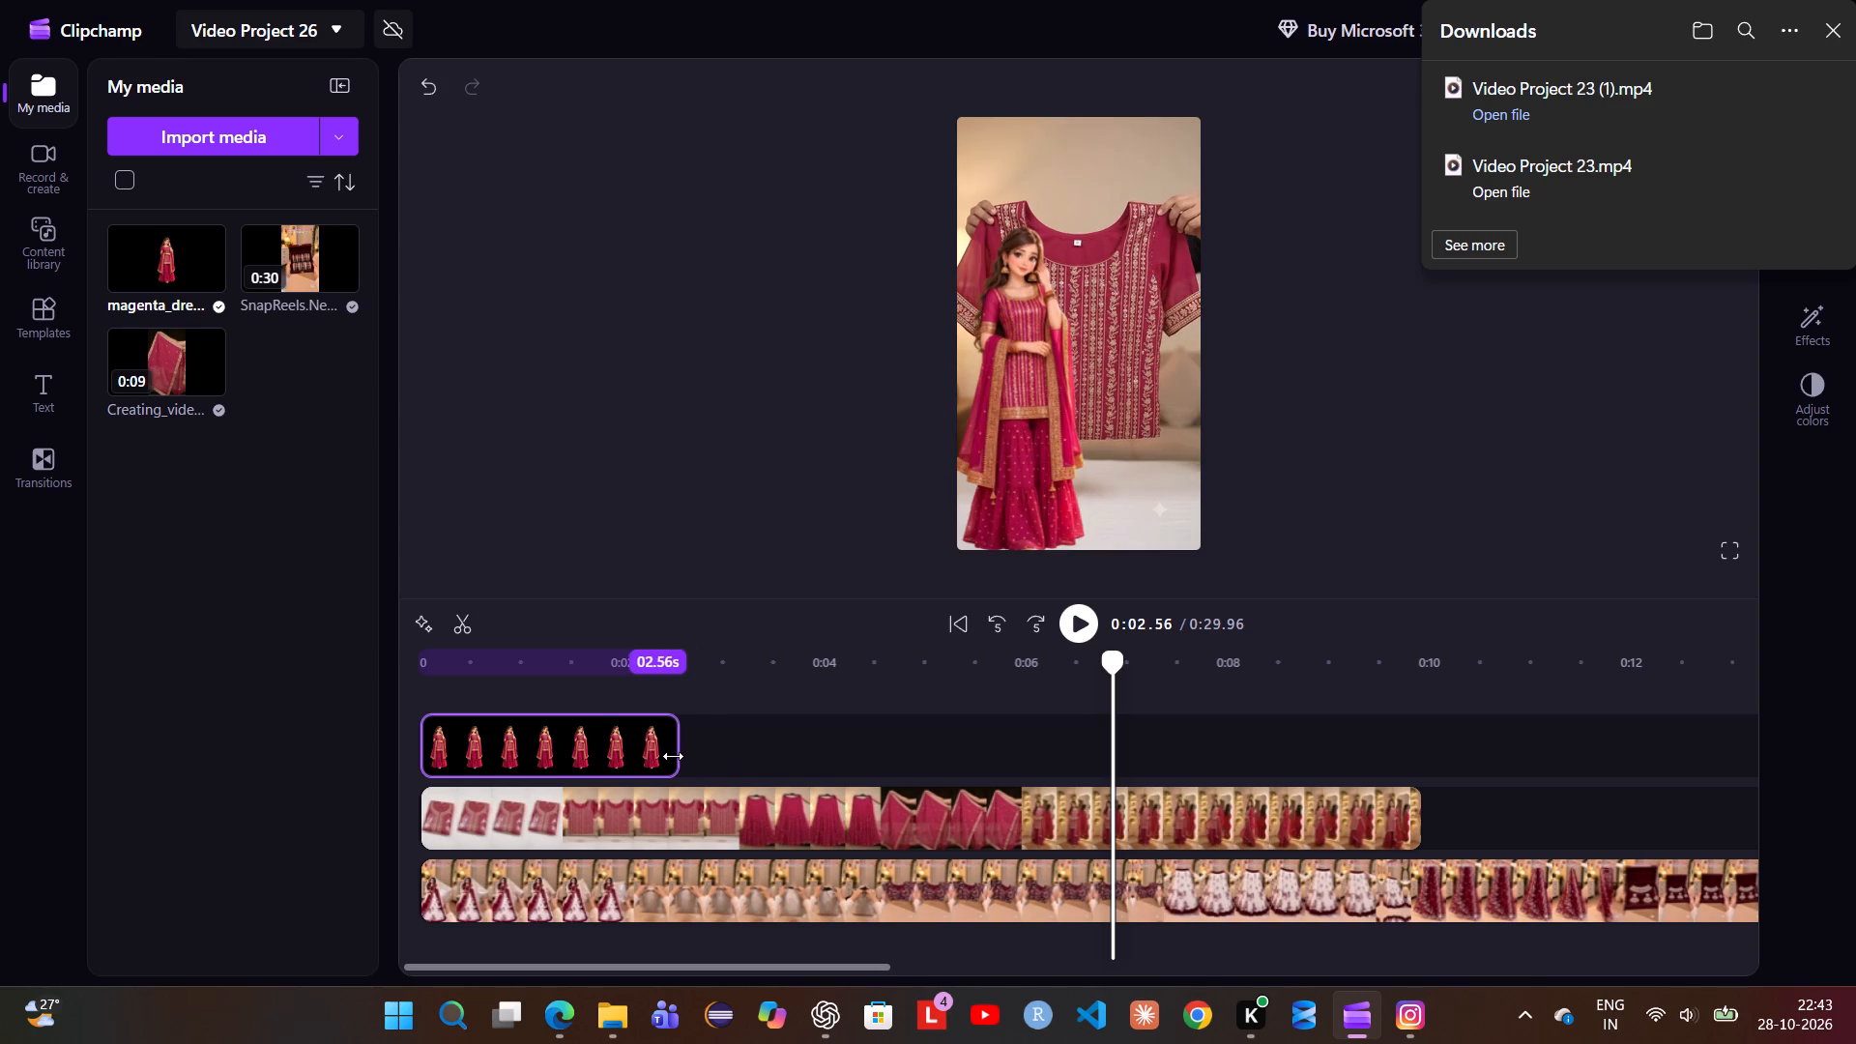
pyautogui.moveTo(673, 756); pyautogui.dragTo(674, 756)
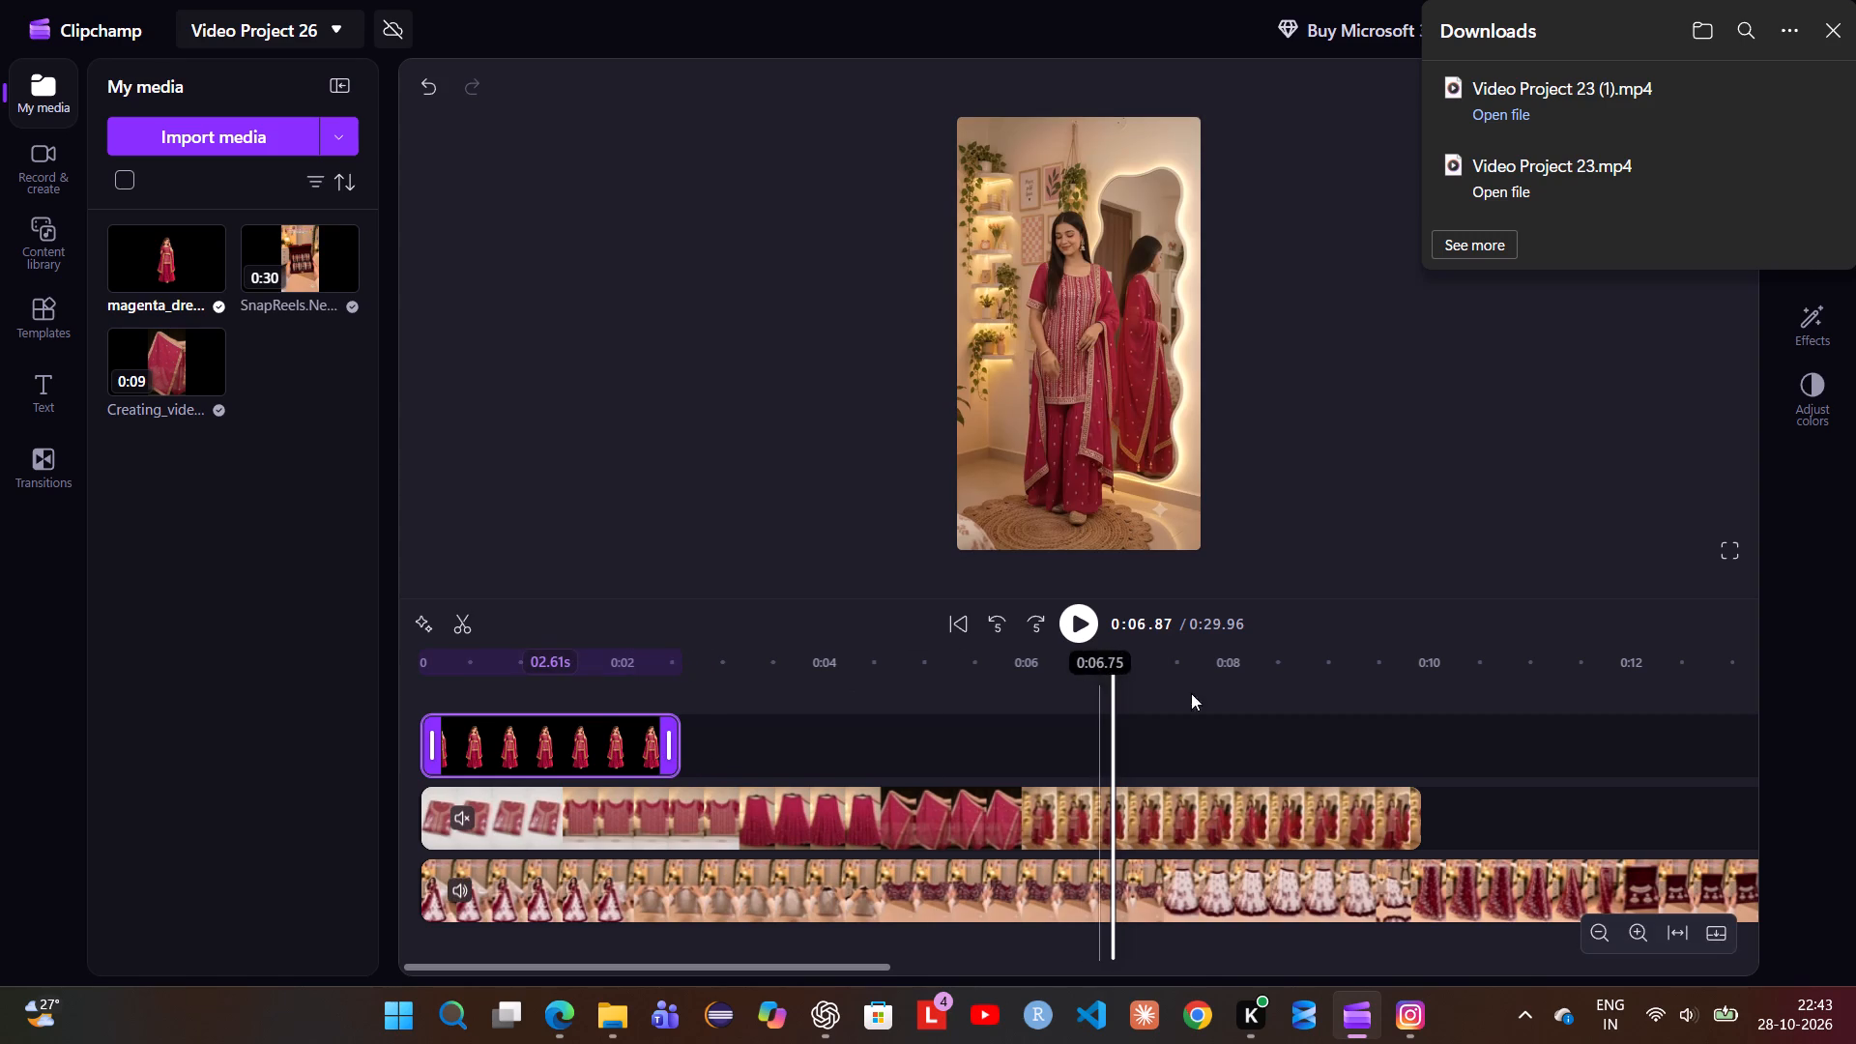
# Trim the end of the SnapReels clip to 9.95 s so it finishes together with the outfit video.
pyautogui.click(1421, 840)
pyautogui.hscroll(-2, 1531, 846)
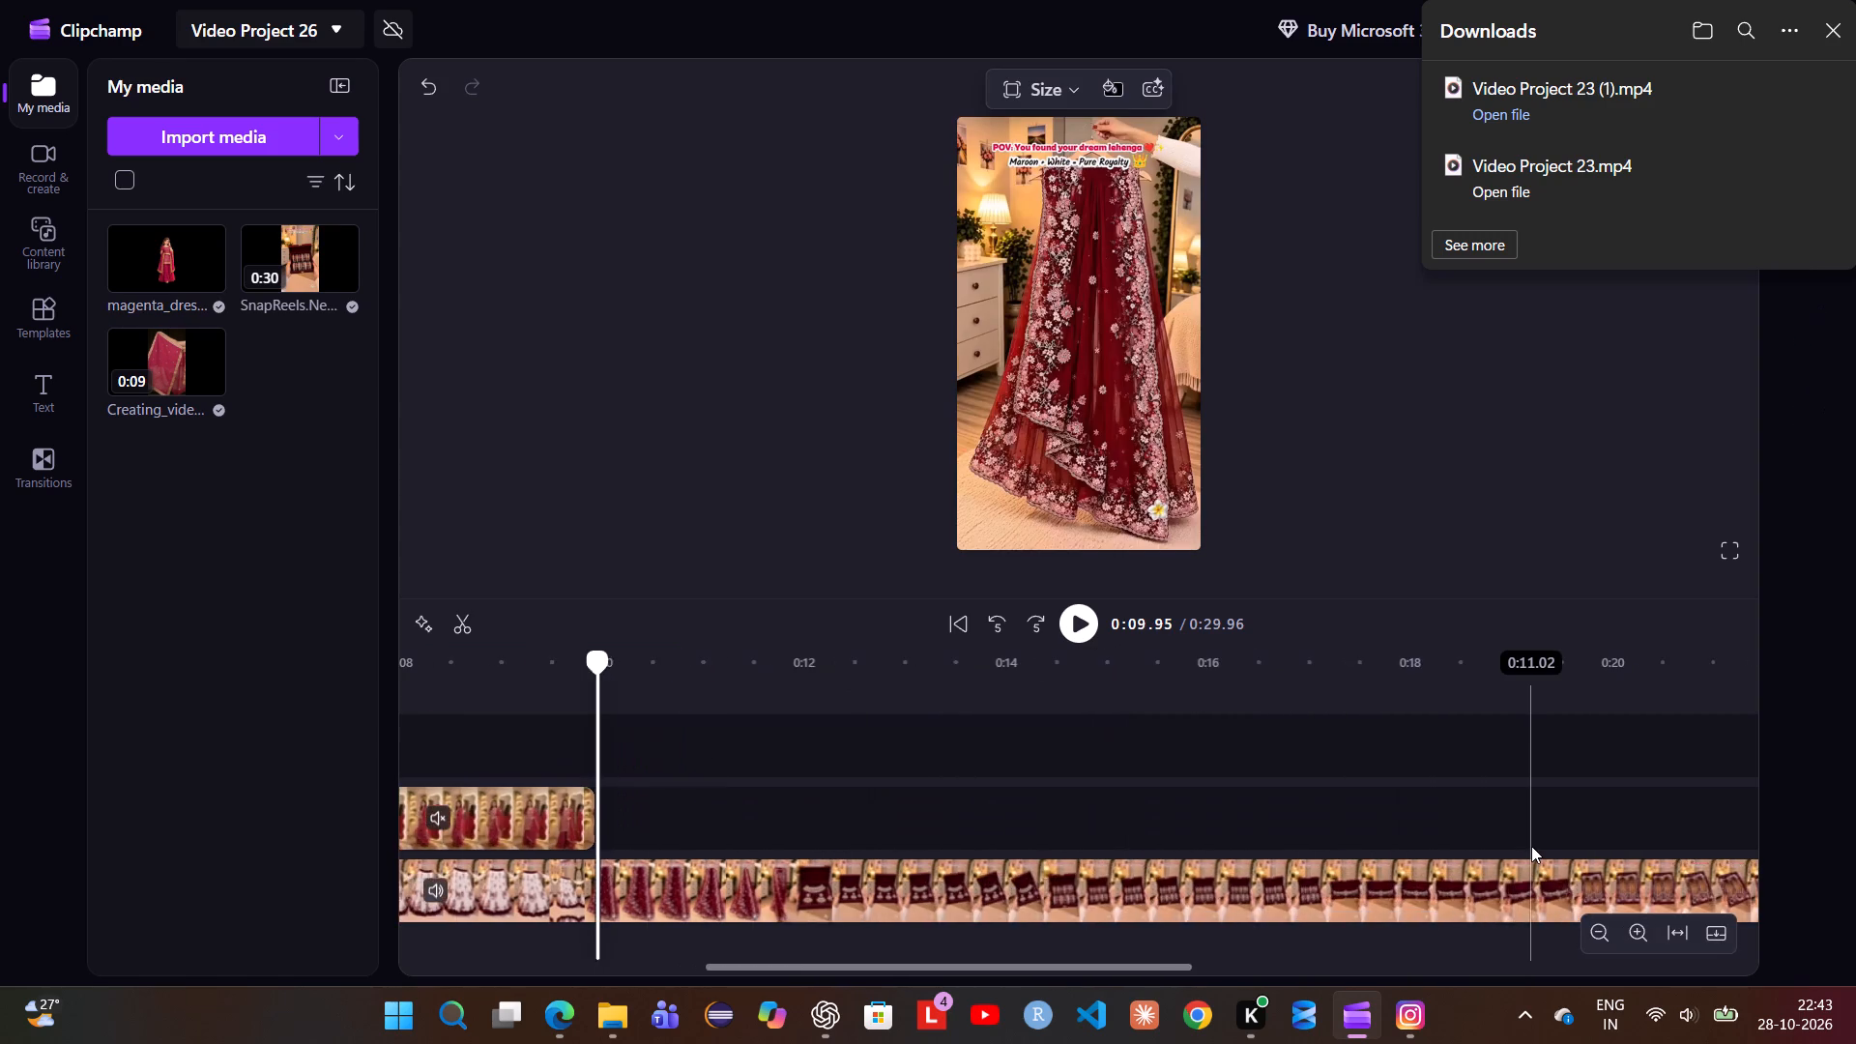
pyautogui.hscroll(-2, 1531, 846)
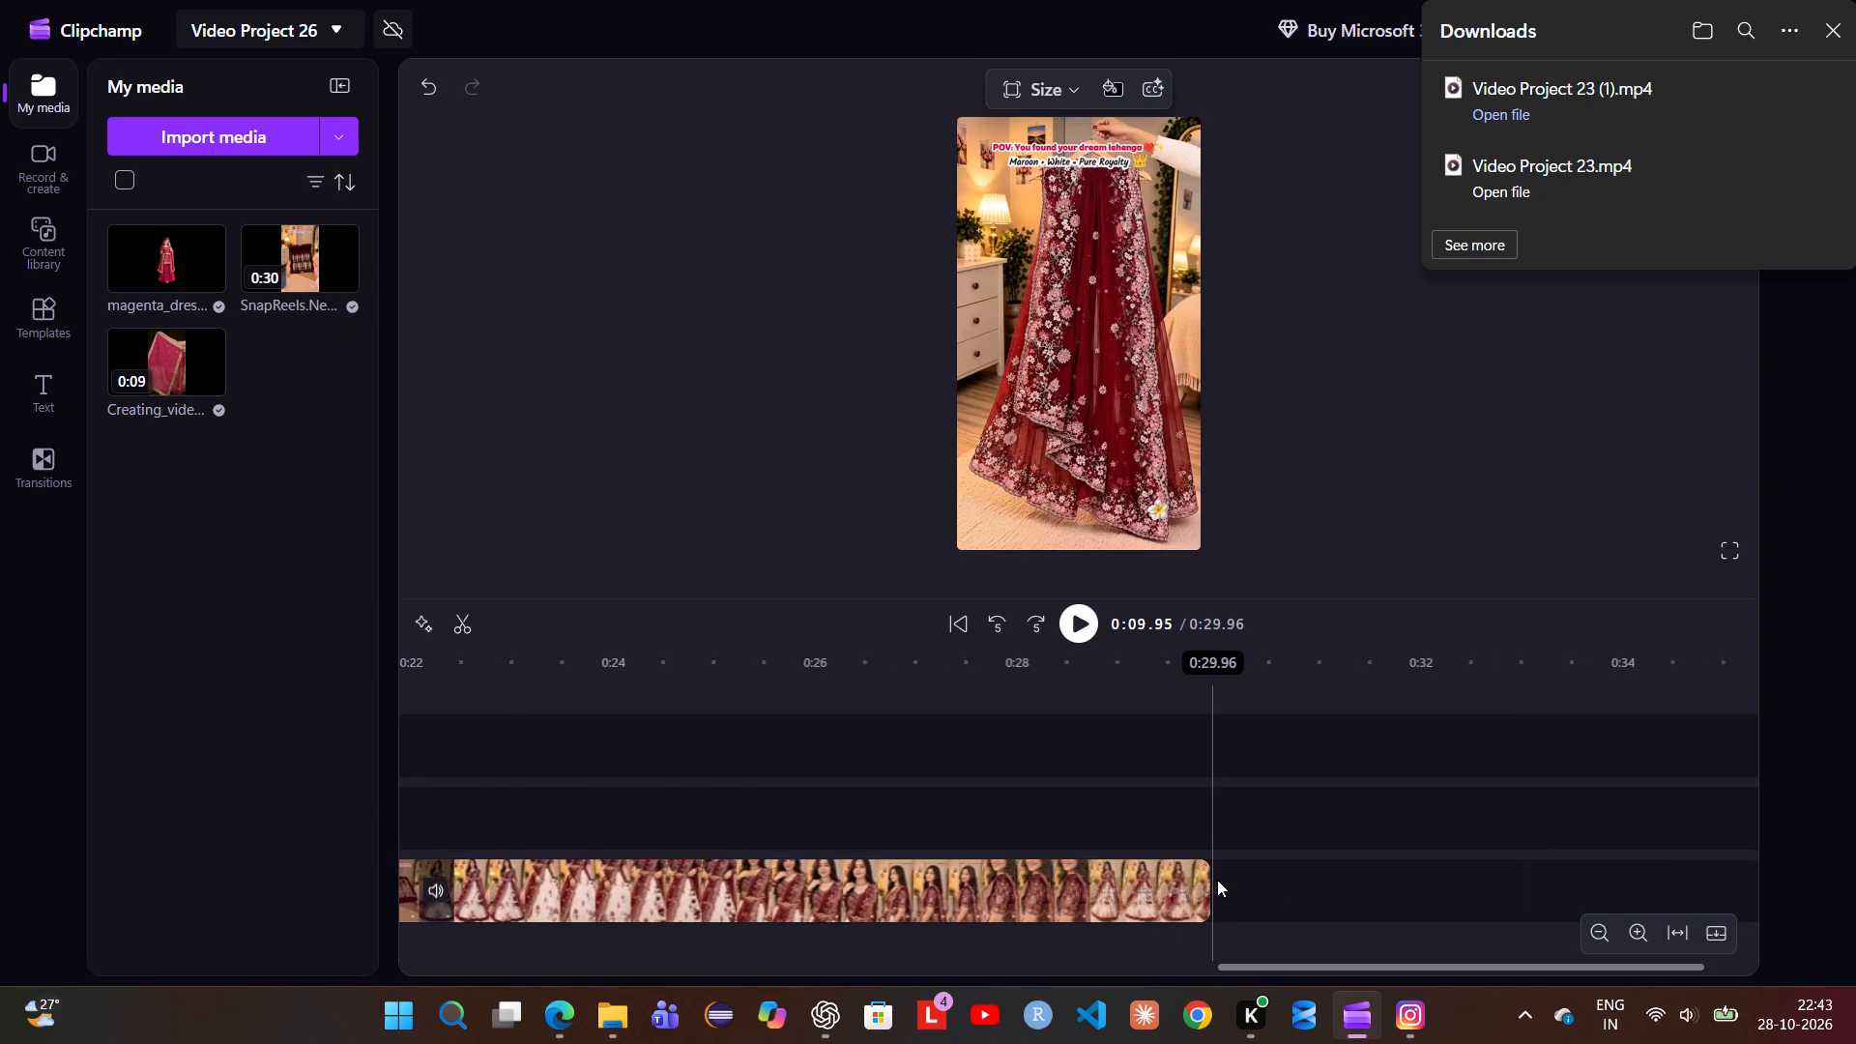
pyautogui.click(1211, 878)
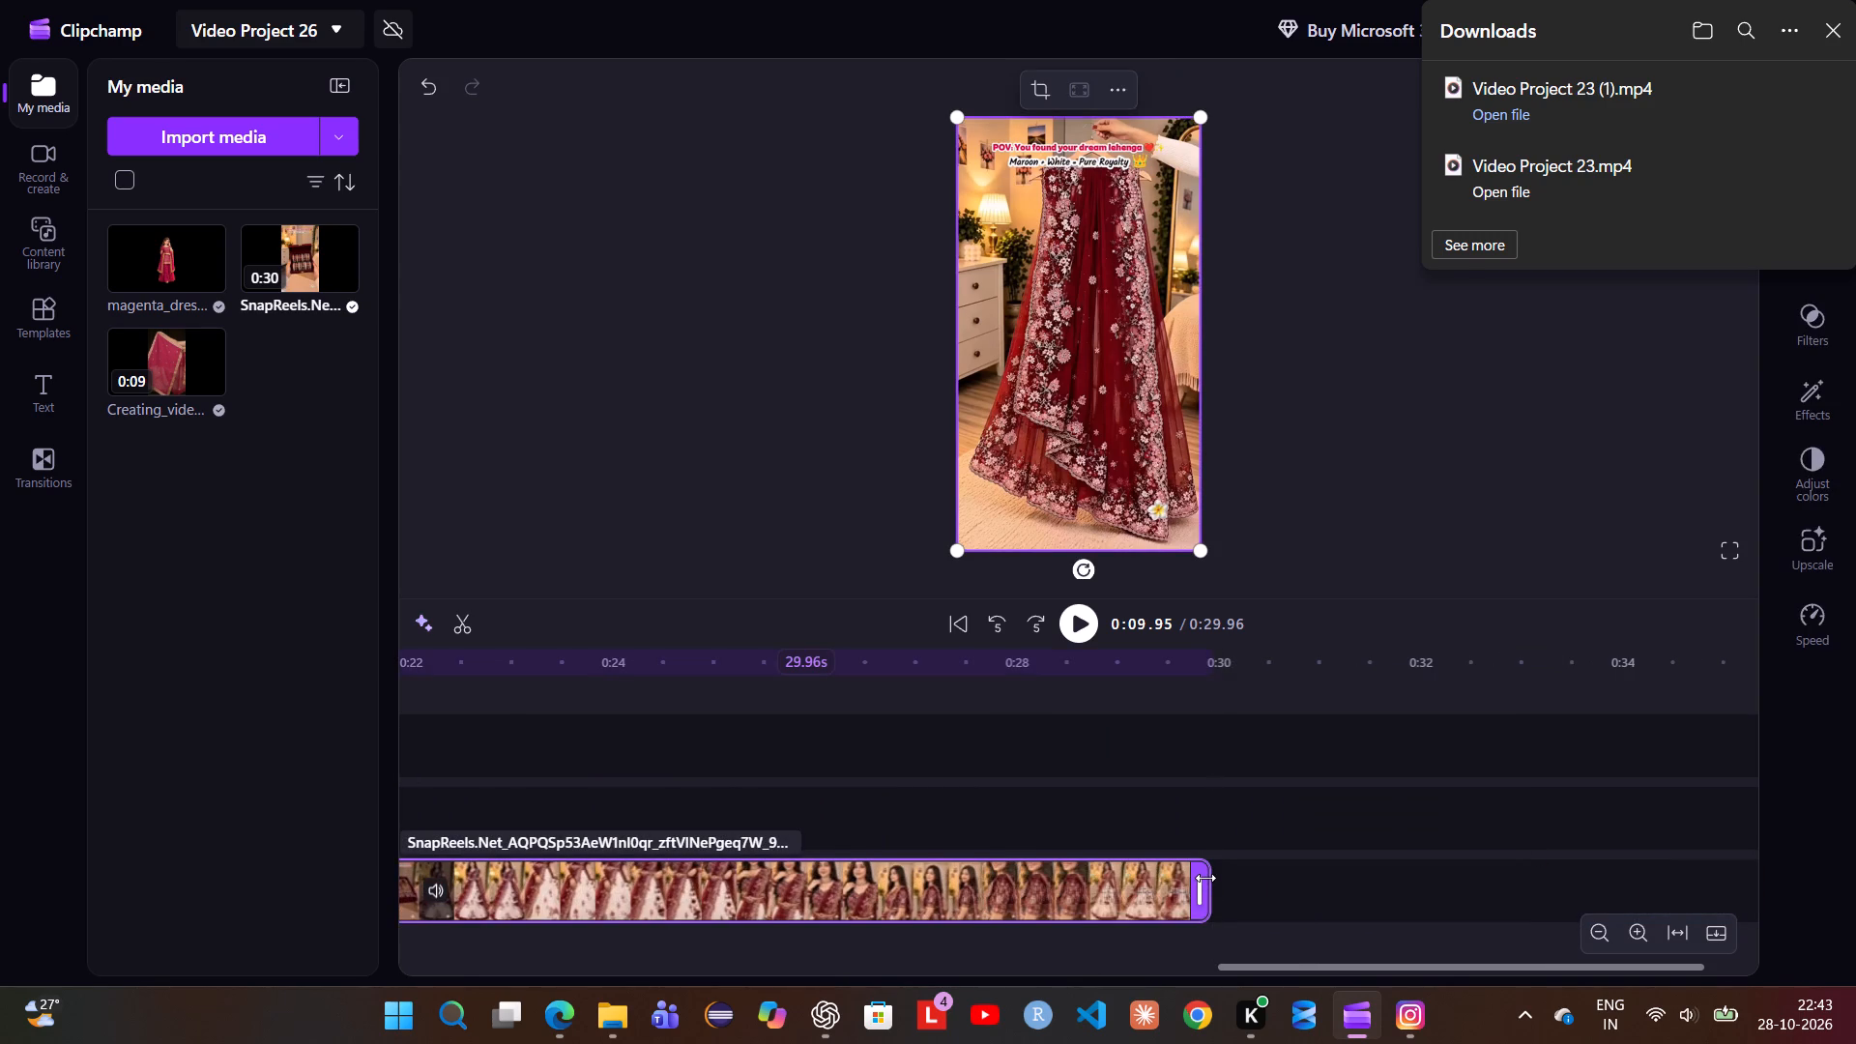
pyautogui.moveTo(1205, 878); pyautogui.dragTo(579, 922)
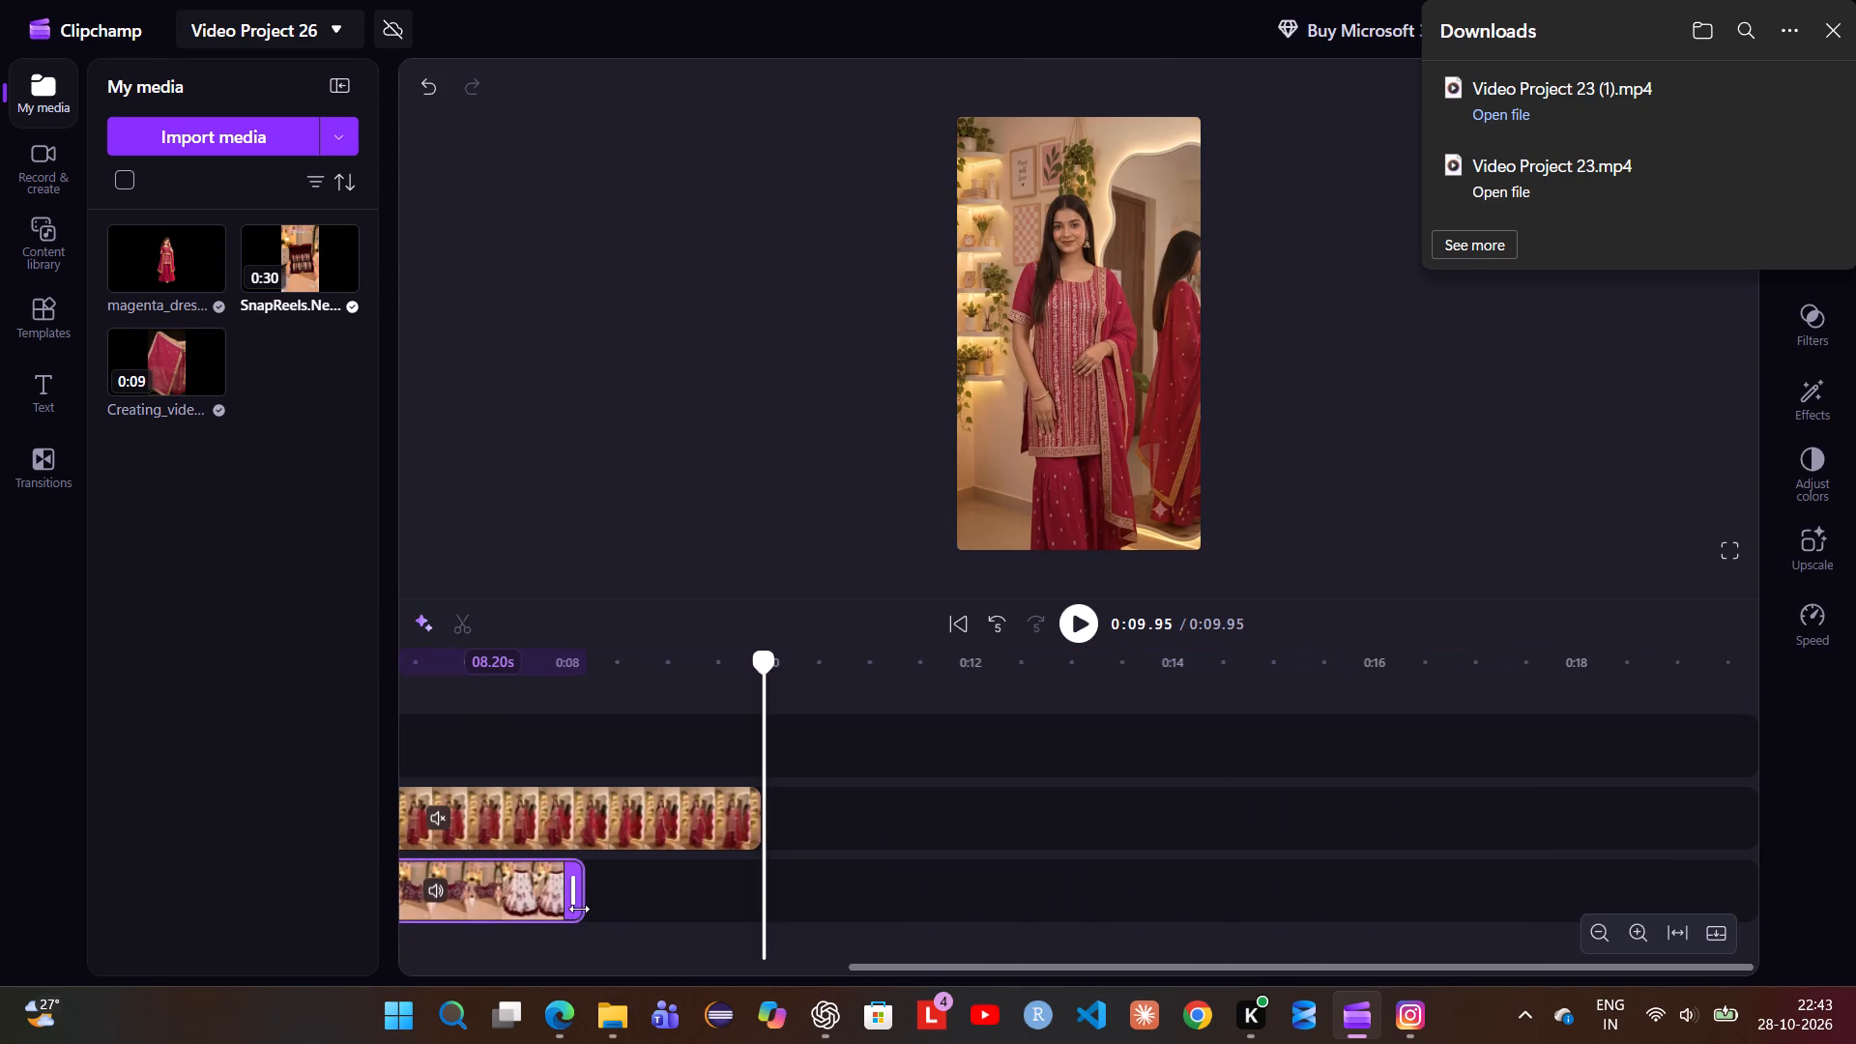
pyautogui.moveTo(576, 892); pyautogui.dragTo(656, 888)
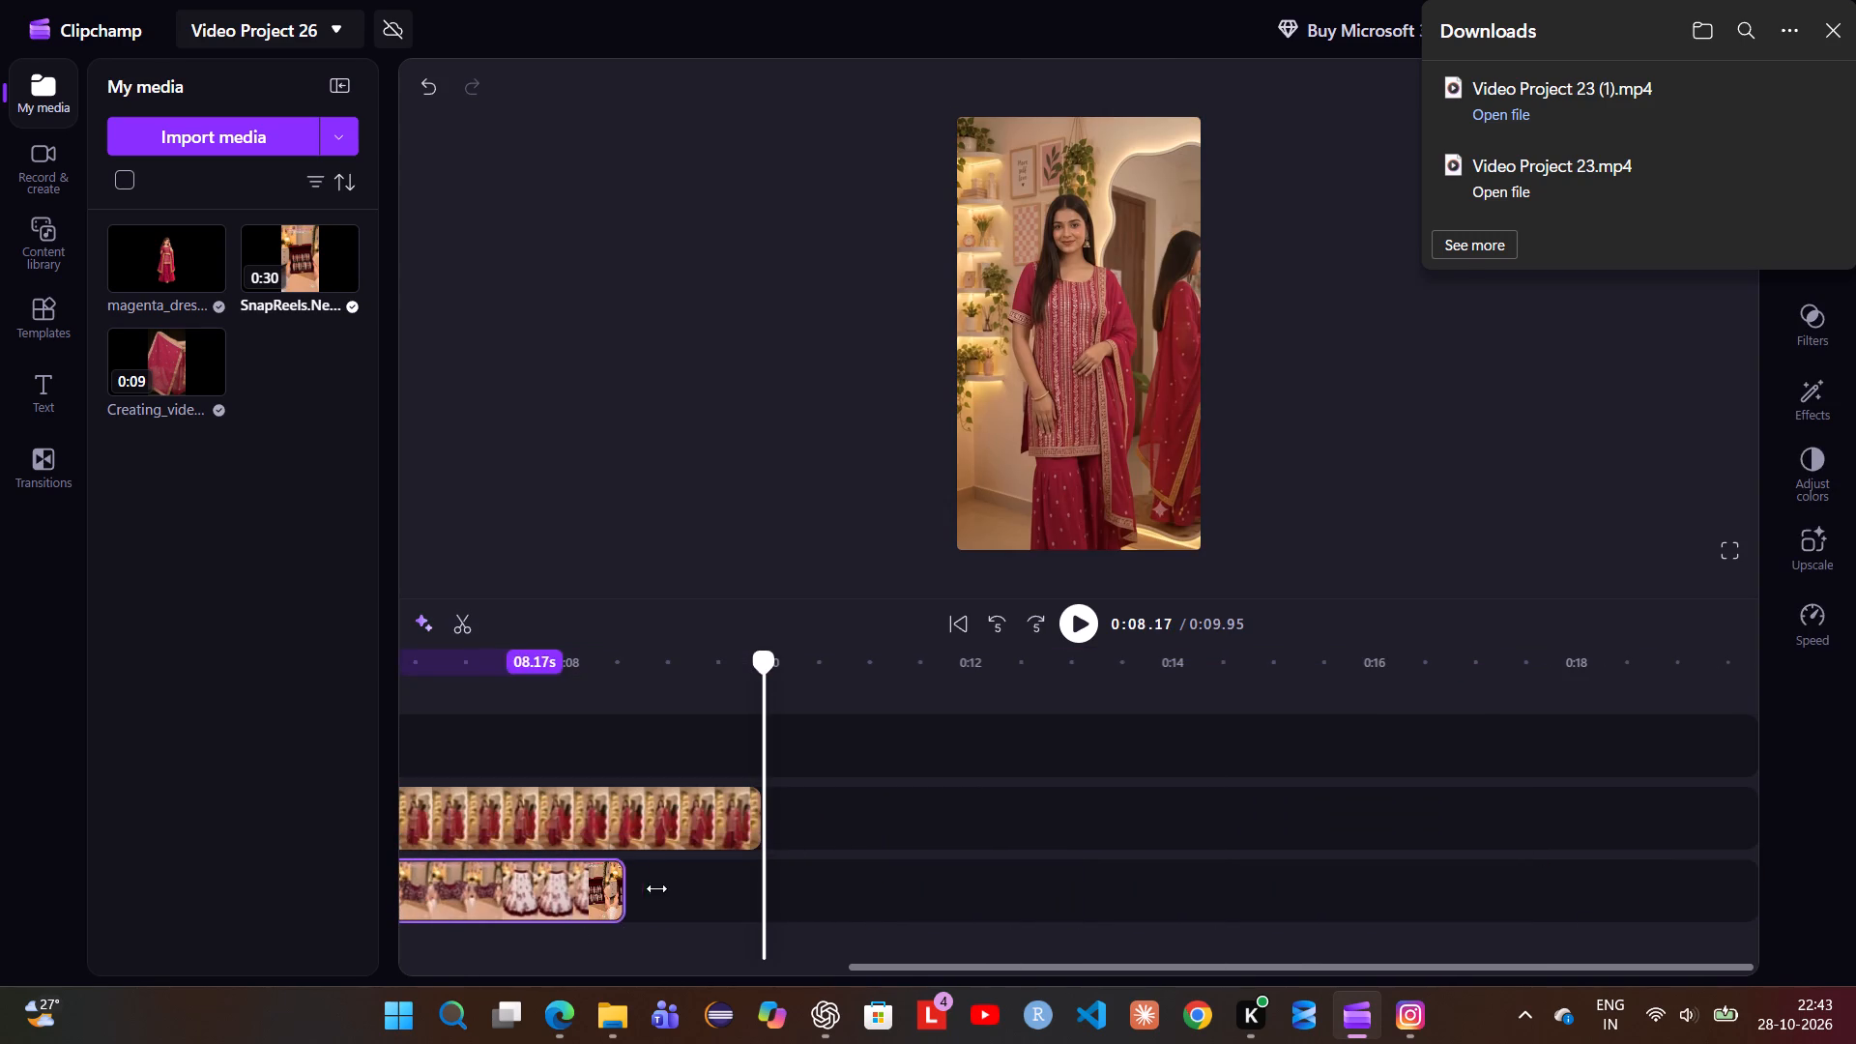
pyautogui.moveTo(656, 888); pyautogui.dragTo(761, 887)
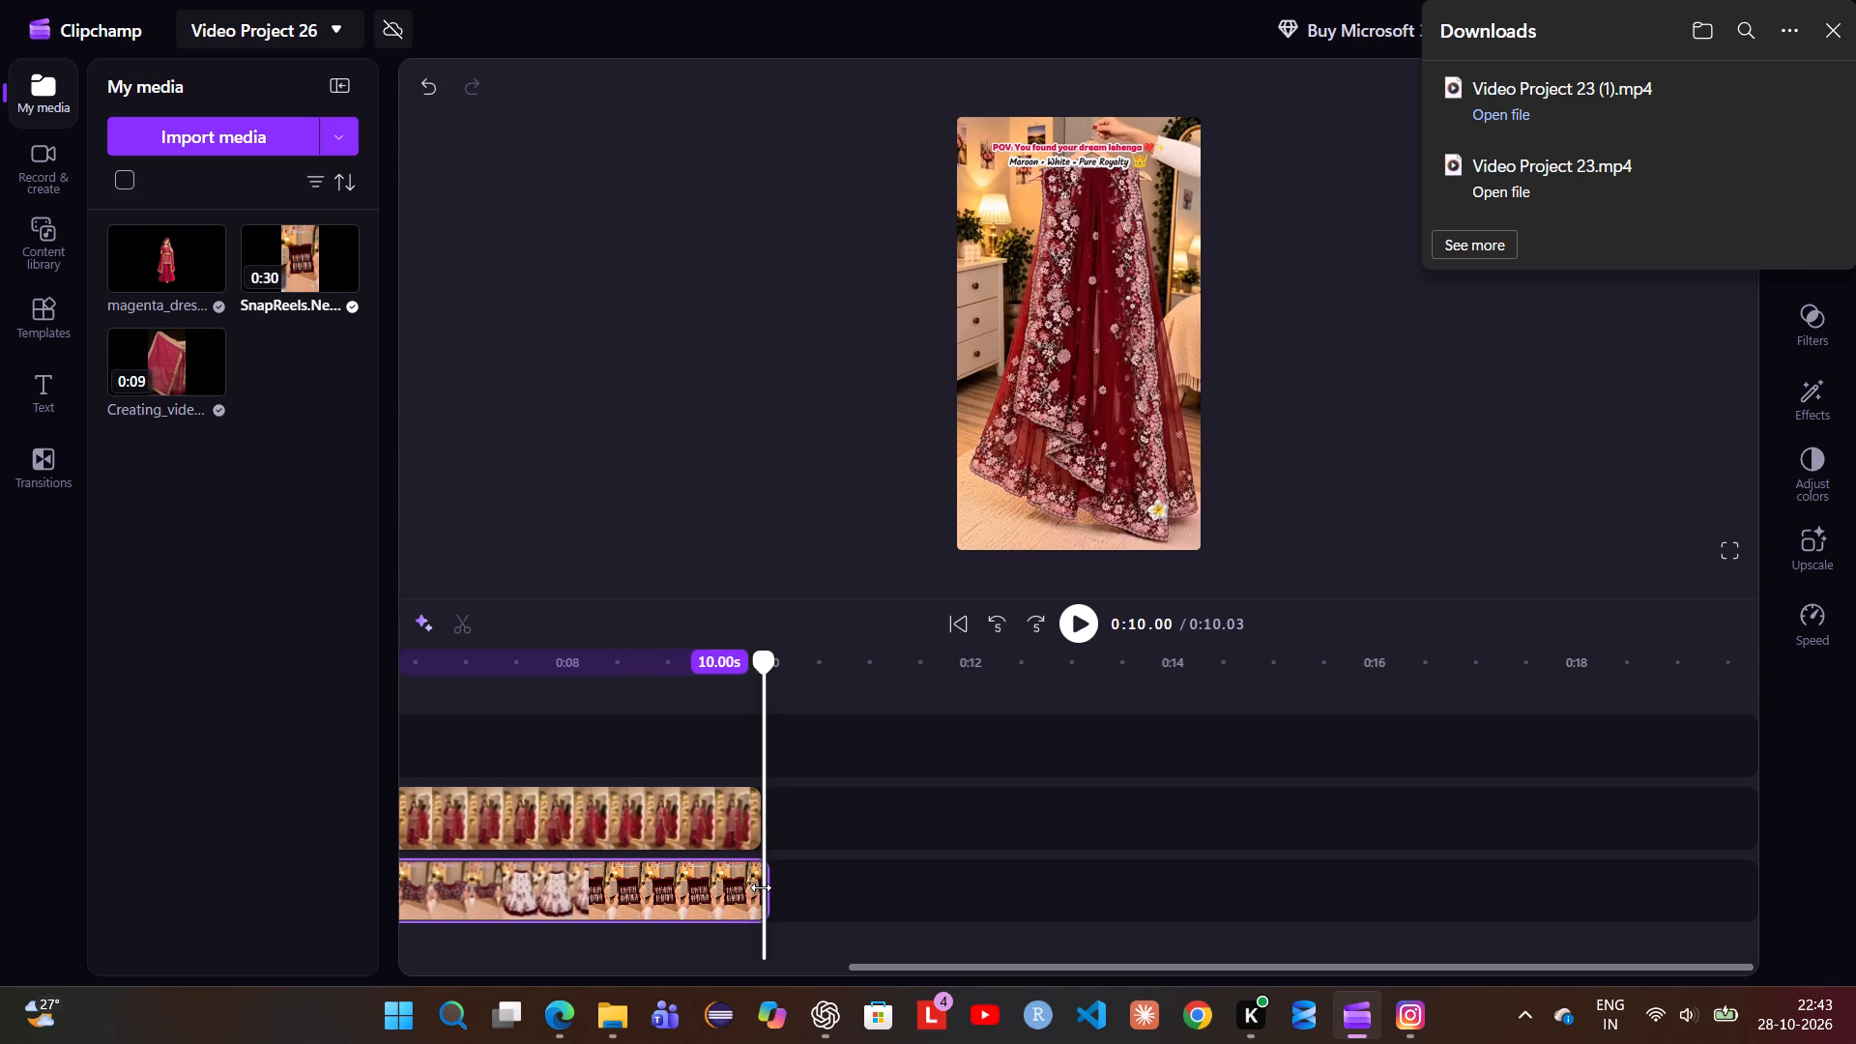
pyautogui.moveTo(761, 887); pyautogui.dragTo(755, 888)
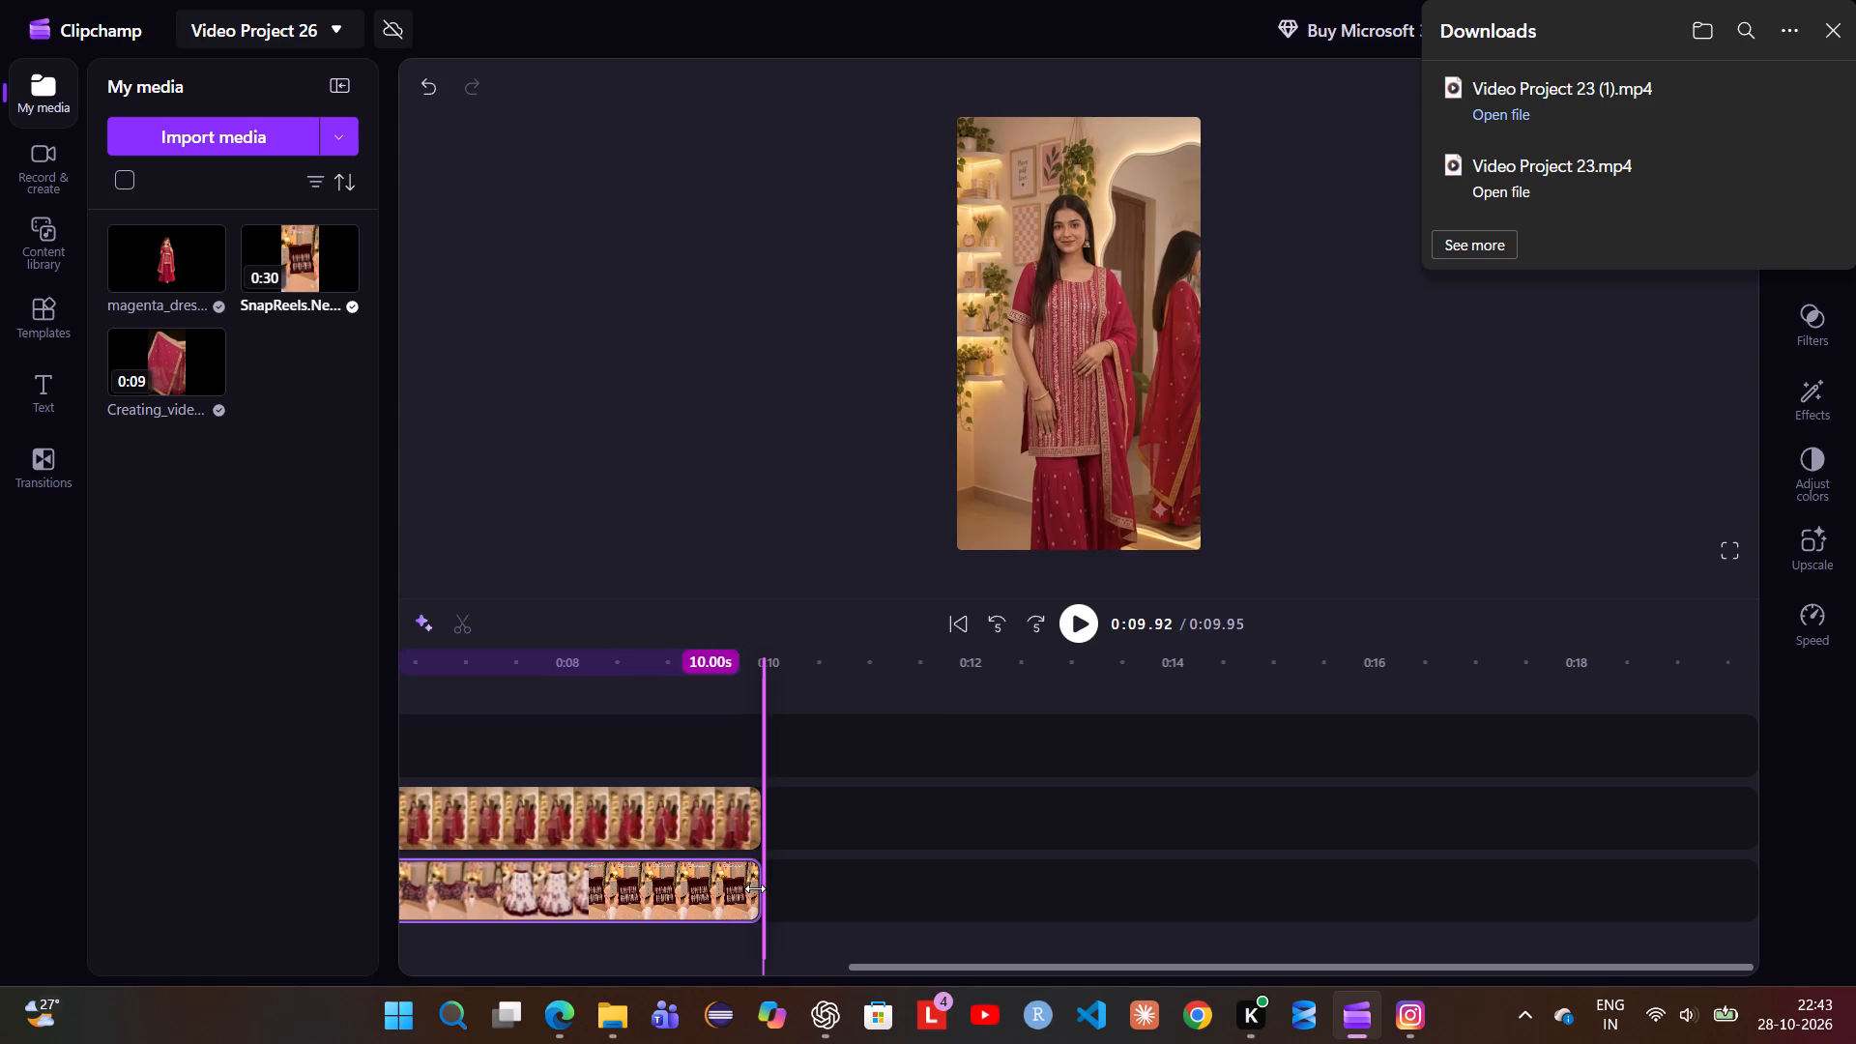
pyautogui.moveTo(755, 888); pyautogui.dragTo(755, 887)
# Play the trimmed reel through to its end to check the timing of all three tracks.
pyautogui.click(1077, 626)
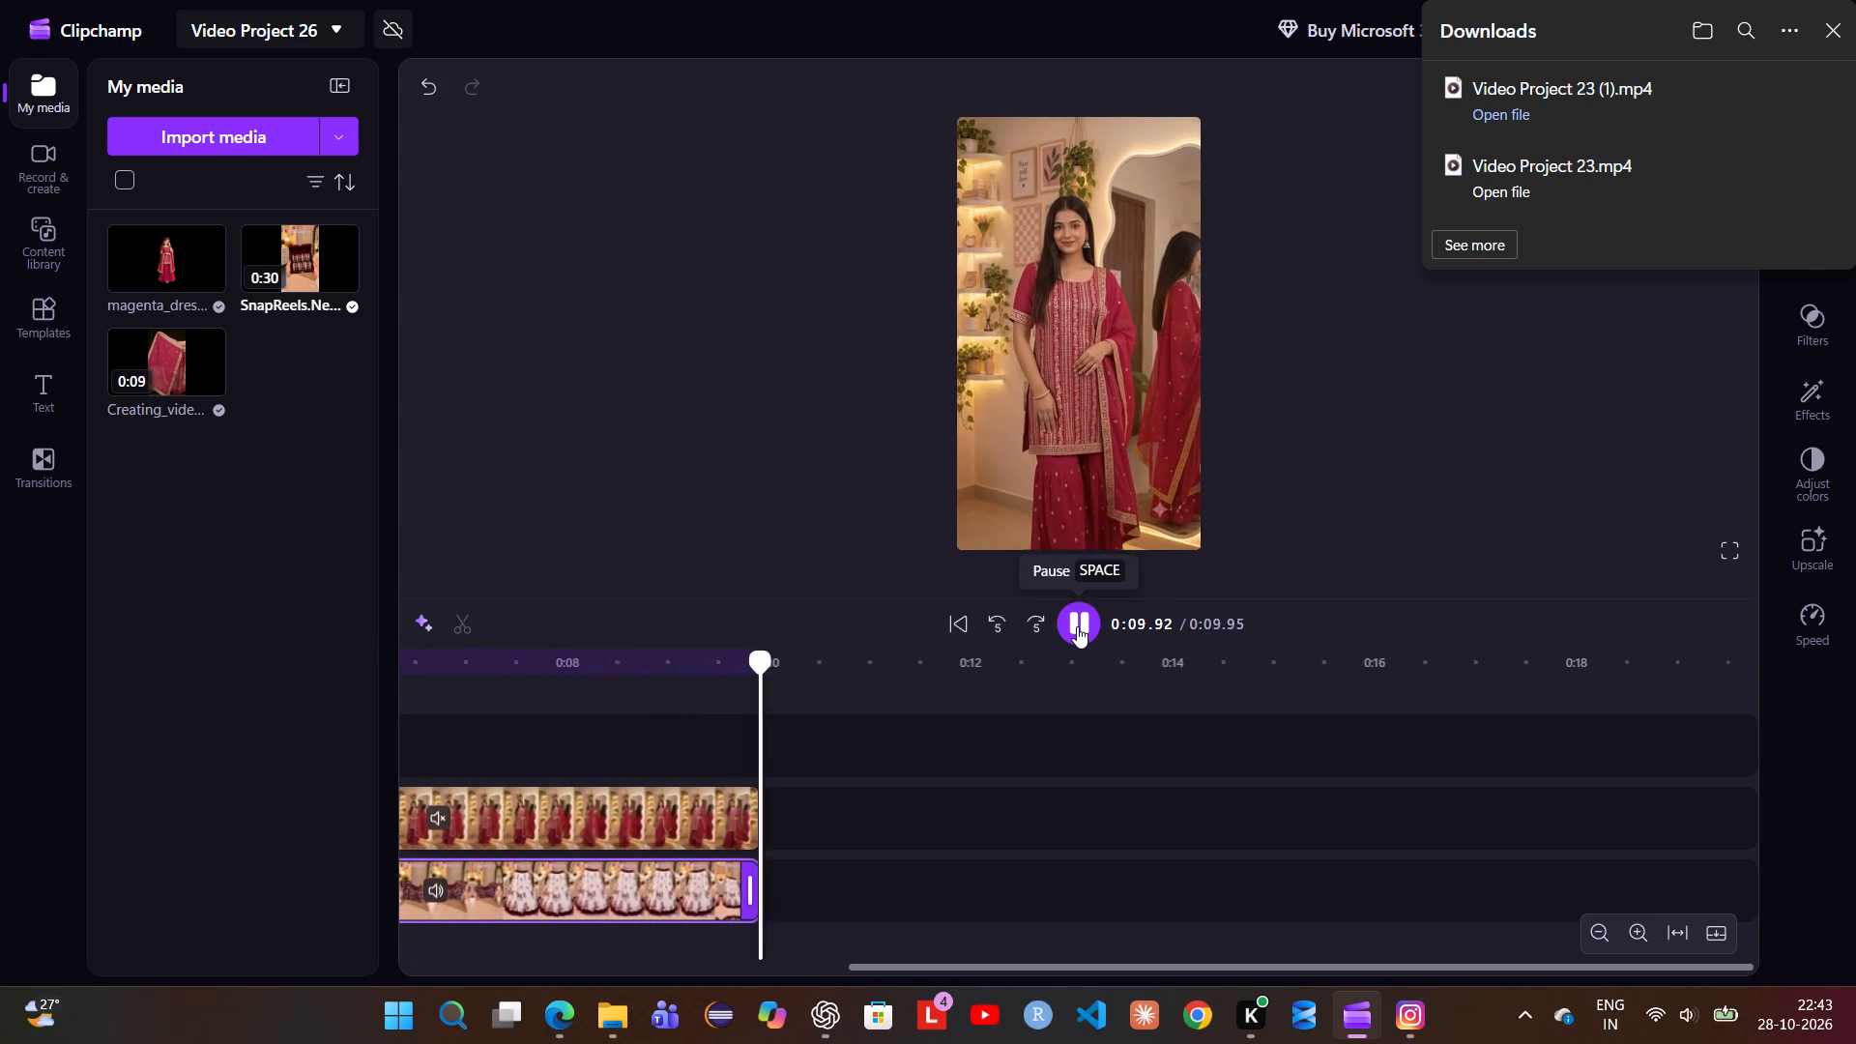
pyautogui.hscroll(5, 862, 894)
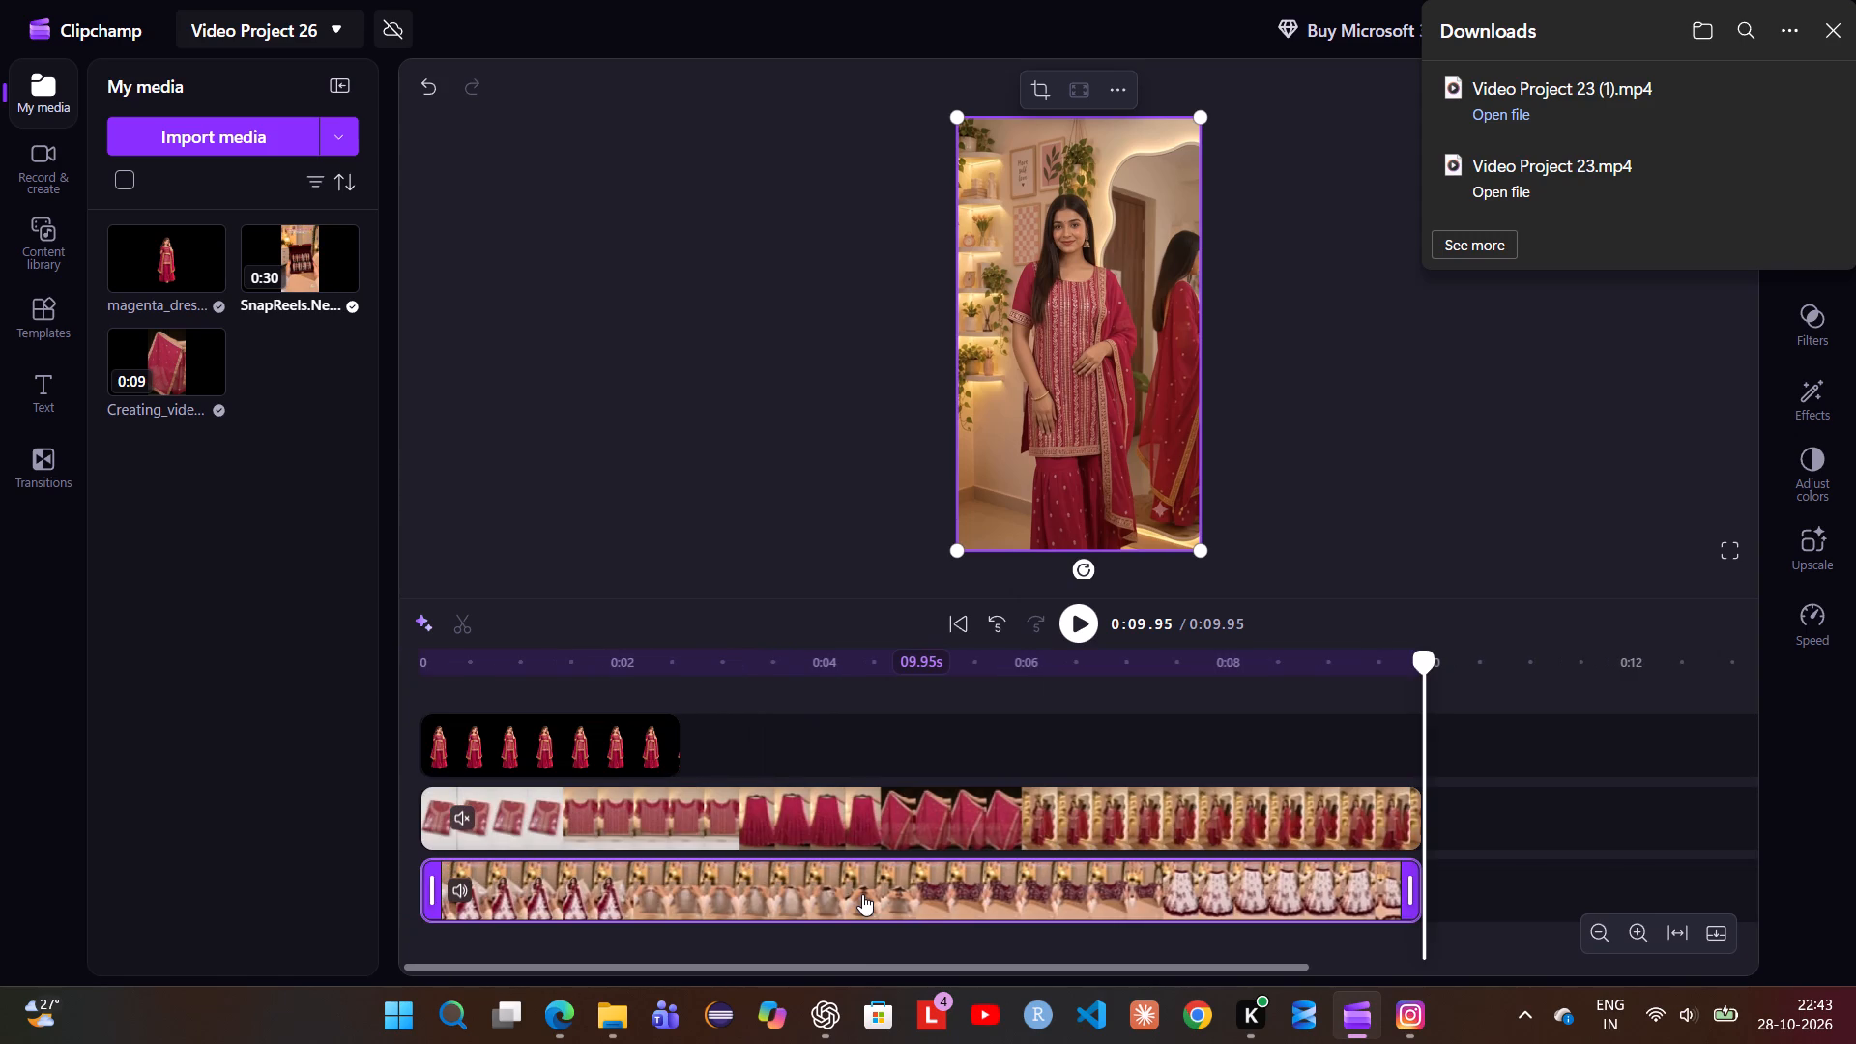
pyautogui.hscroll(2, 862, 894)
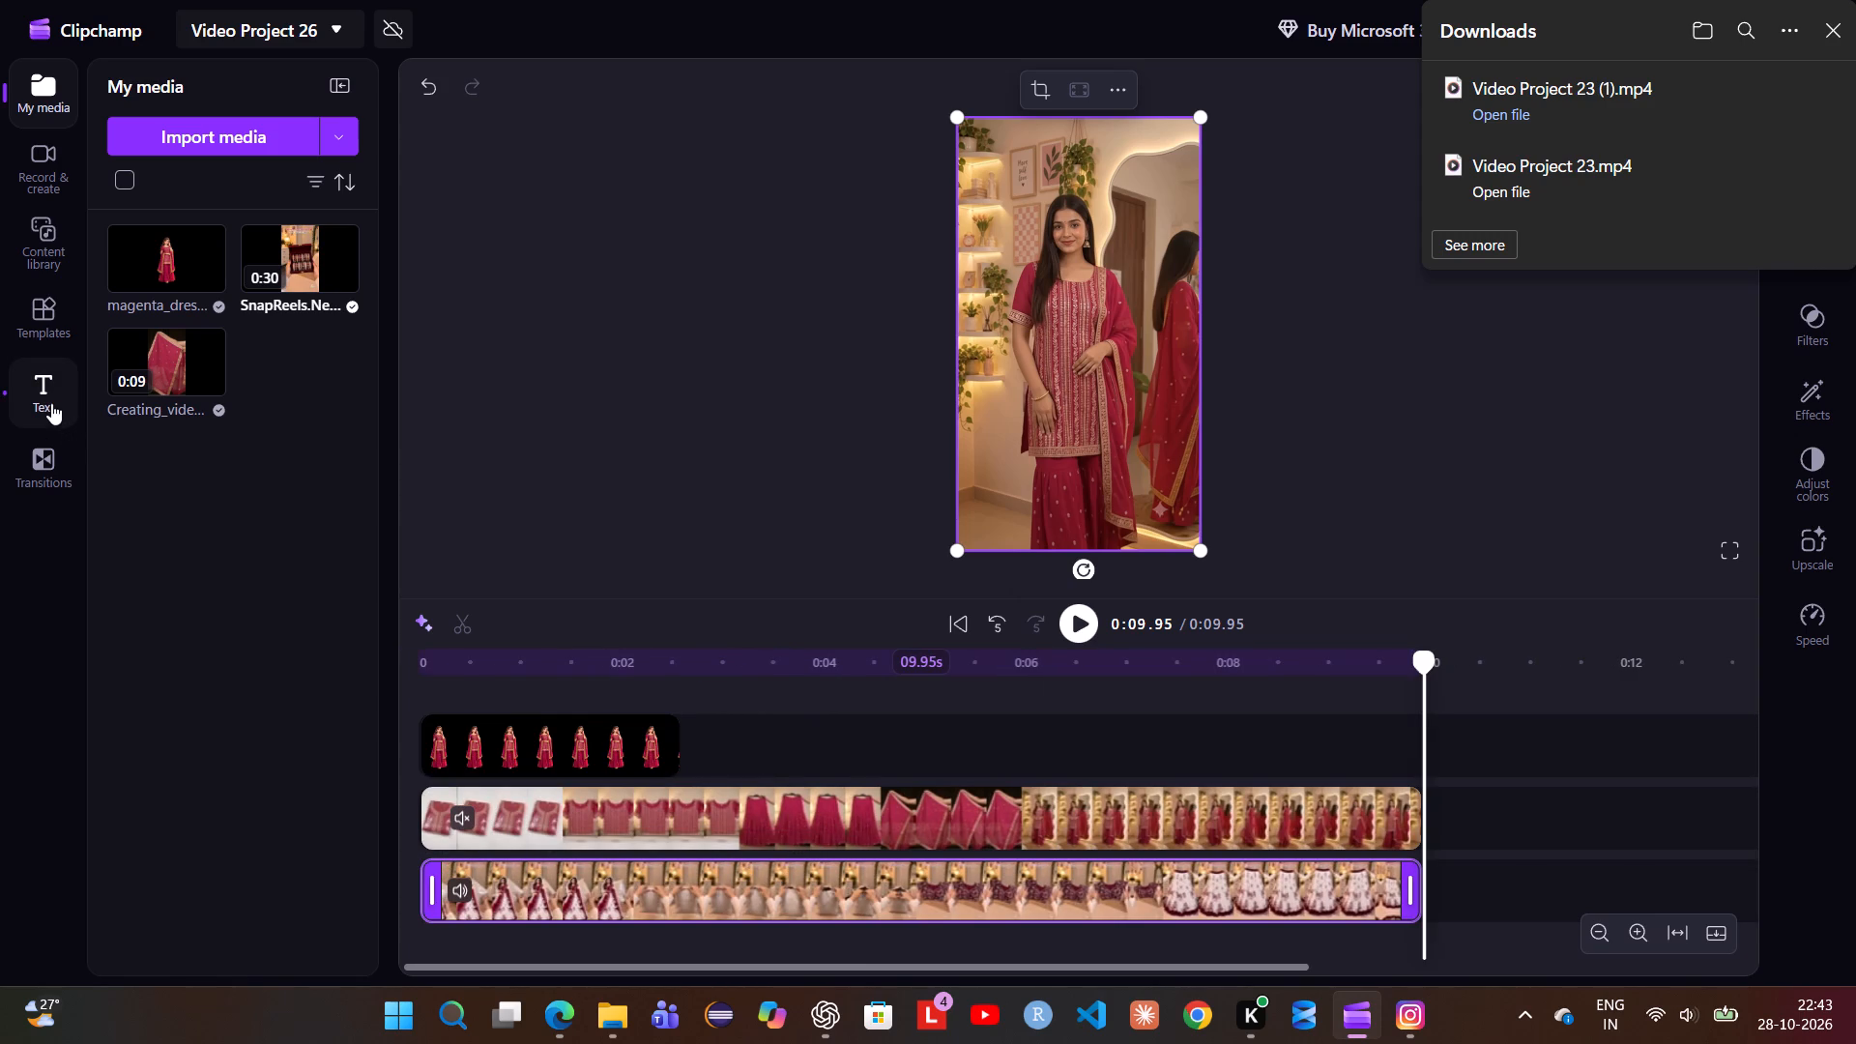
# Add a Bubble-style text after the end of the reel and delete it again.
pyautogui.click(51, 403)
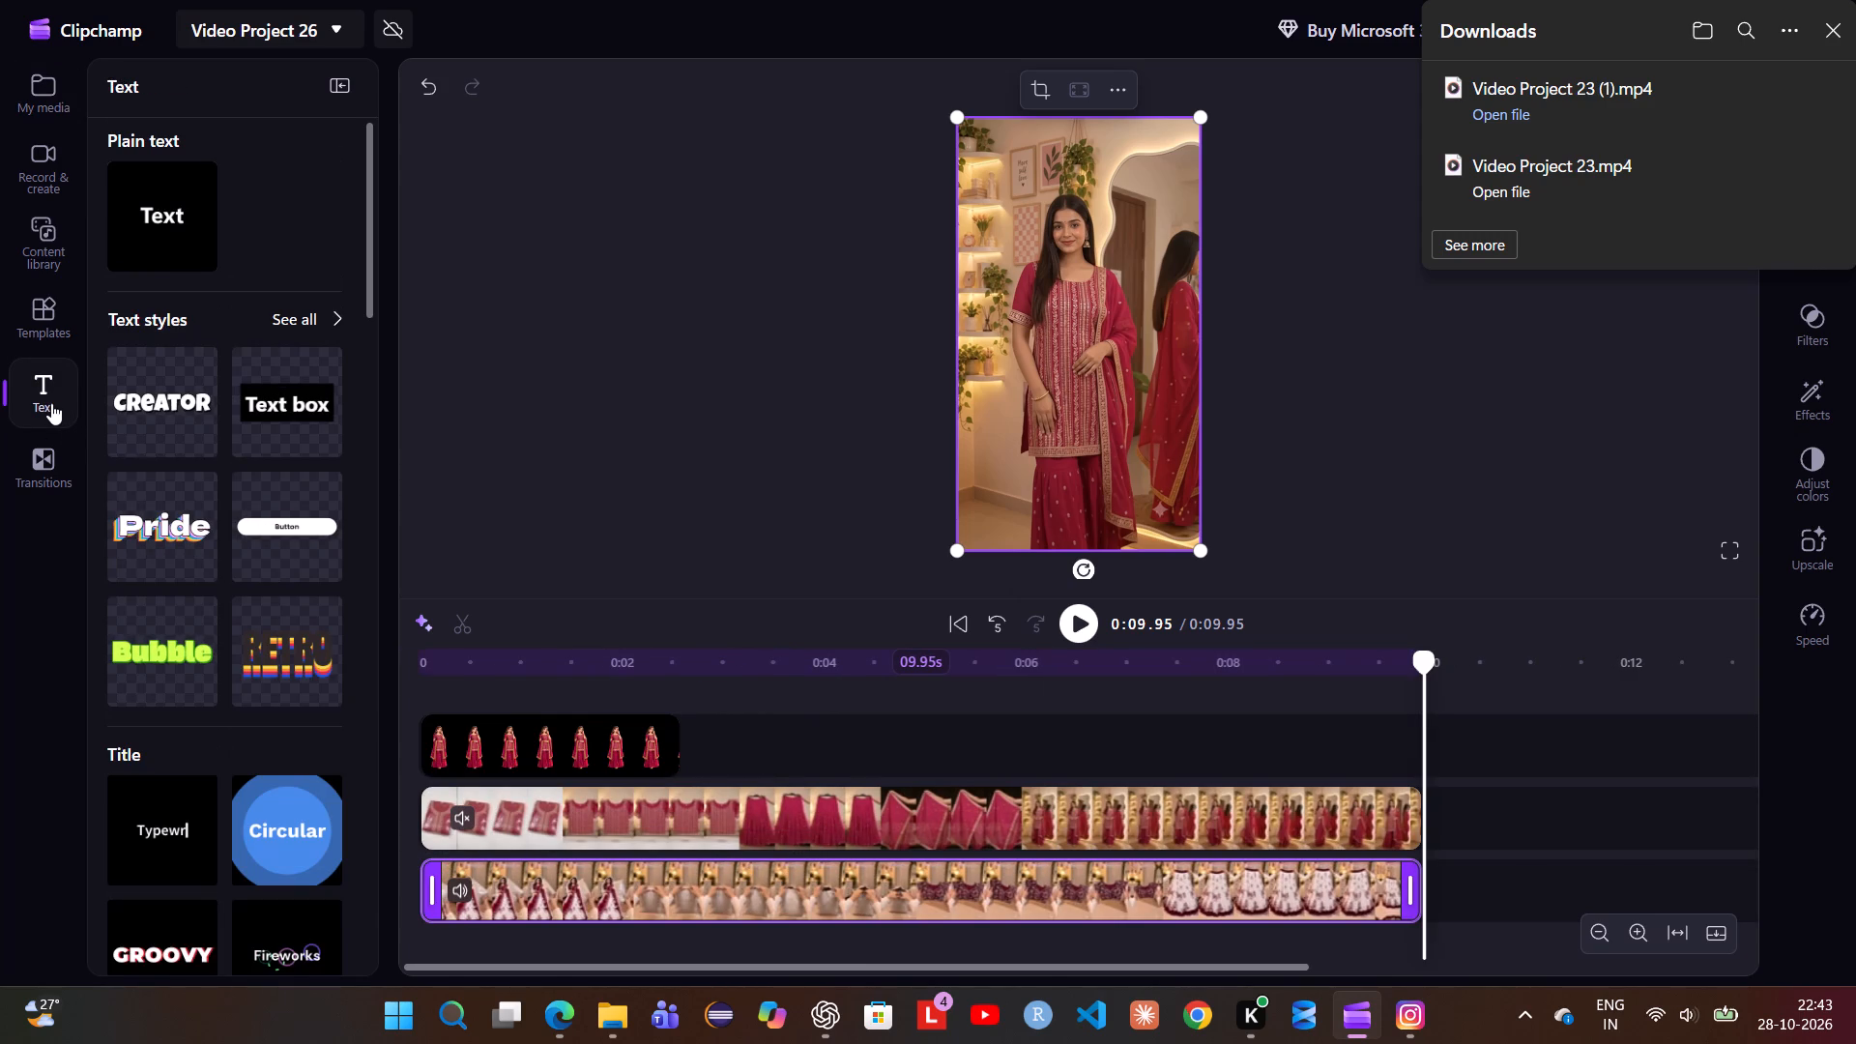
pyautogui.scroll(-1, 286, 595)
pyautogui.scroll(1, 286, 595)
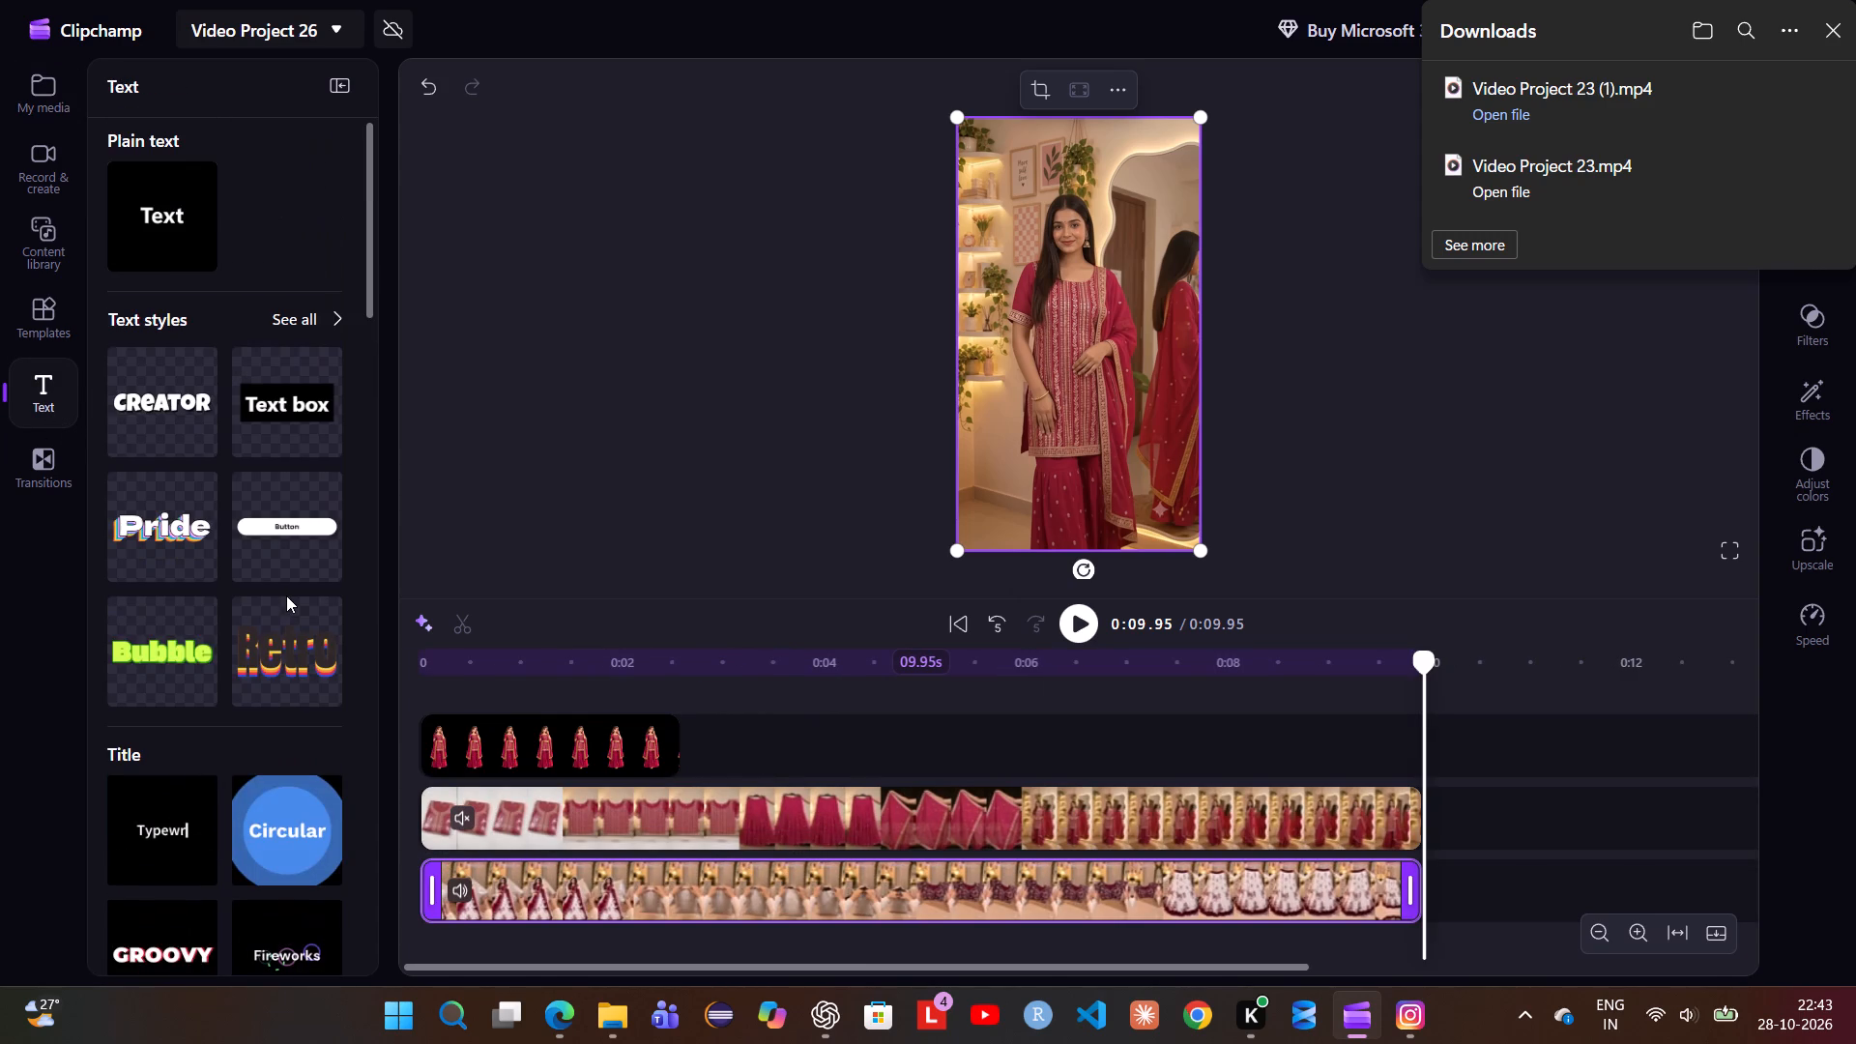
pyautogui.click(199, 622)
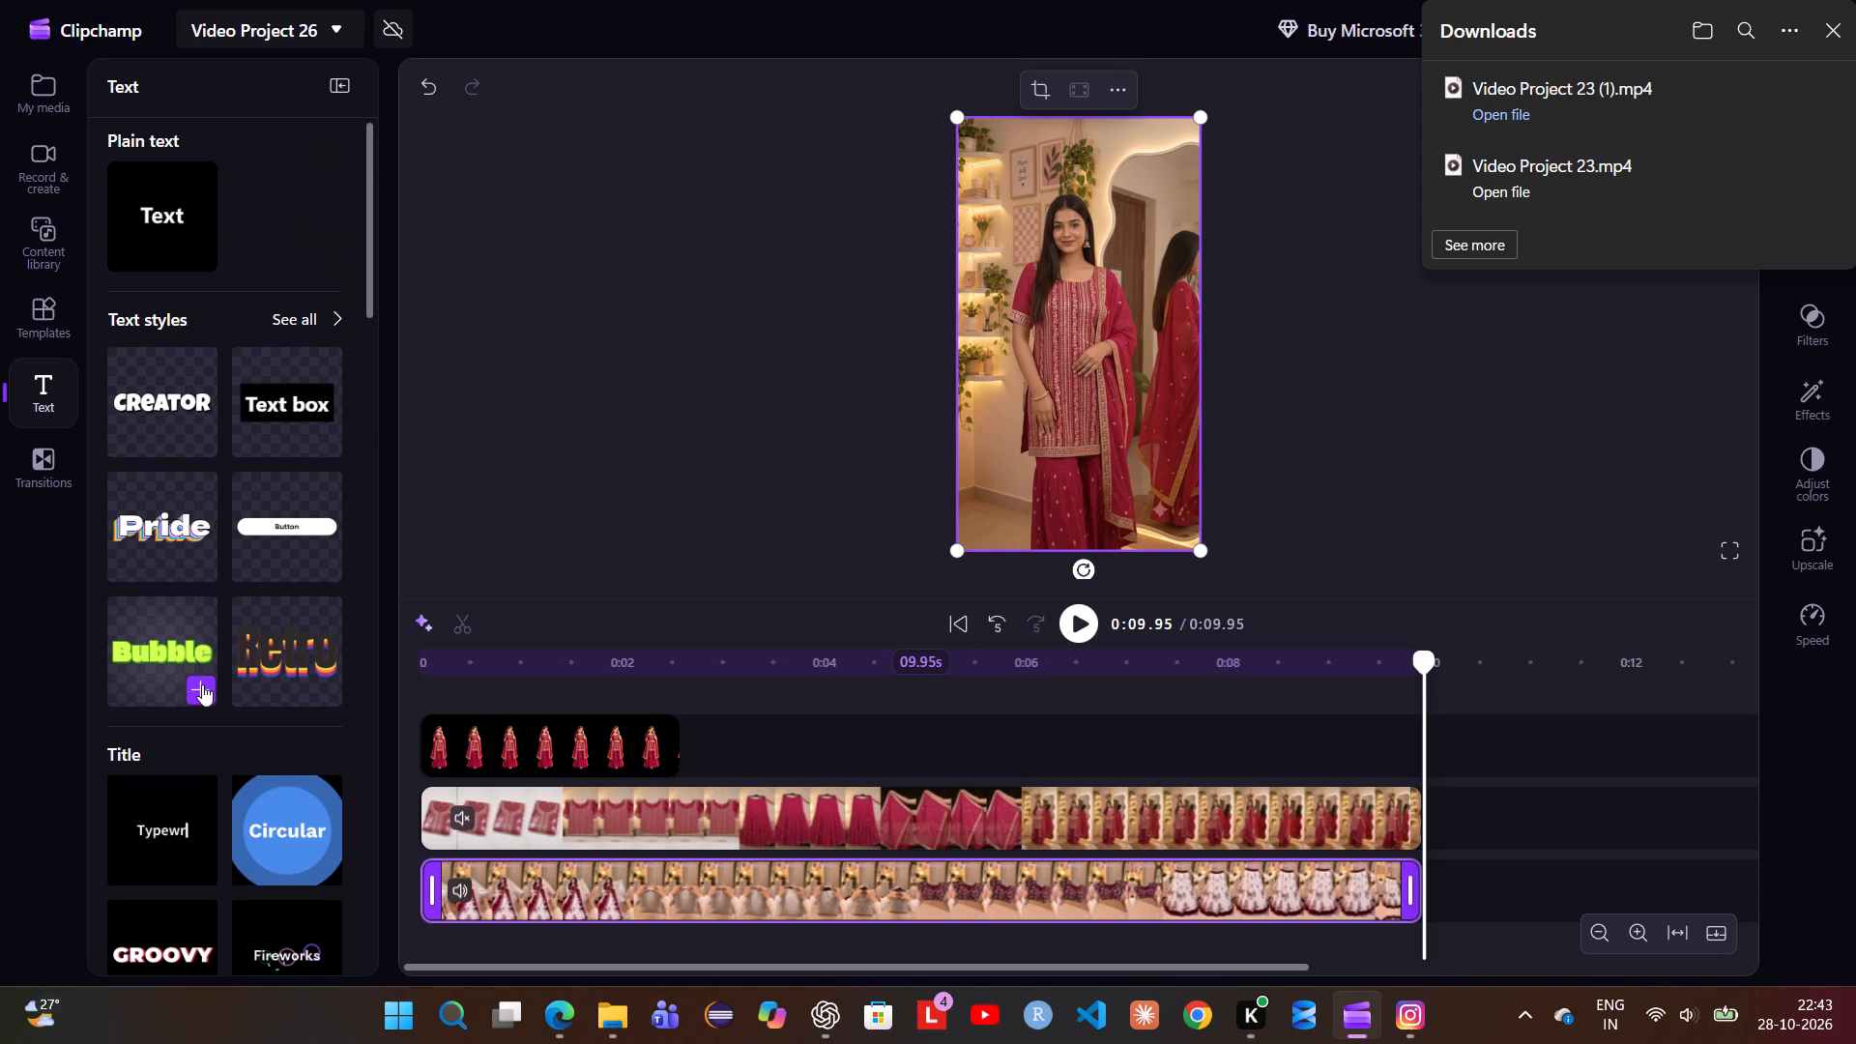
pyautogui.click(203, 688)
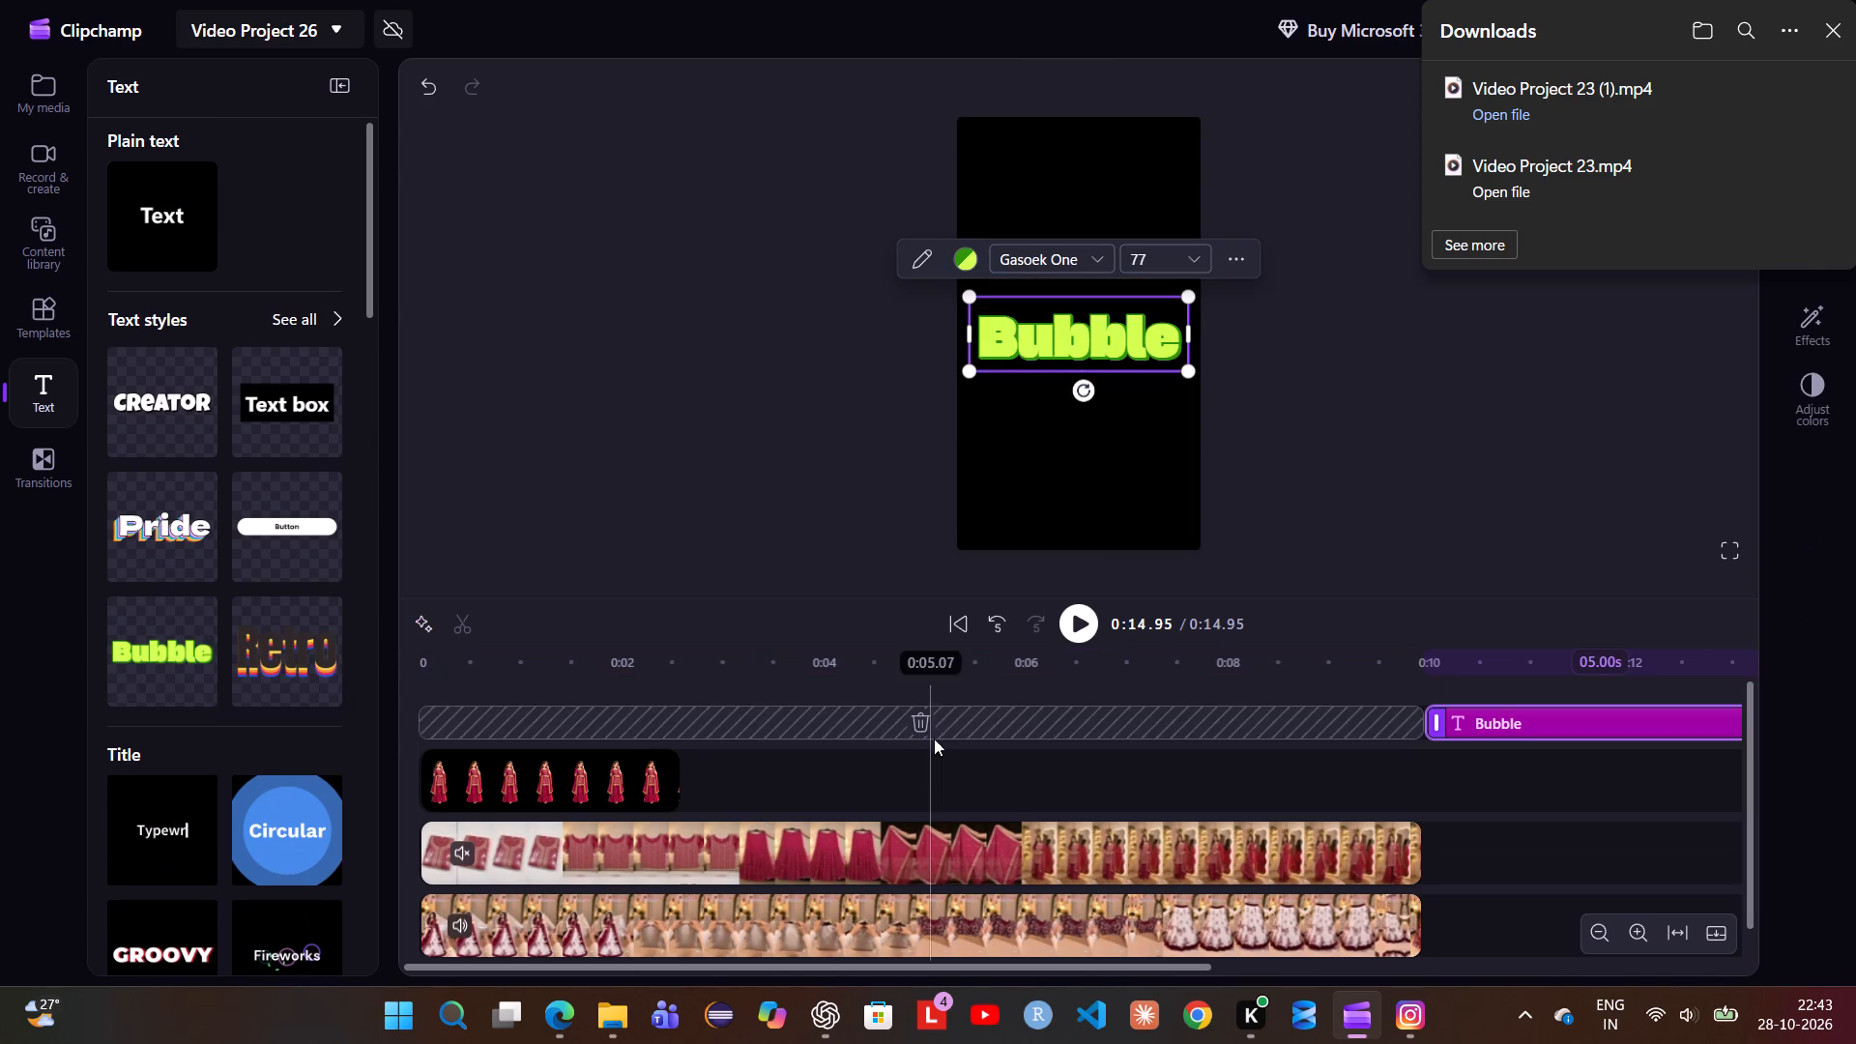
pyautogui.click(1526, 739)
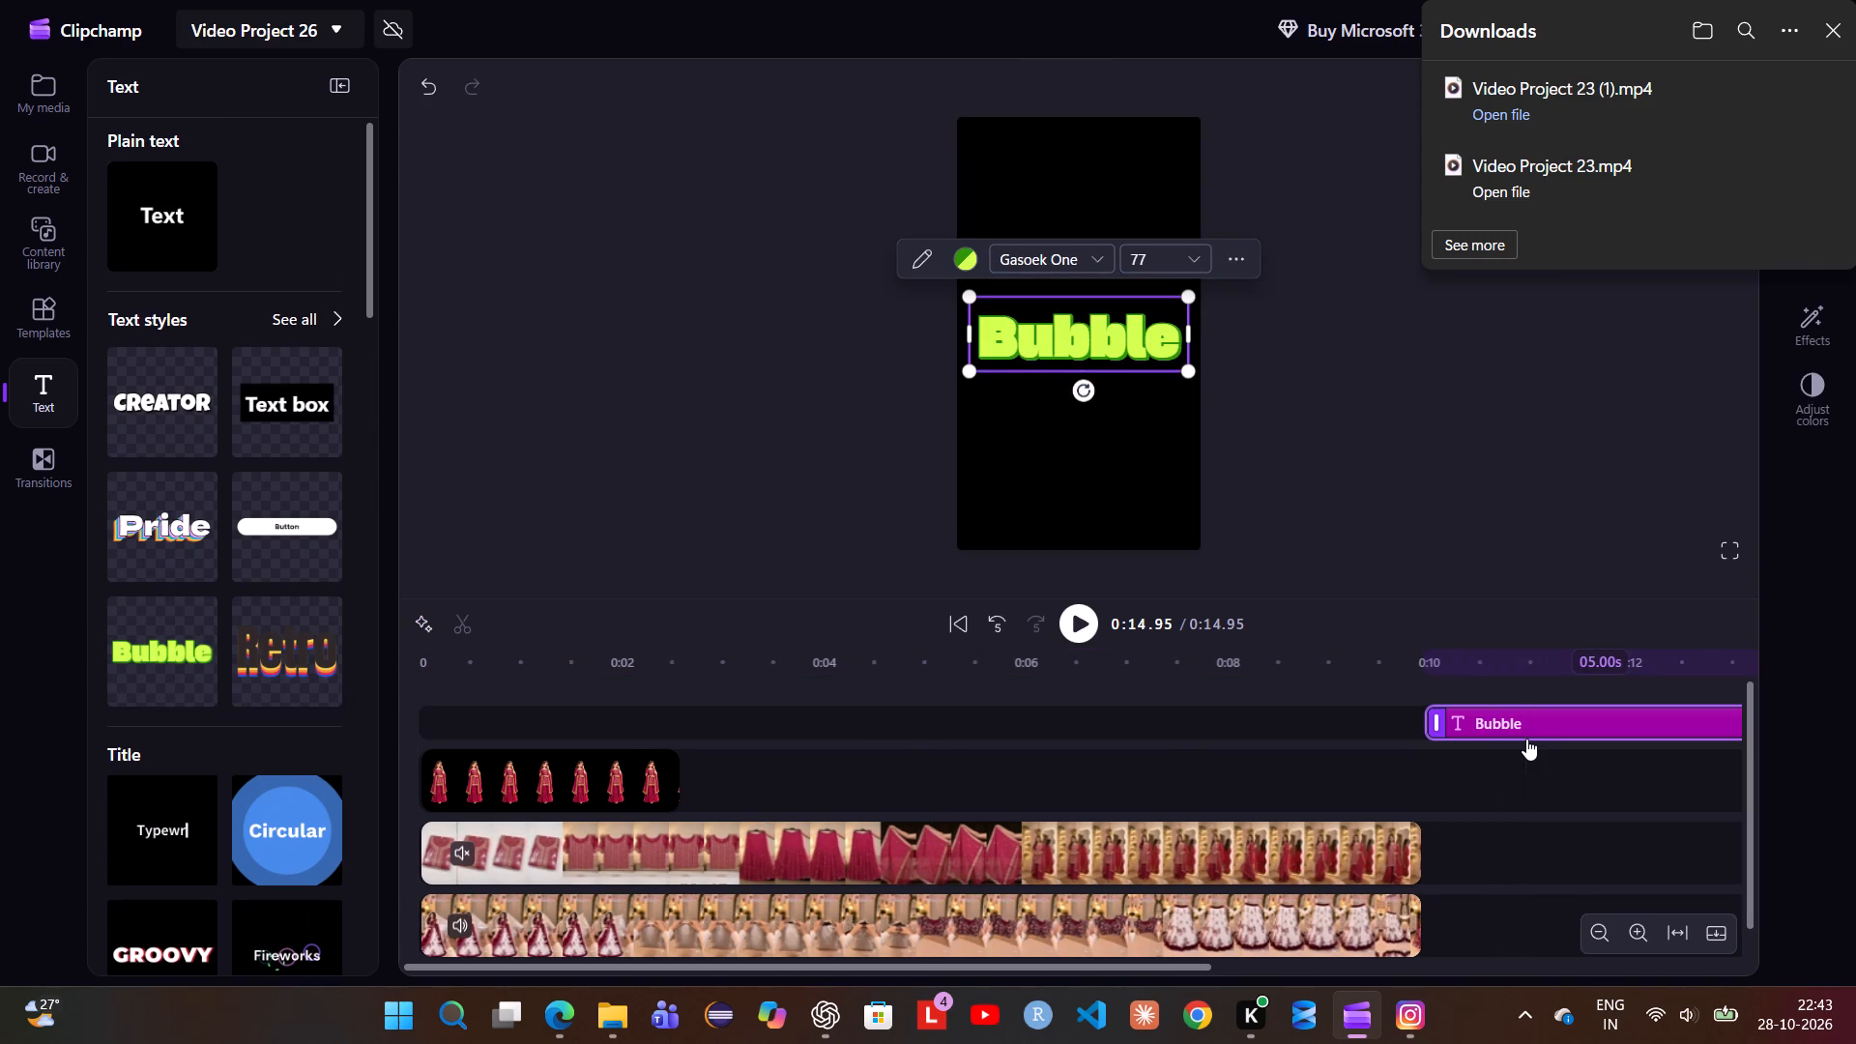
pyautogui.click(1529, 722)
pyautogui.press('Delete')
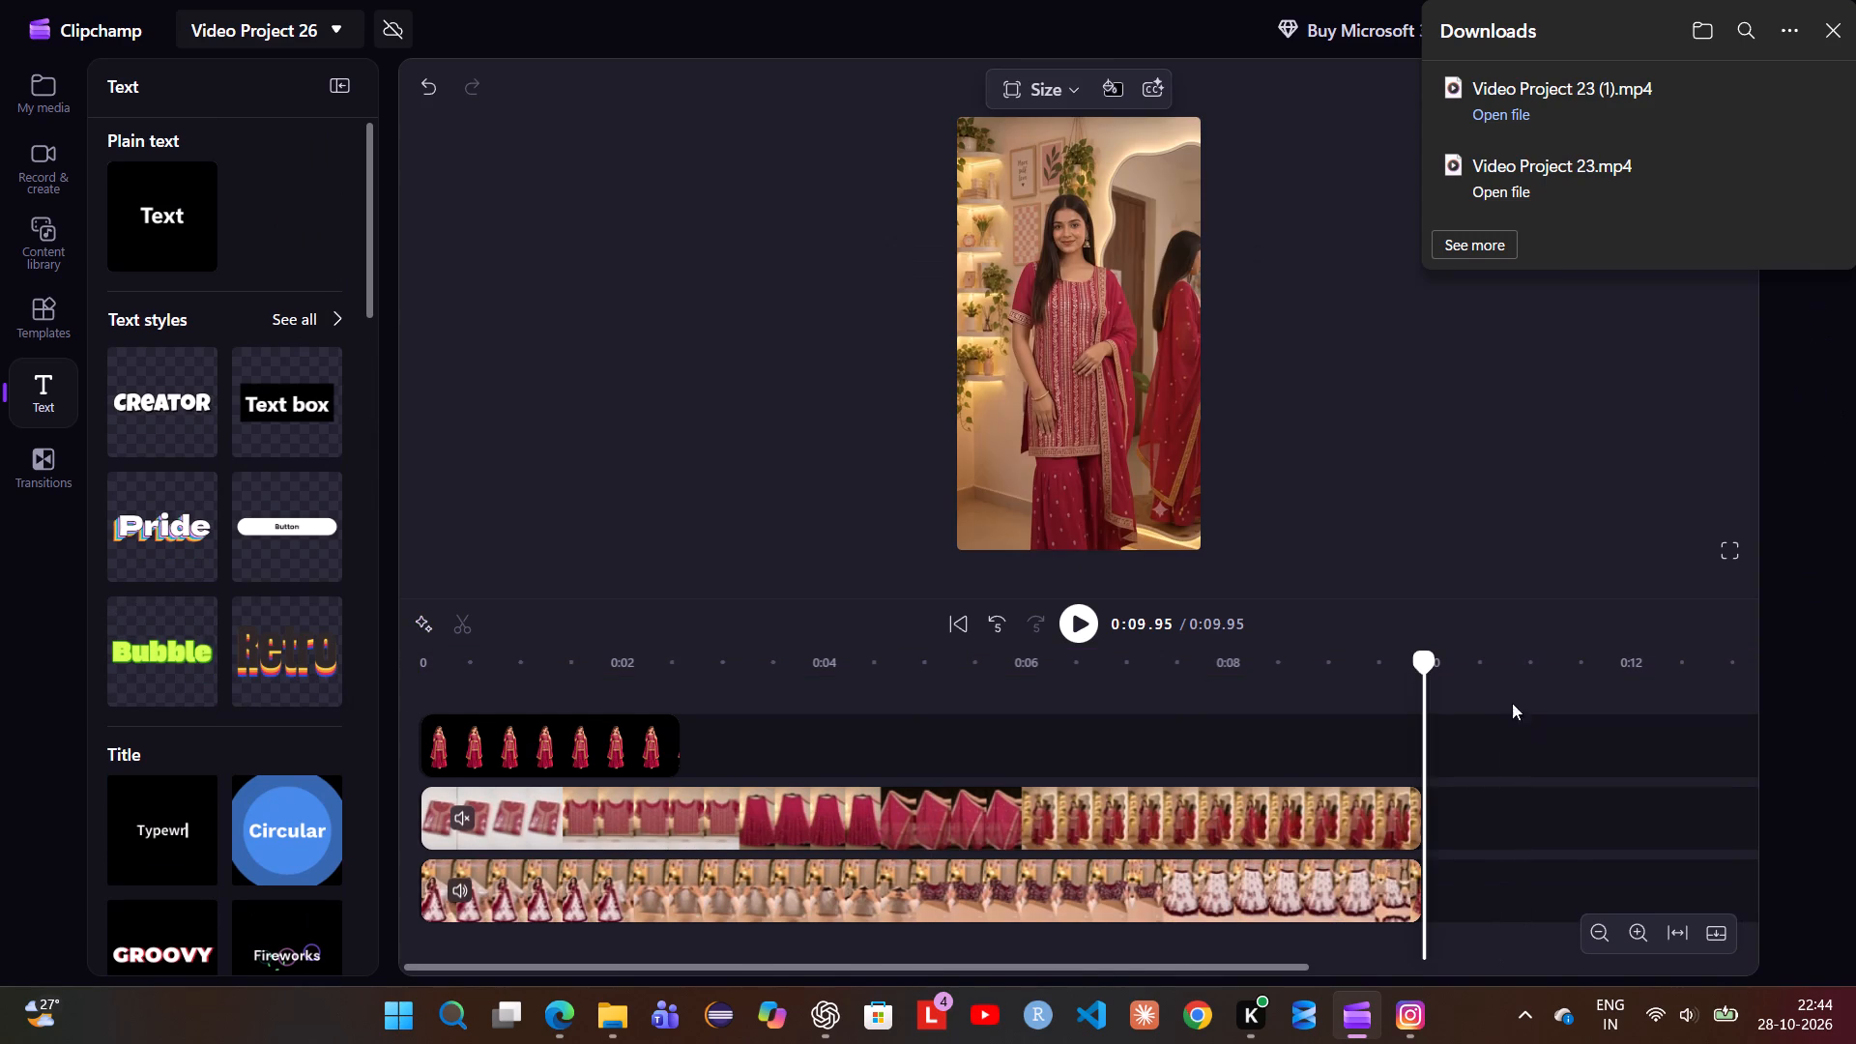
# Add a Bubble-style text at the timeline start and extend it to 9.95 s to match the outfit video.
pyautogui.moveTo(1427, 670); pyautogui.dragTo(530, 761)
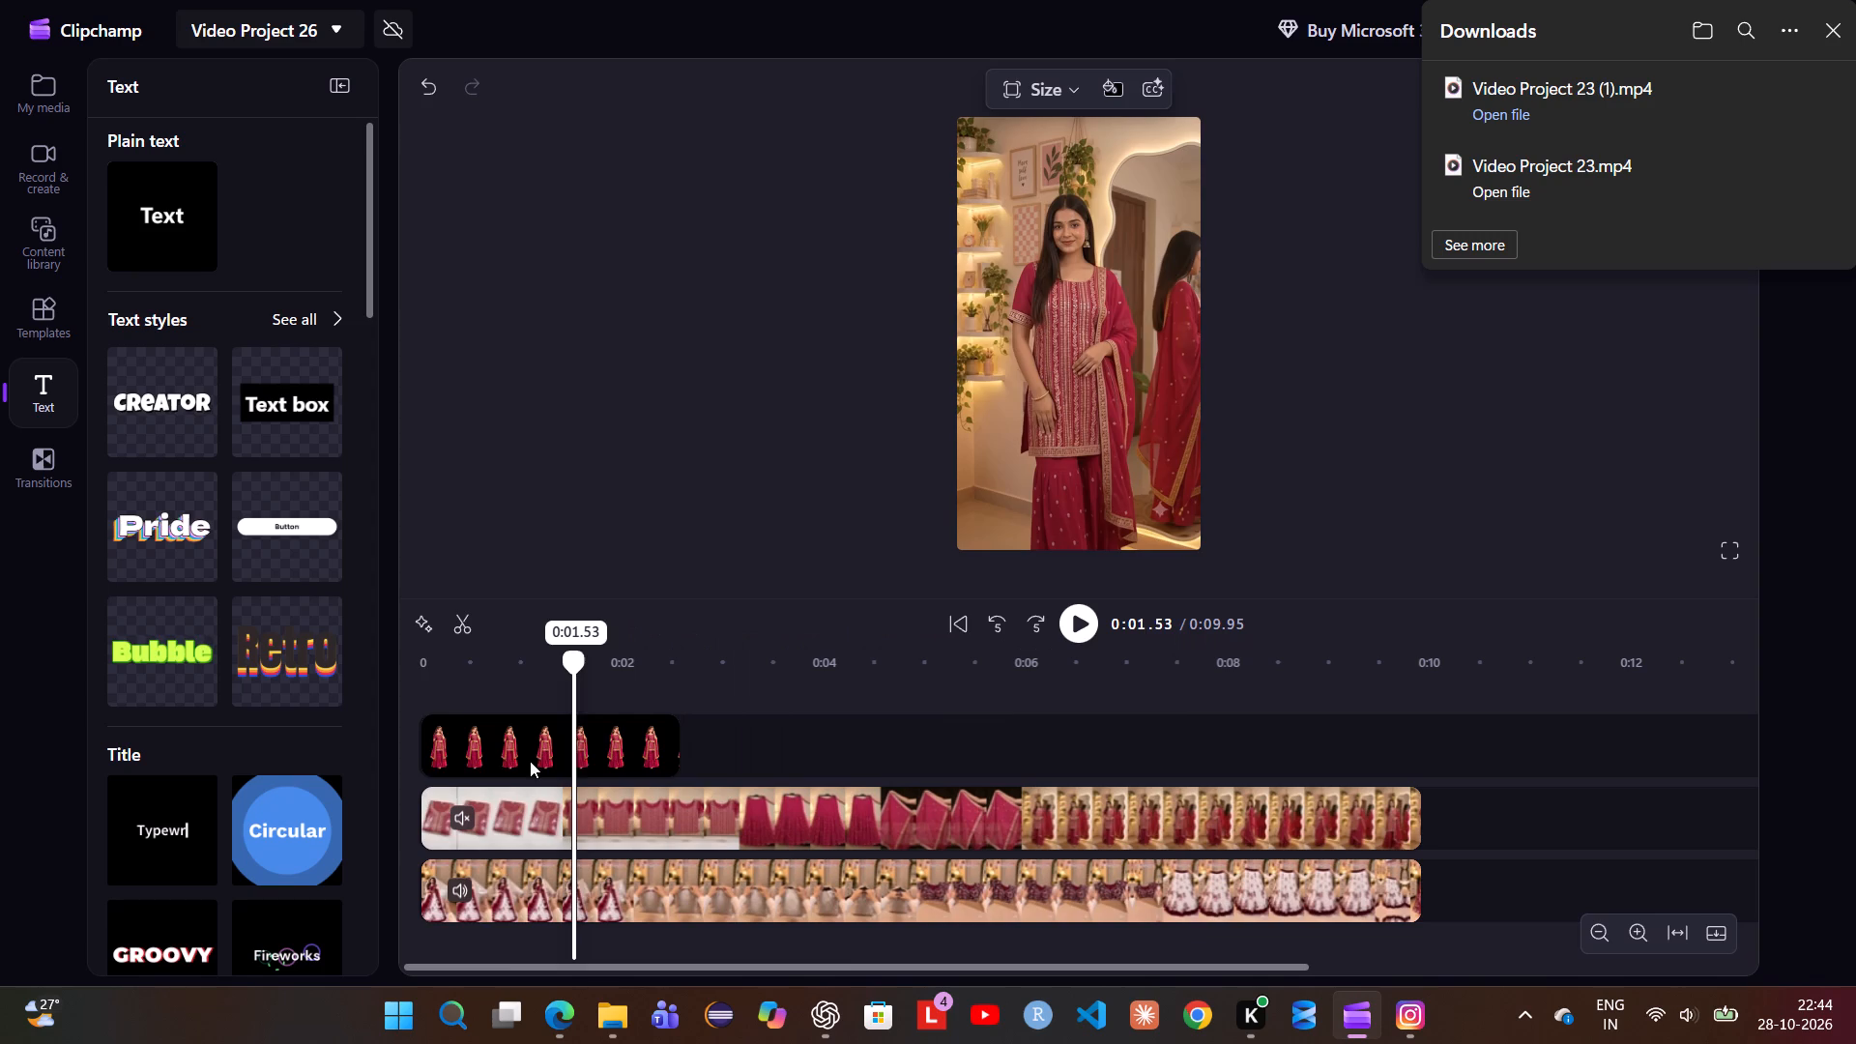
pyautogui.moveTo(530, 761); pyautogui.dragTo(404, 759)
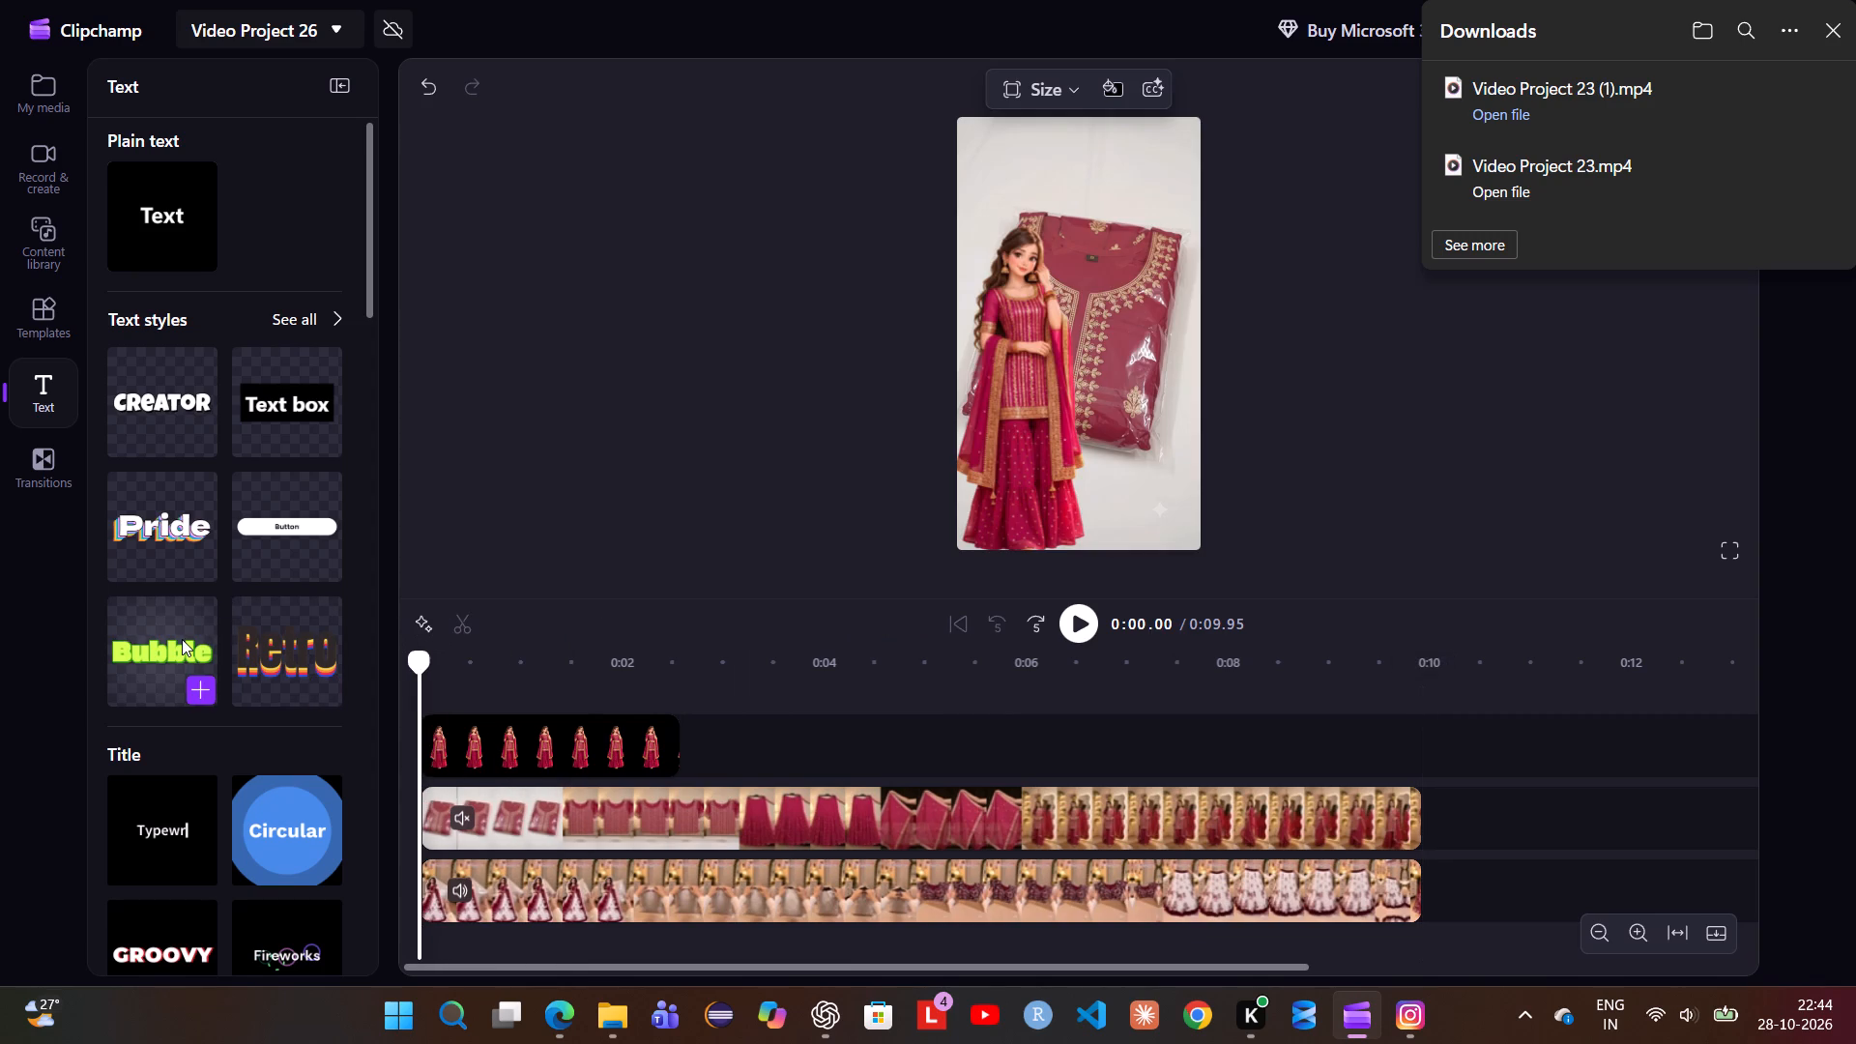
pyautogui.click(182, 639)
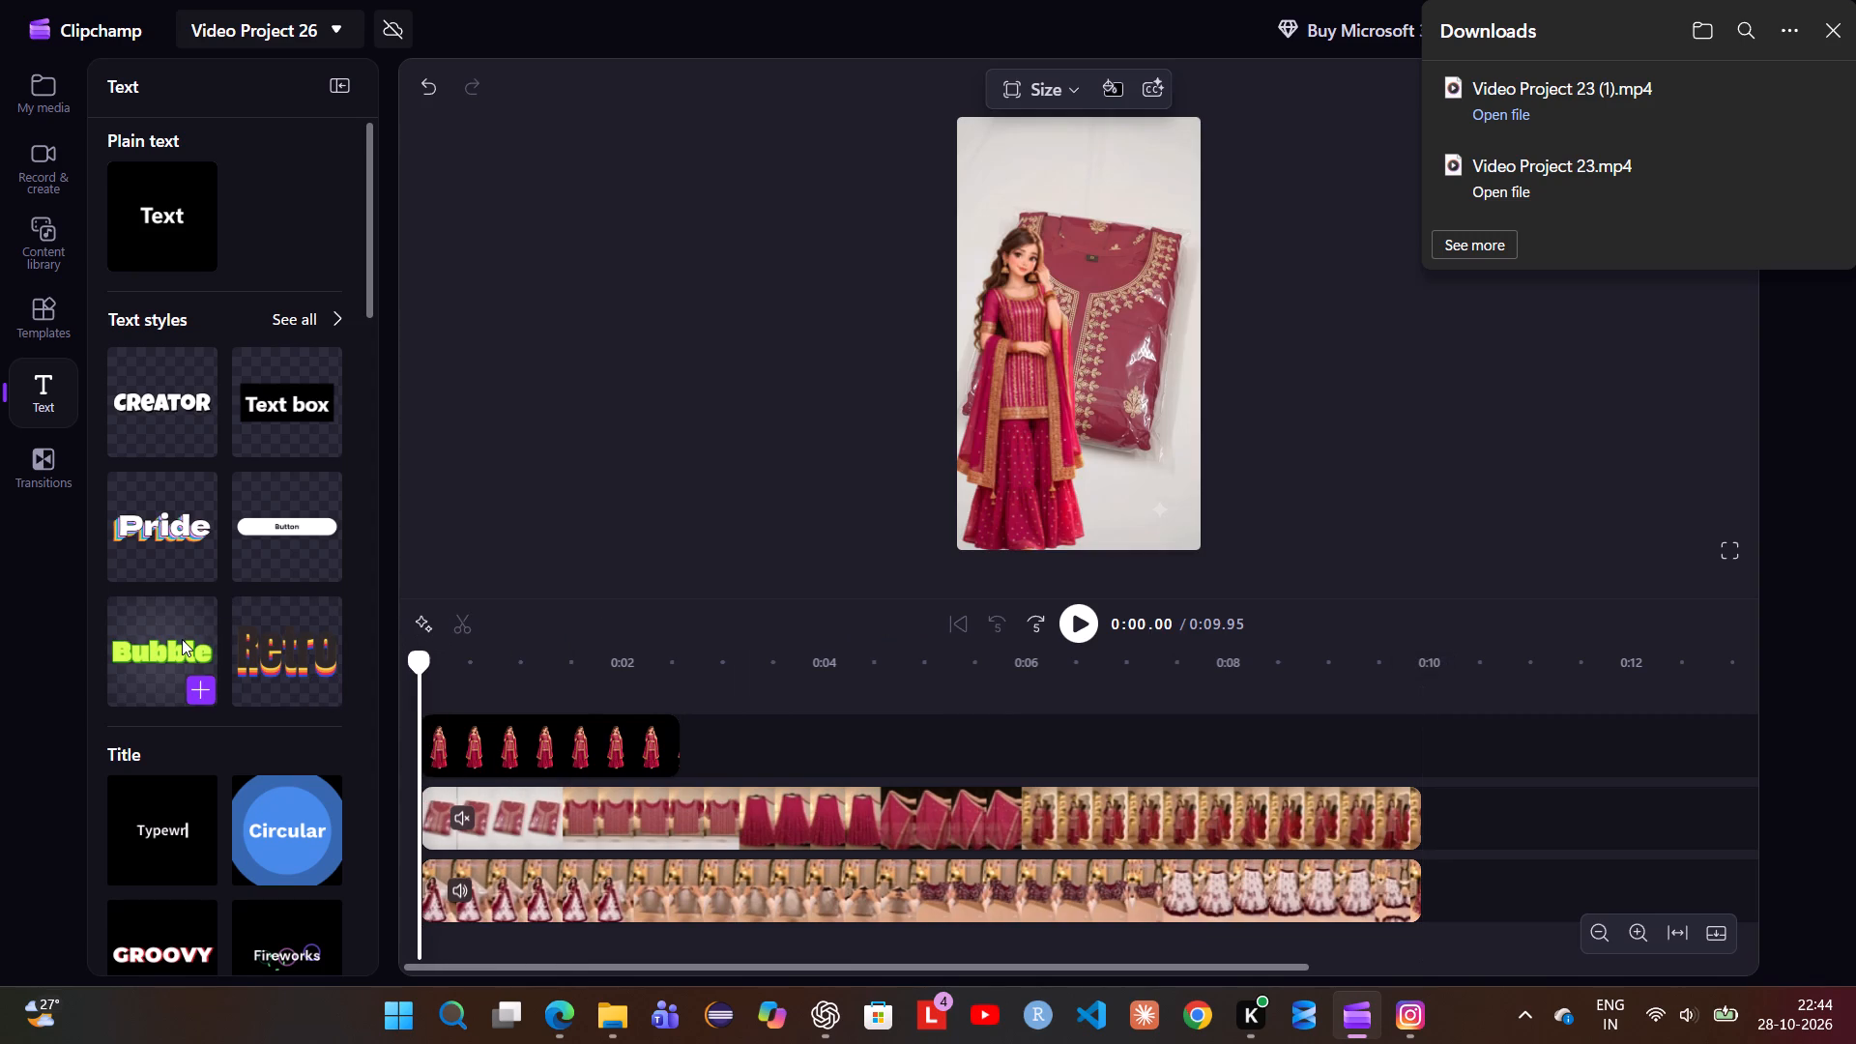
pyautogui.click(182, 639)
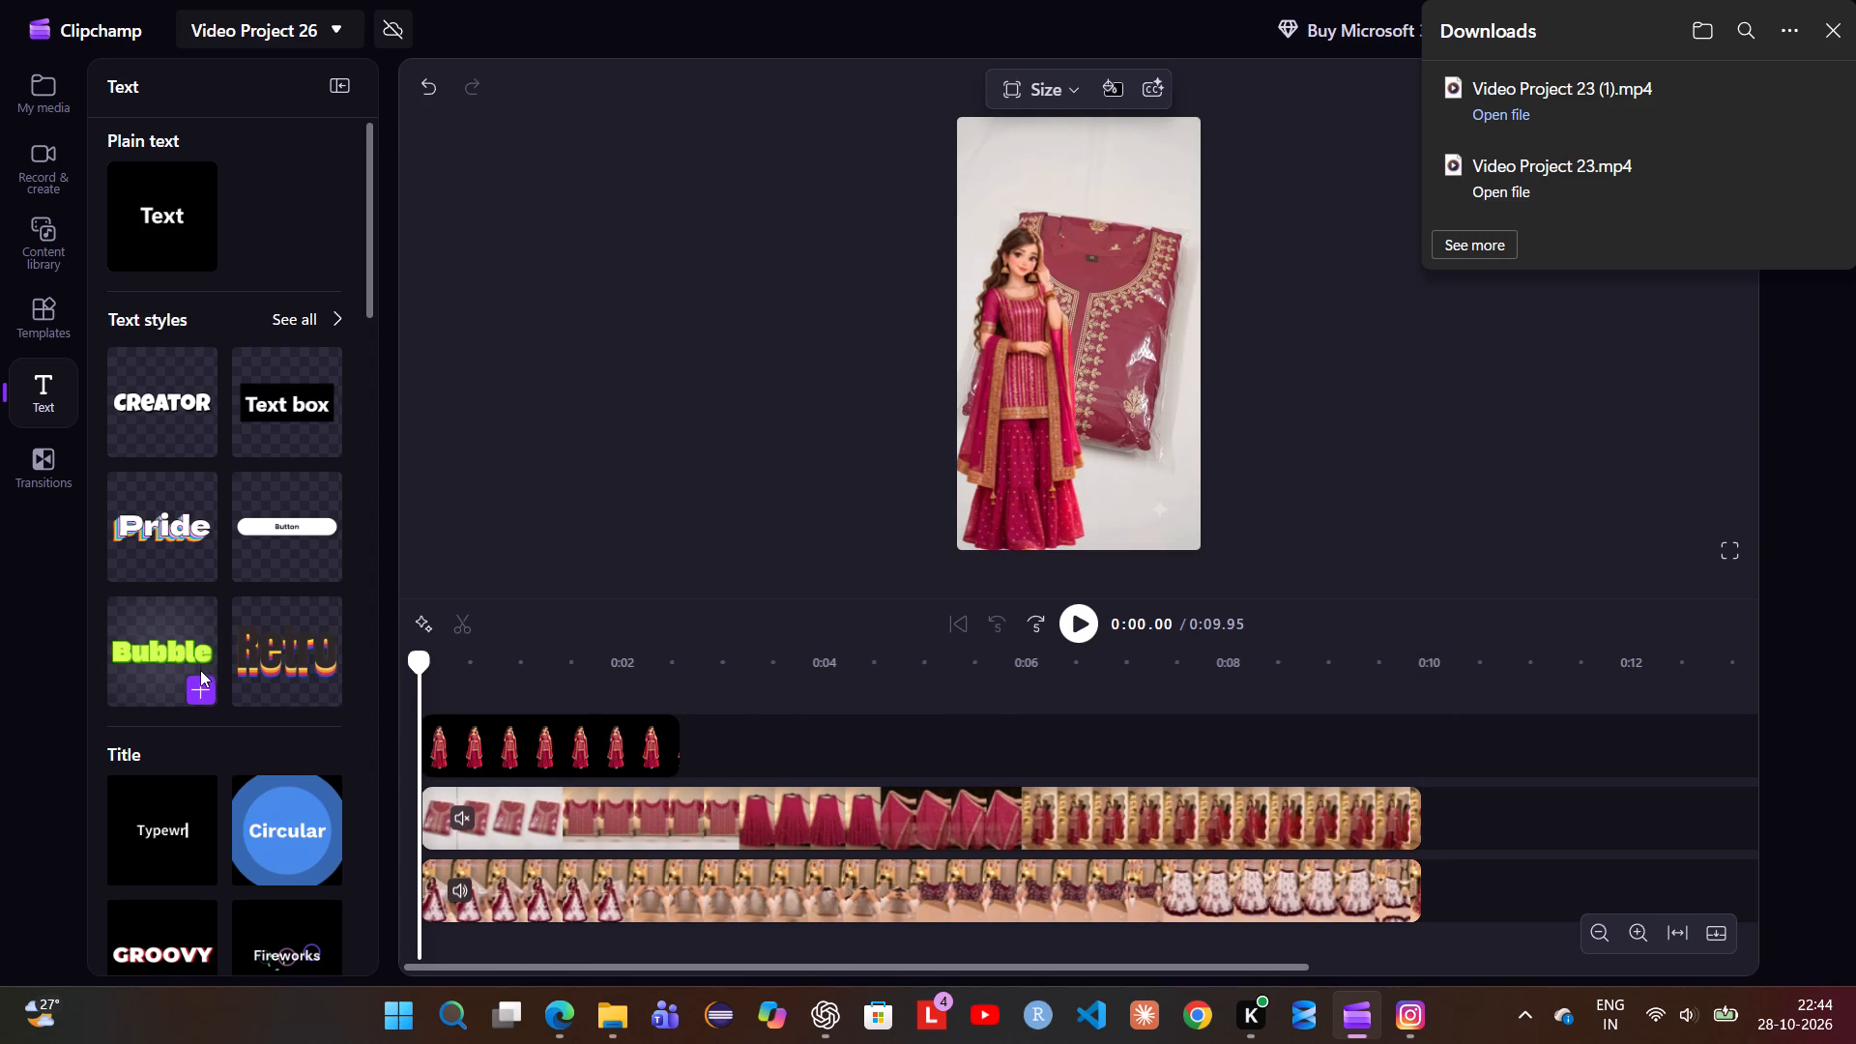
pyautogui.click(200, 685)
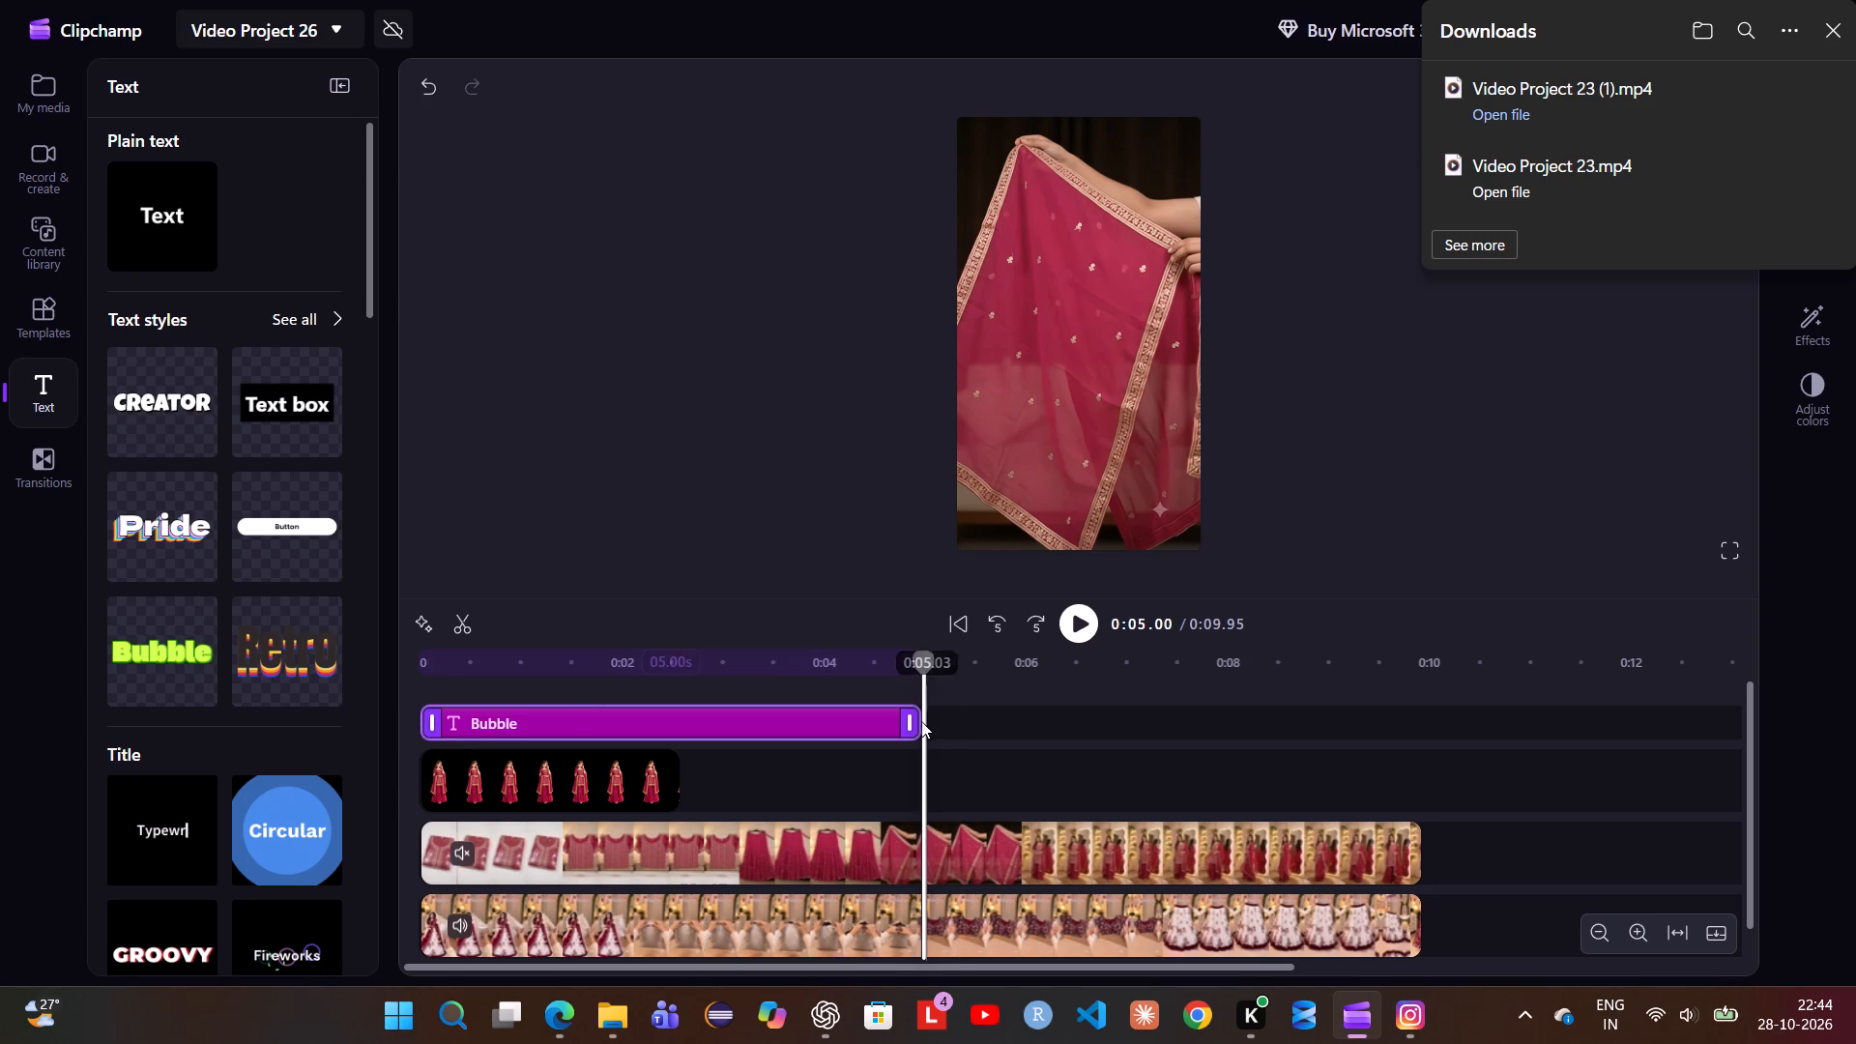
pyautogui.moveTo(912, 721); pyautogui.dragTo(1400, 691)
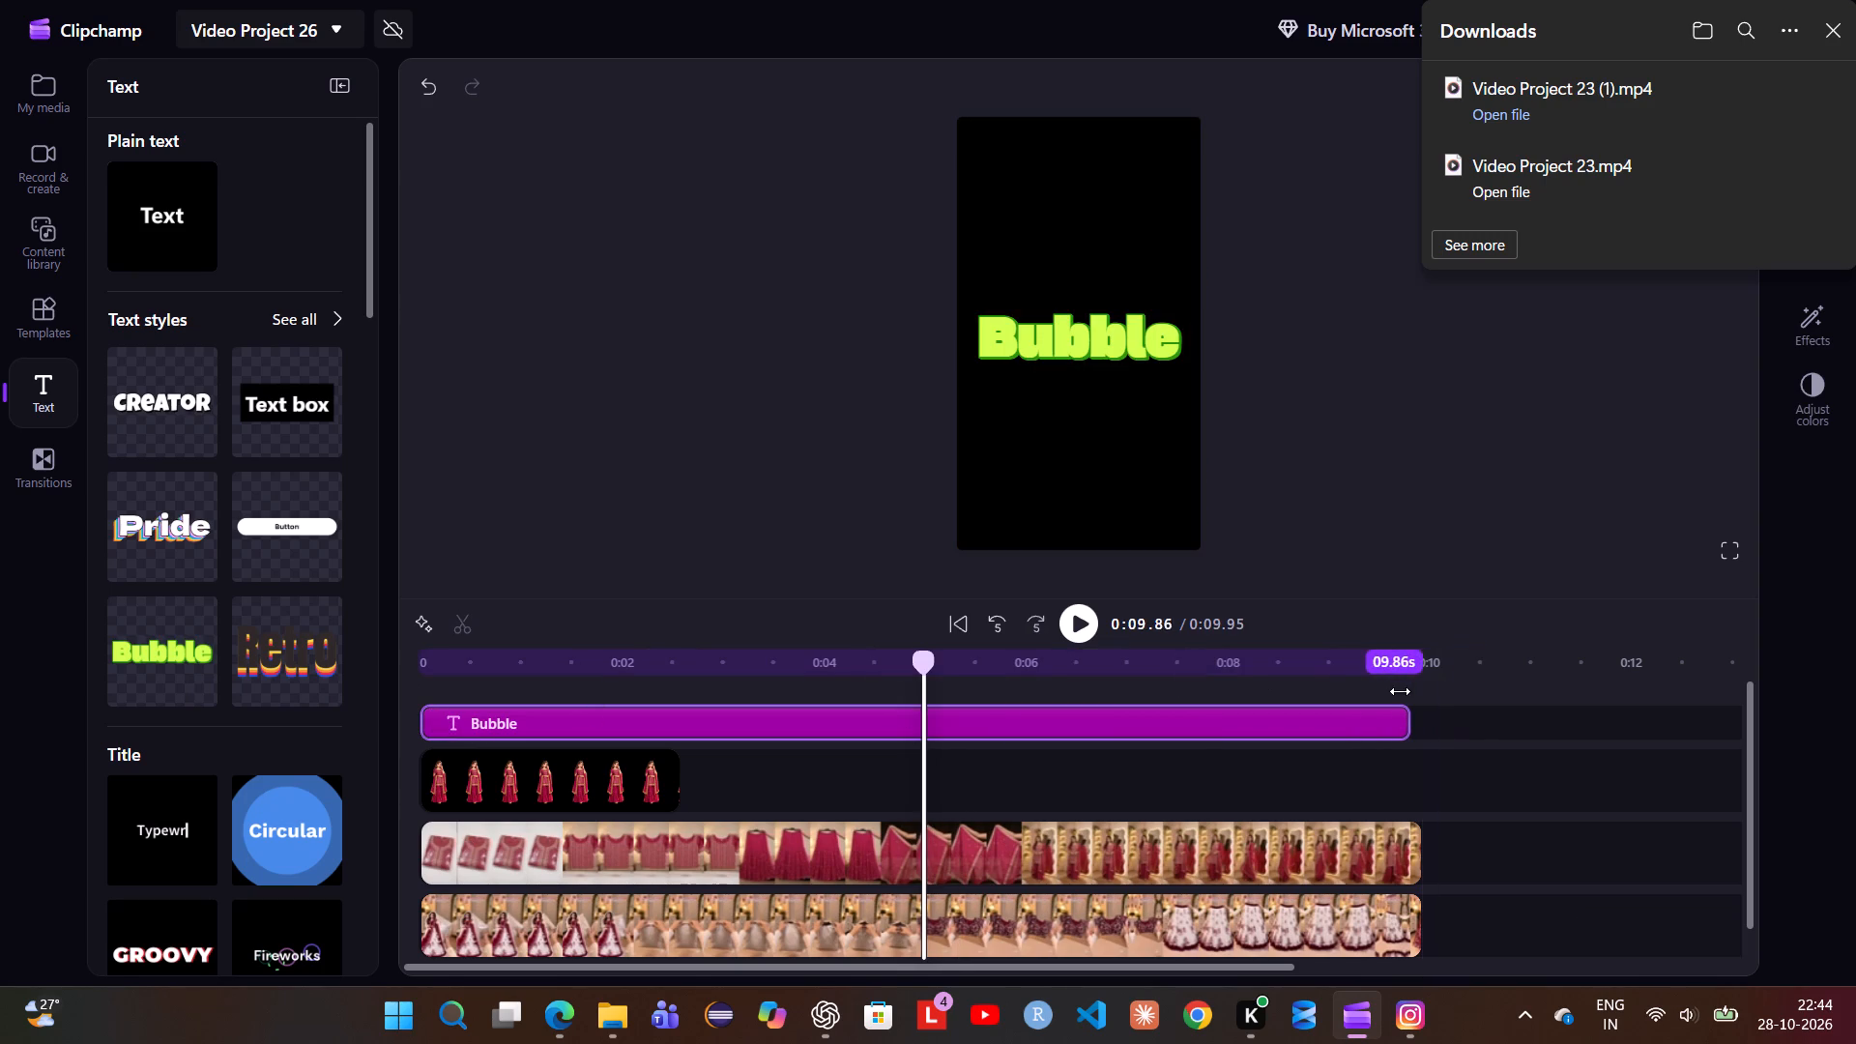
pyautogui.moveTo(1400, 691); pyautogui.dragTo(1413, 699)
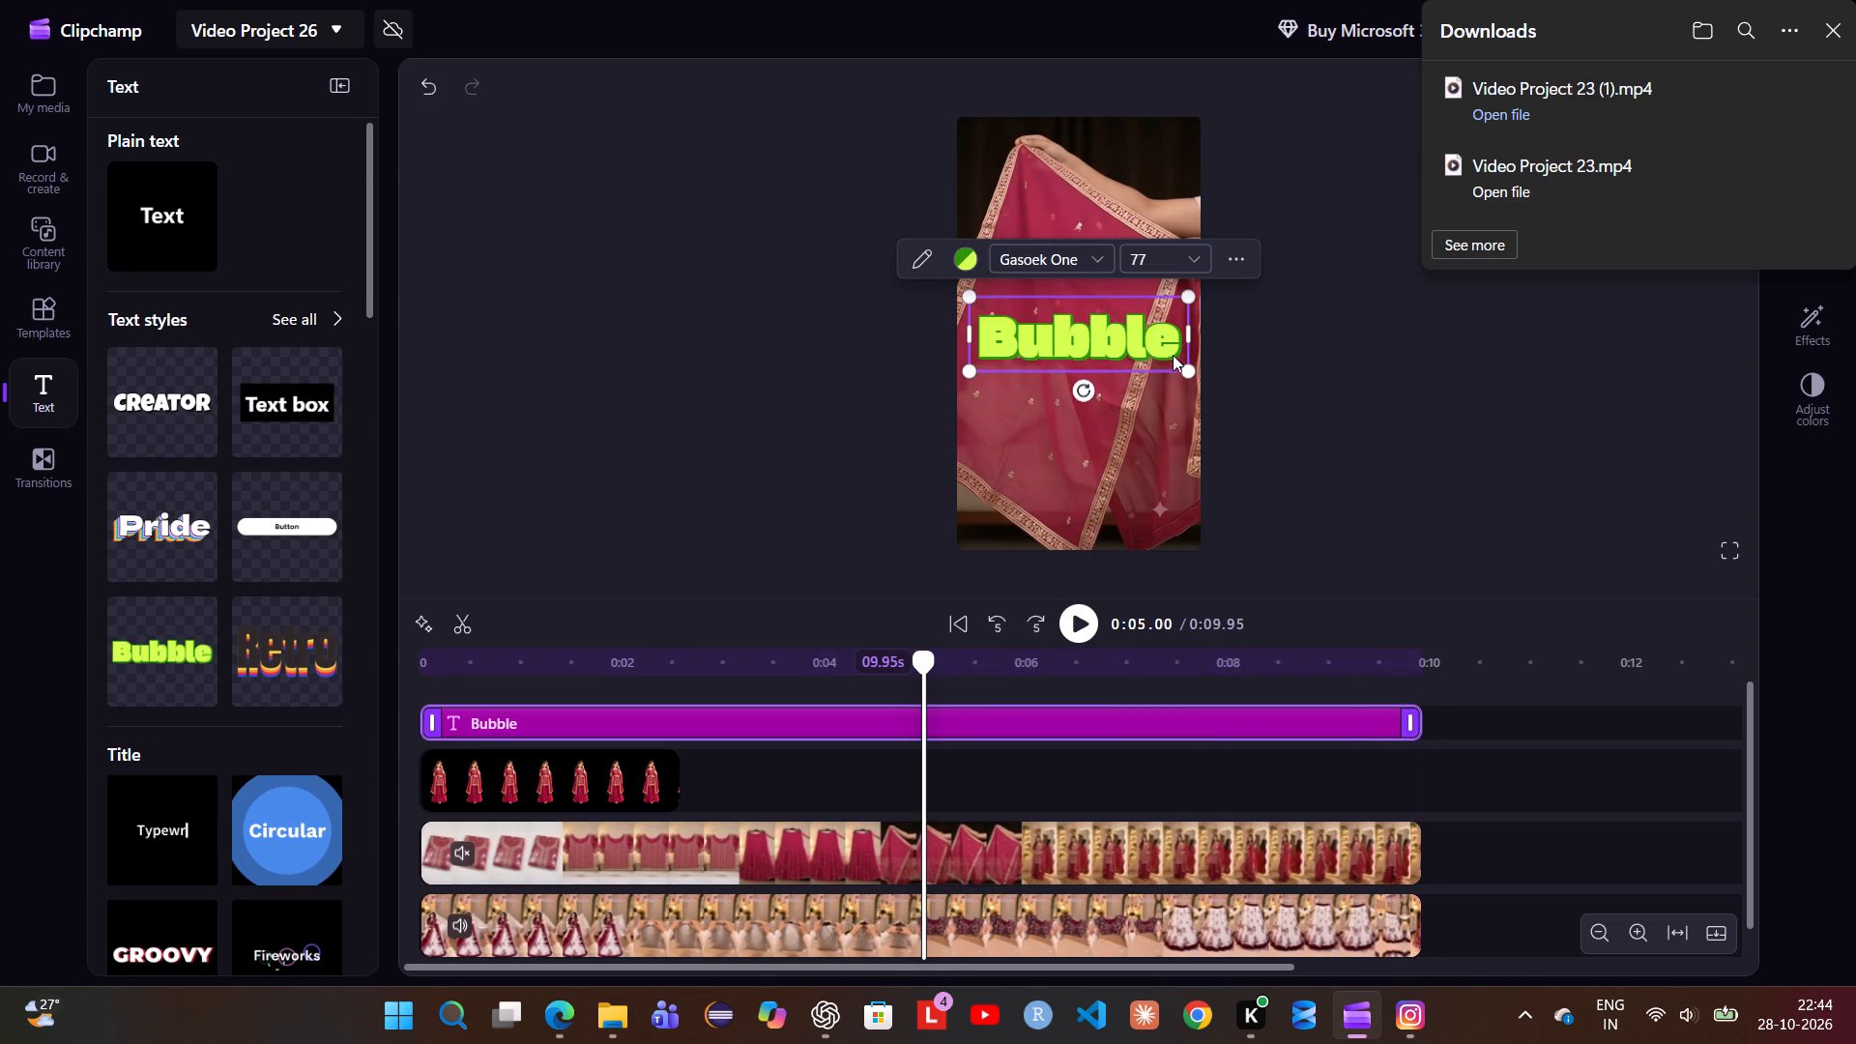
# Replace the Bubble text's wording with MEESHO.
pyautogui.click(1172, 350)
pyautogui.press('BackSpace')
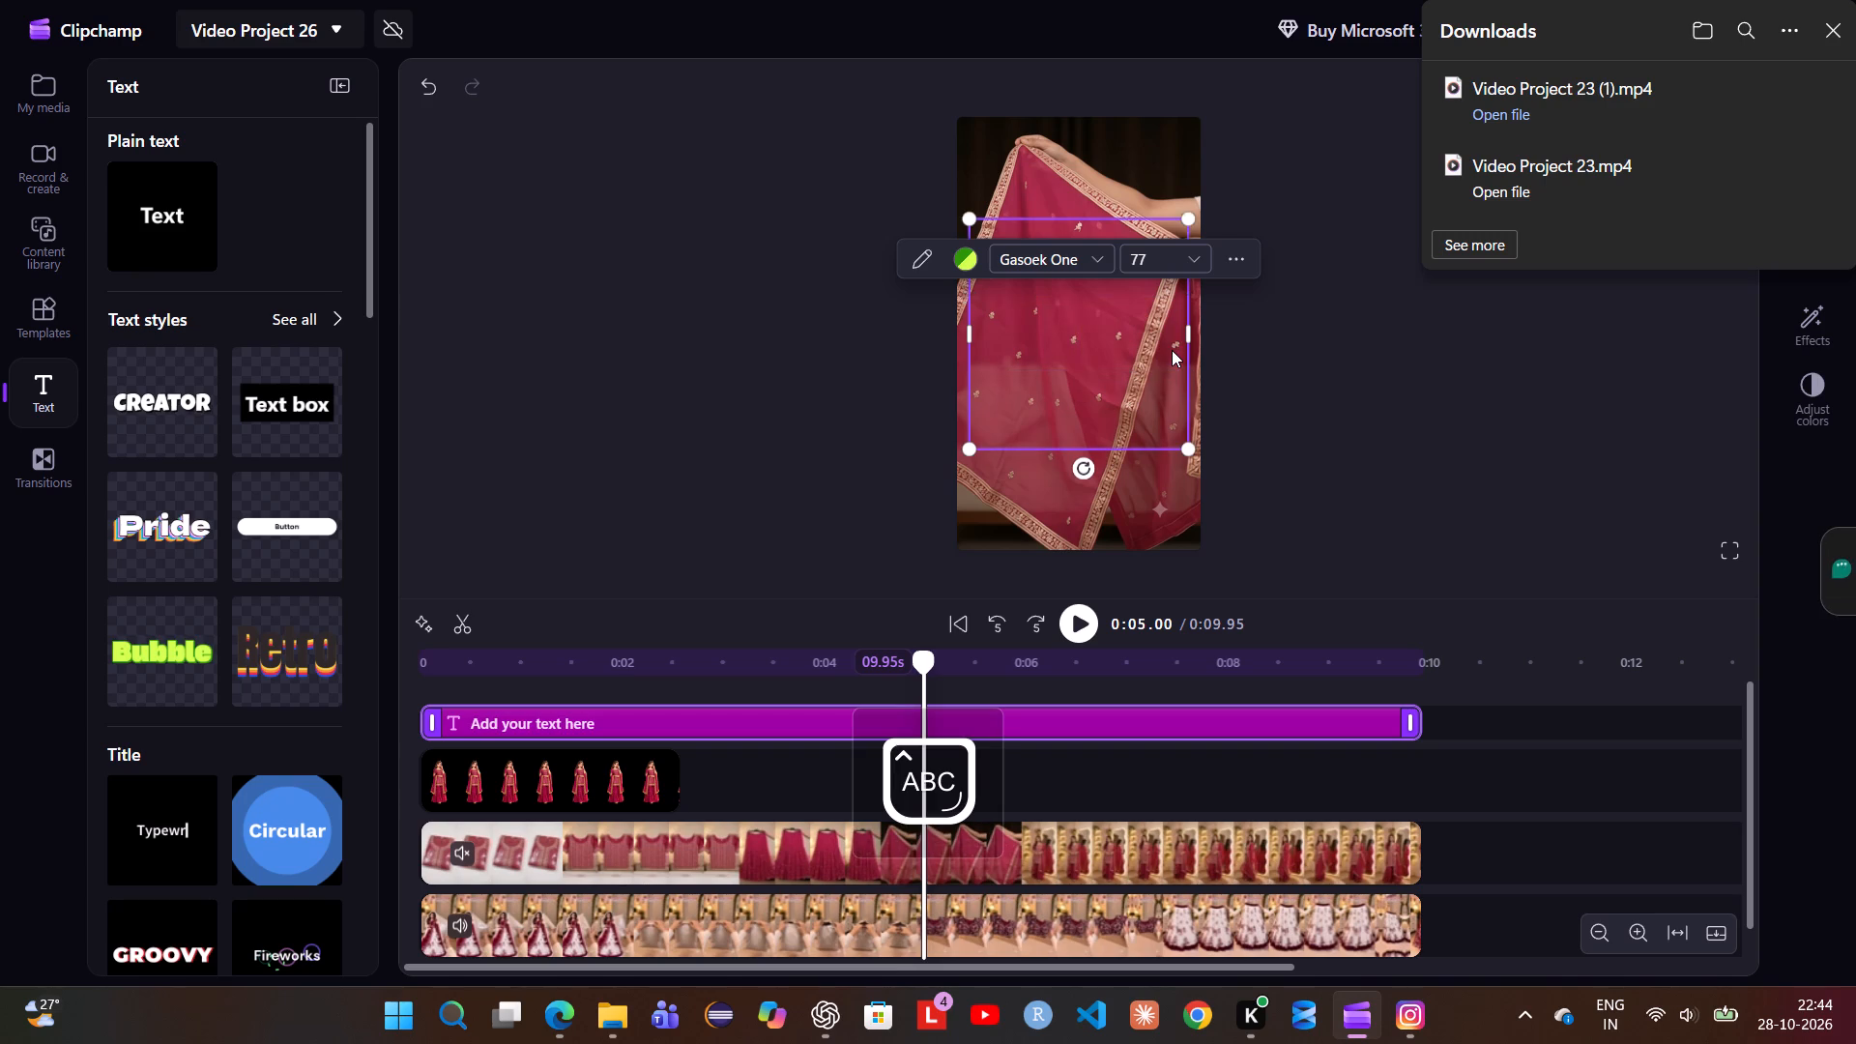
pyautogui.write('MEESHO')
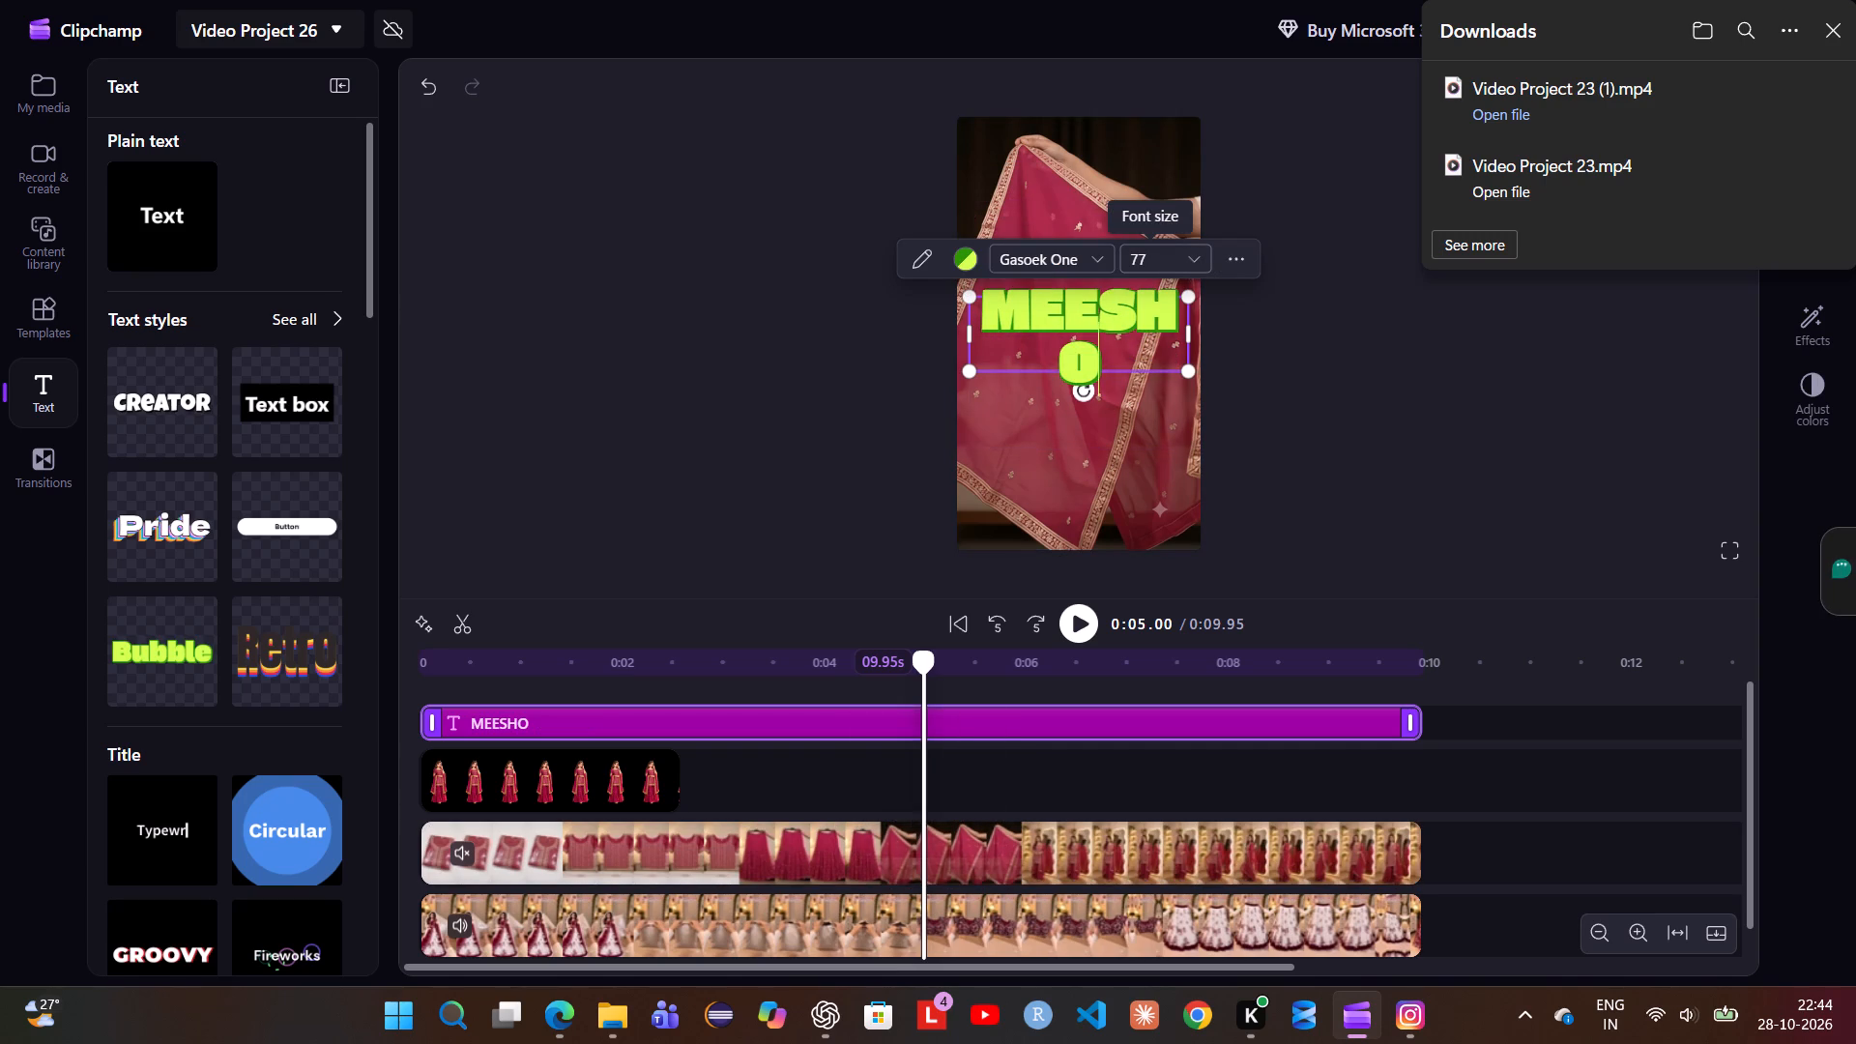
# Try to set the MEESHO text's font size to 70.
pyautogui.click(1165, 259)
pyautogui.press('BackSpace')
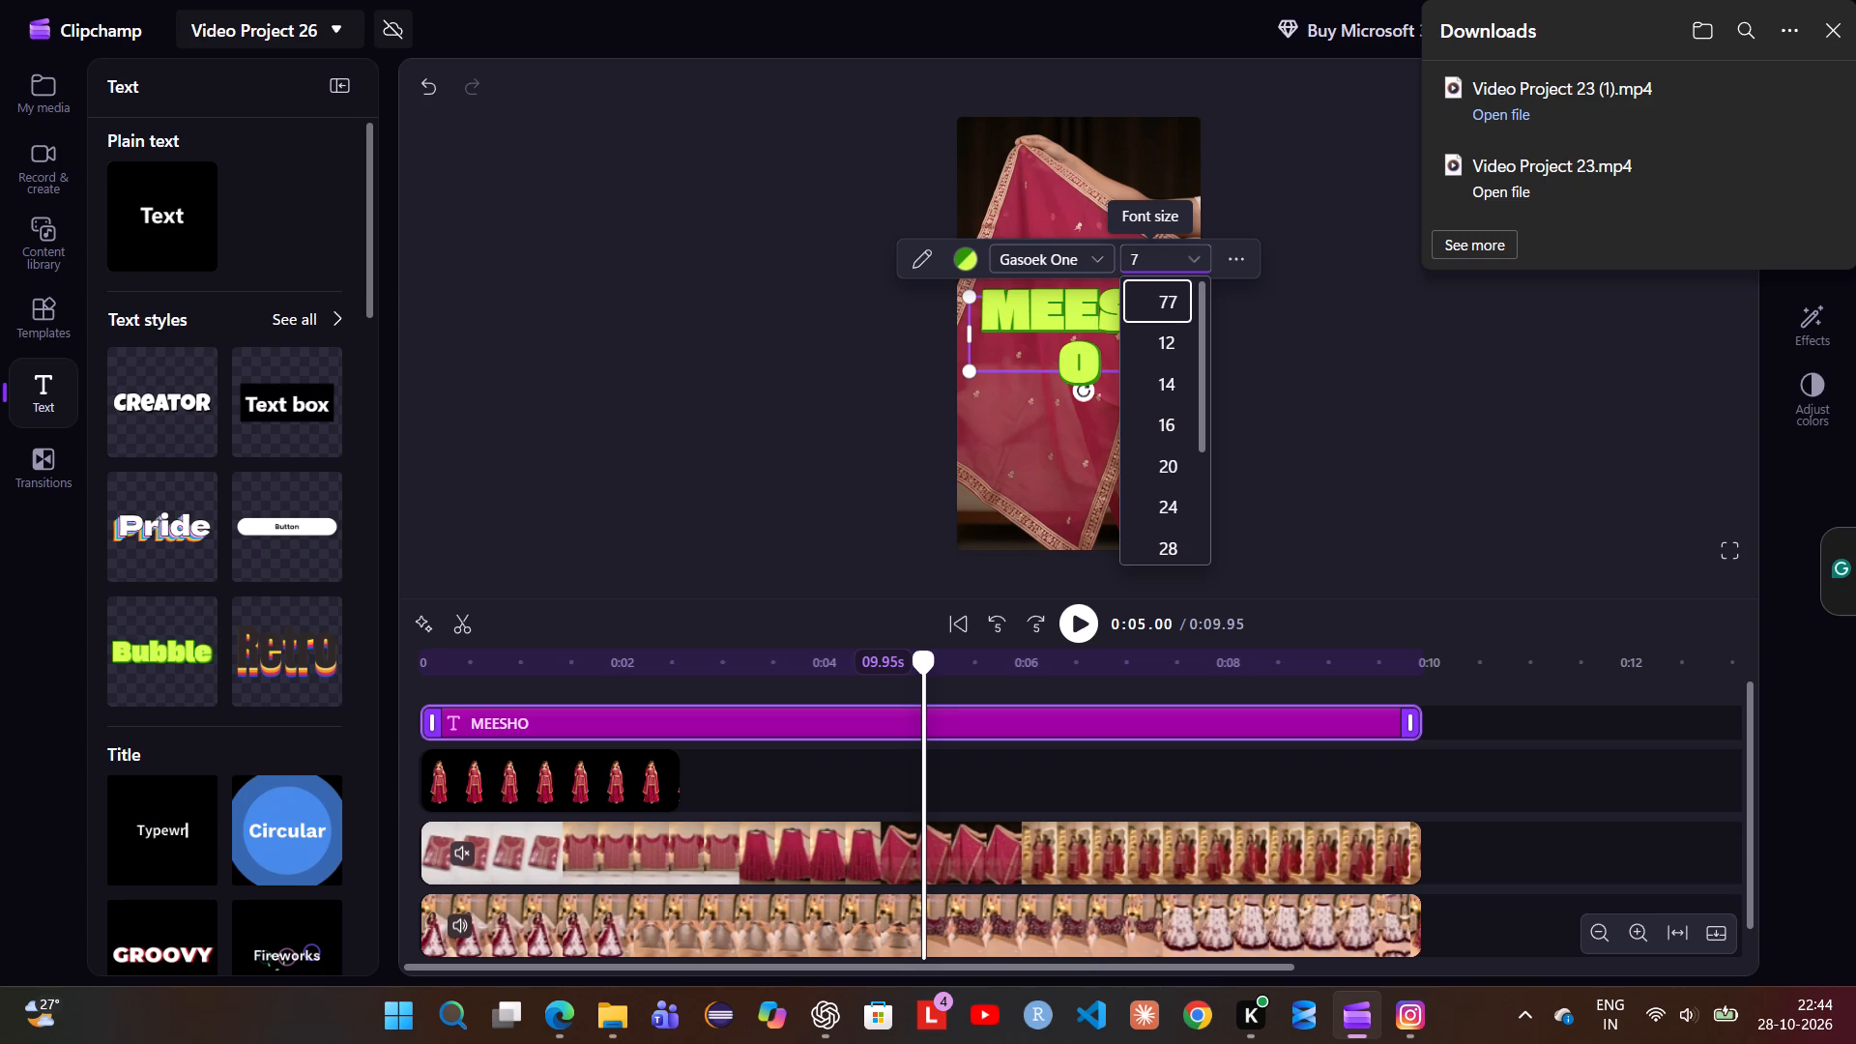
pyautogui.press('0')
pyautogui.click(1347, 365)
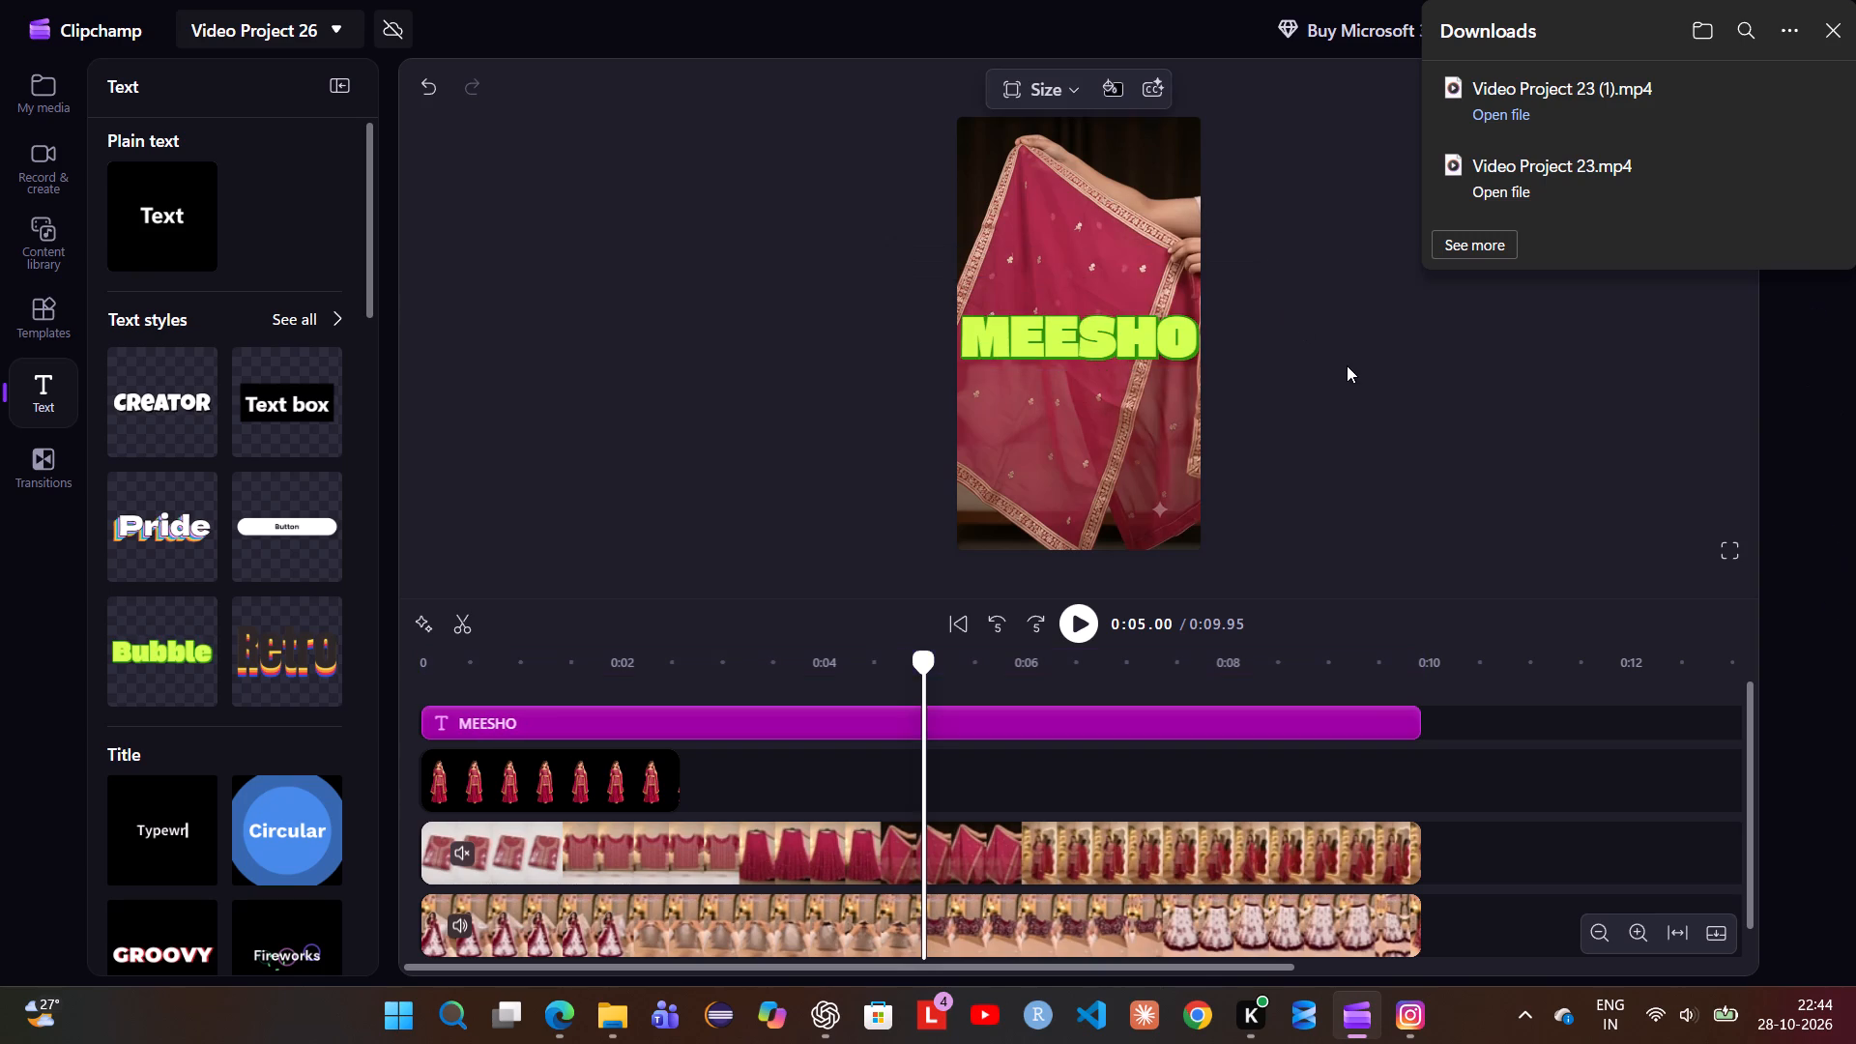
# Move the MEESHO text up near the top edge of the video frame, centred horizontally.
pyautogui.moveTo(1075, 329); pyautogui.dragTo(1076, 195)
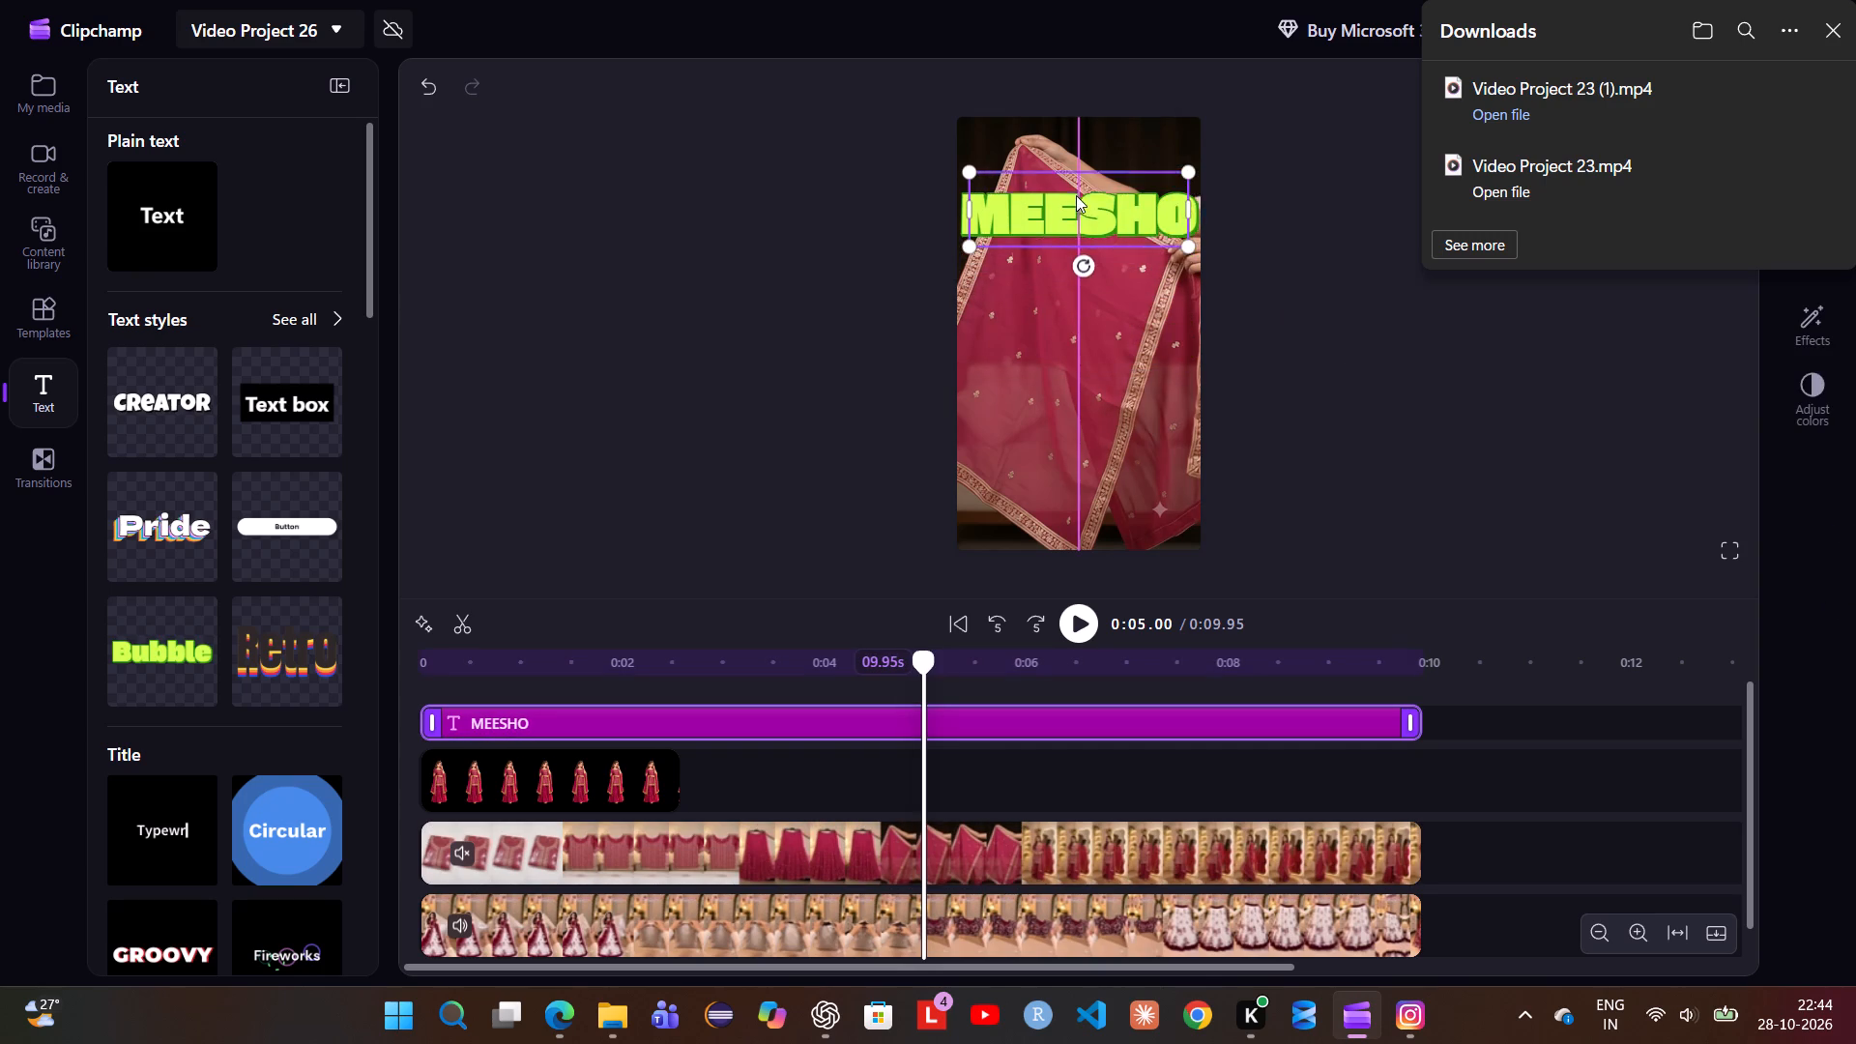
pyautogui.moveTo(1076, 195); pyautogui.dragTo(1071, 166)
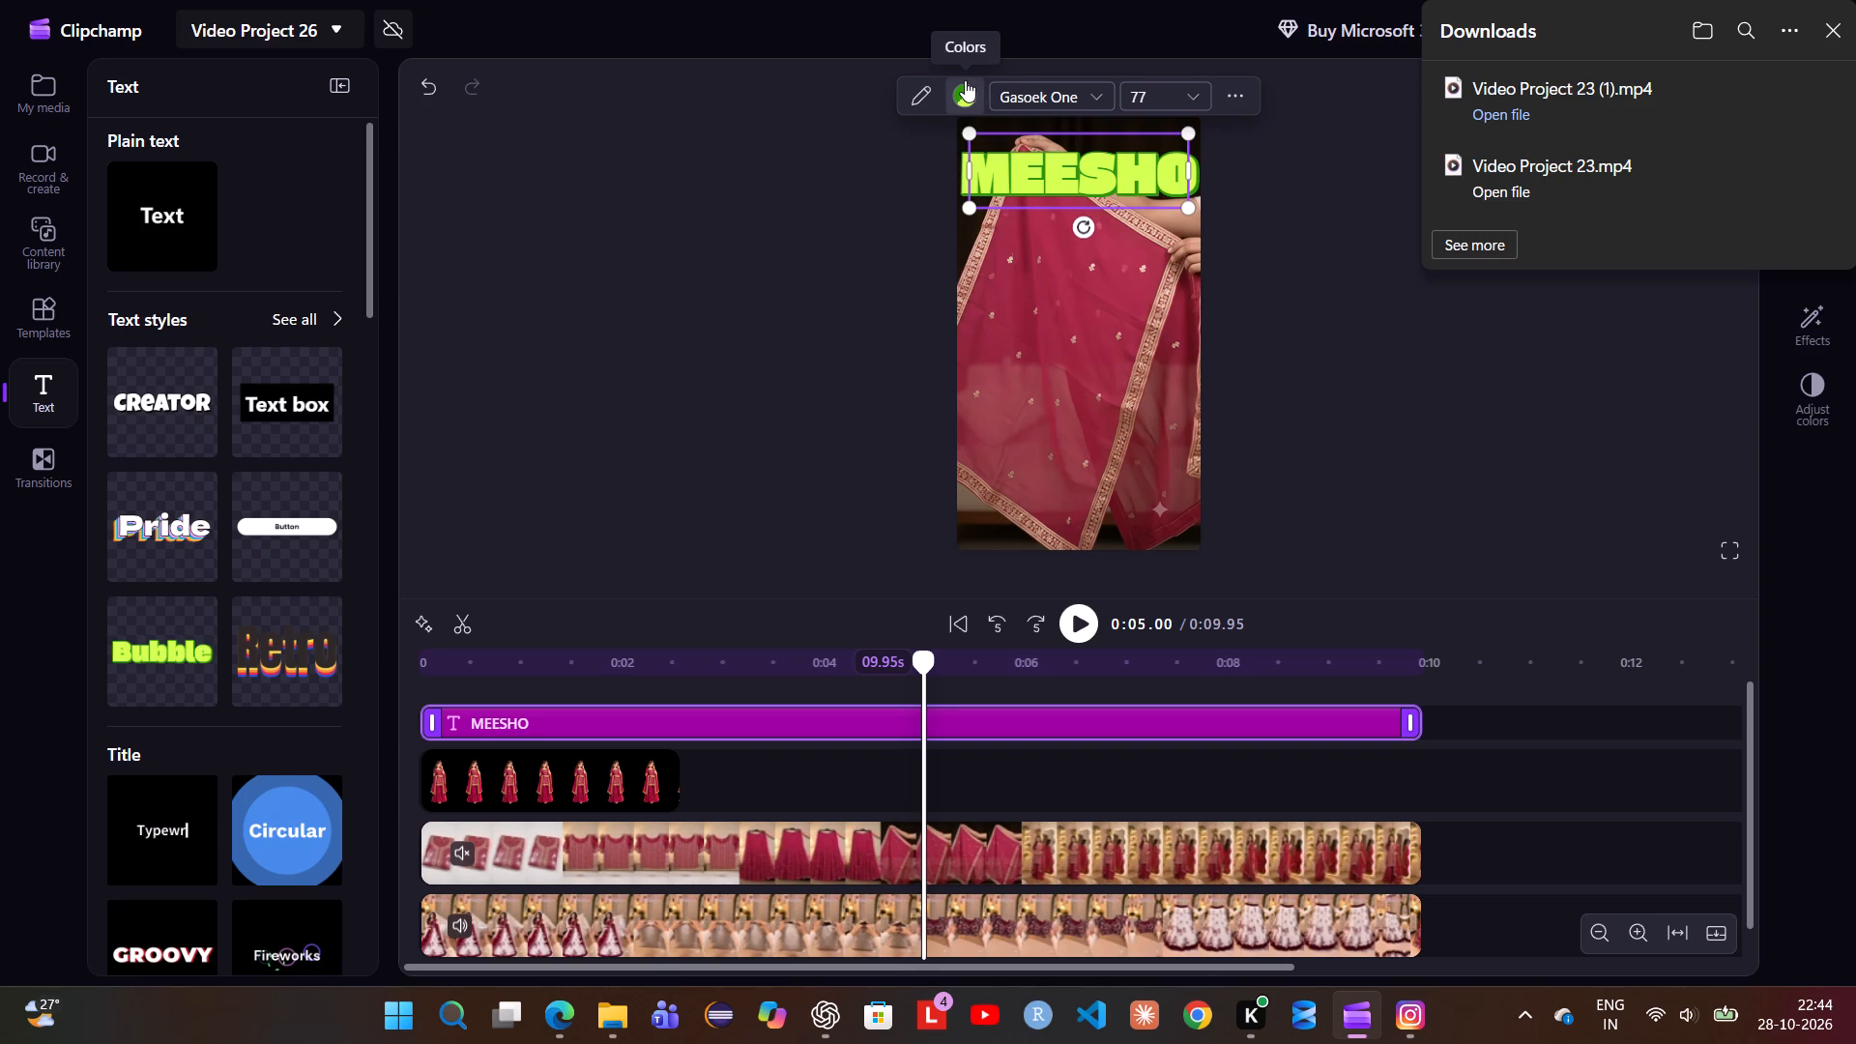
# Set the MEESHO text's fill colour to the custom hot pink #EA0B99.
pyautogui.click(965, 80)
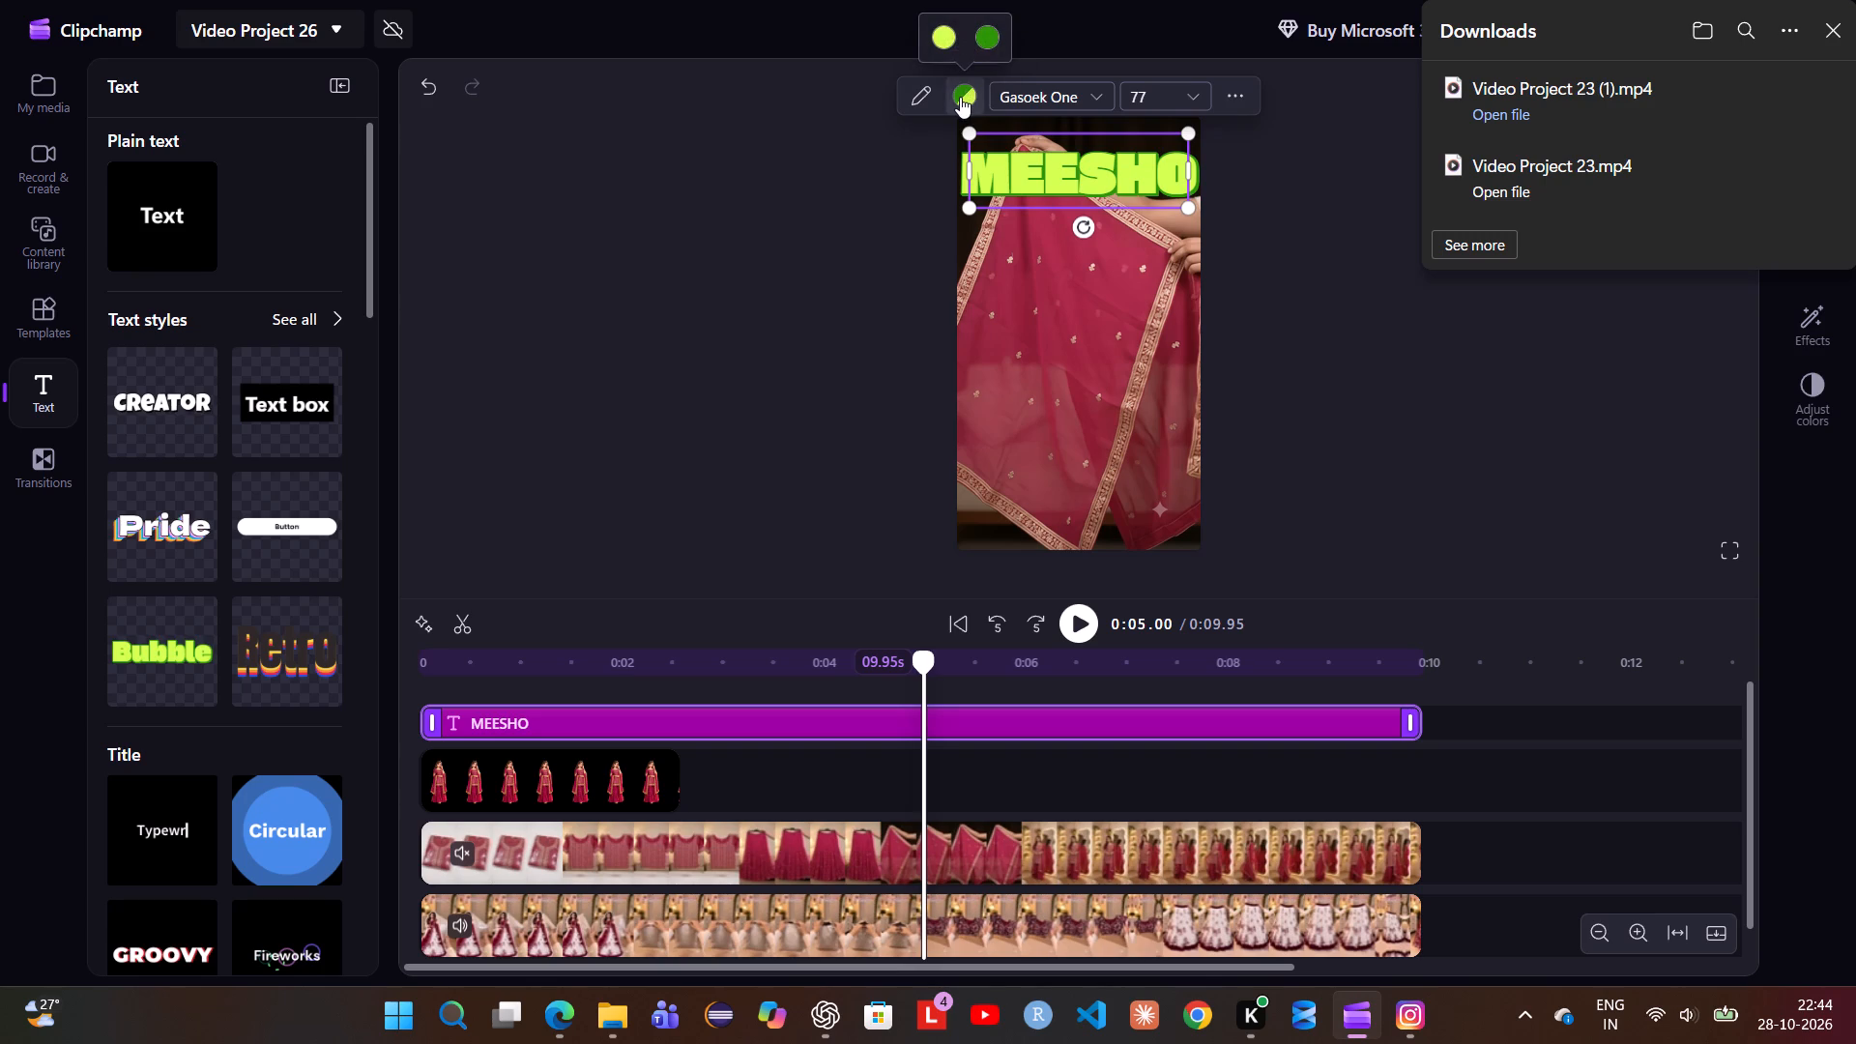
pyautogui.click(942, 37)
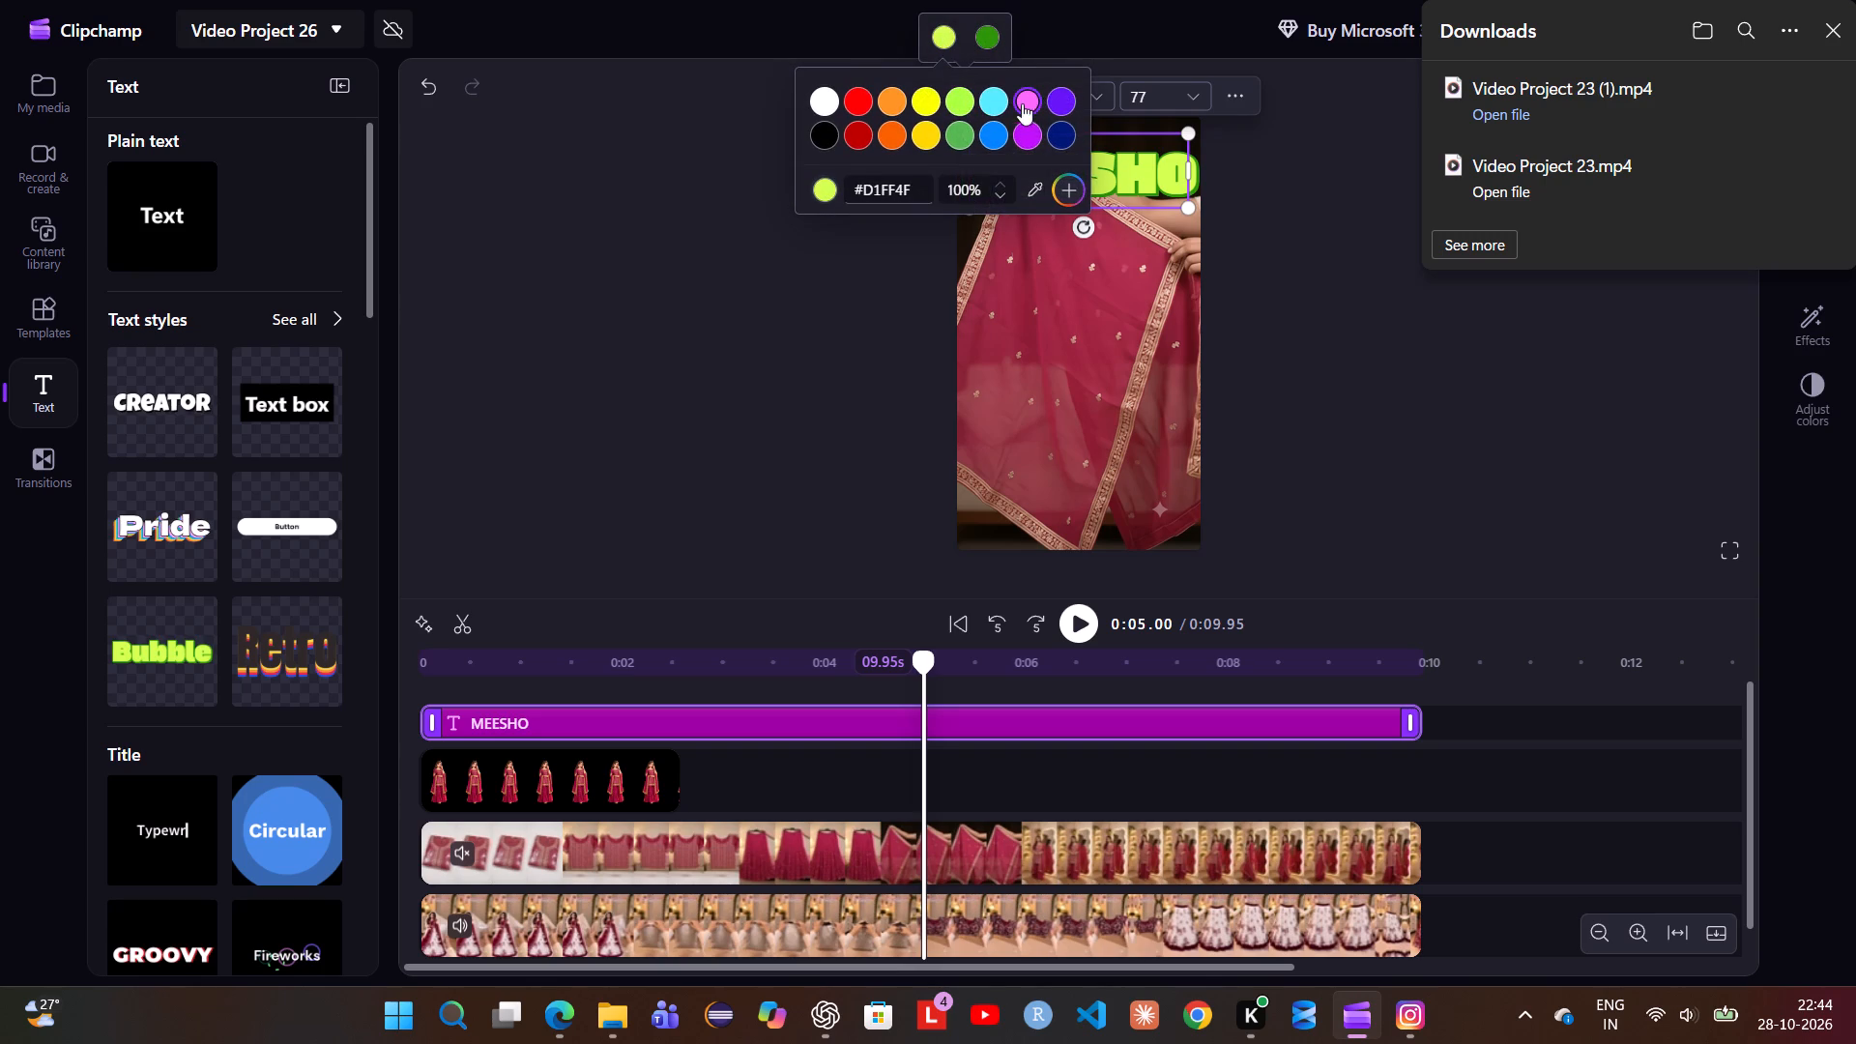
pyautogui.click(1071, 181)
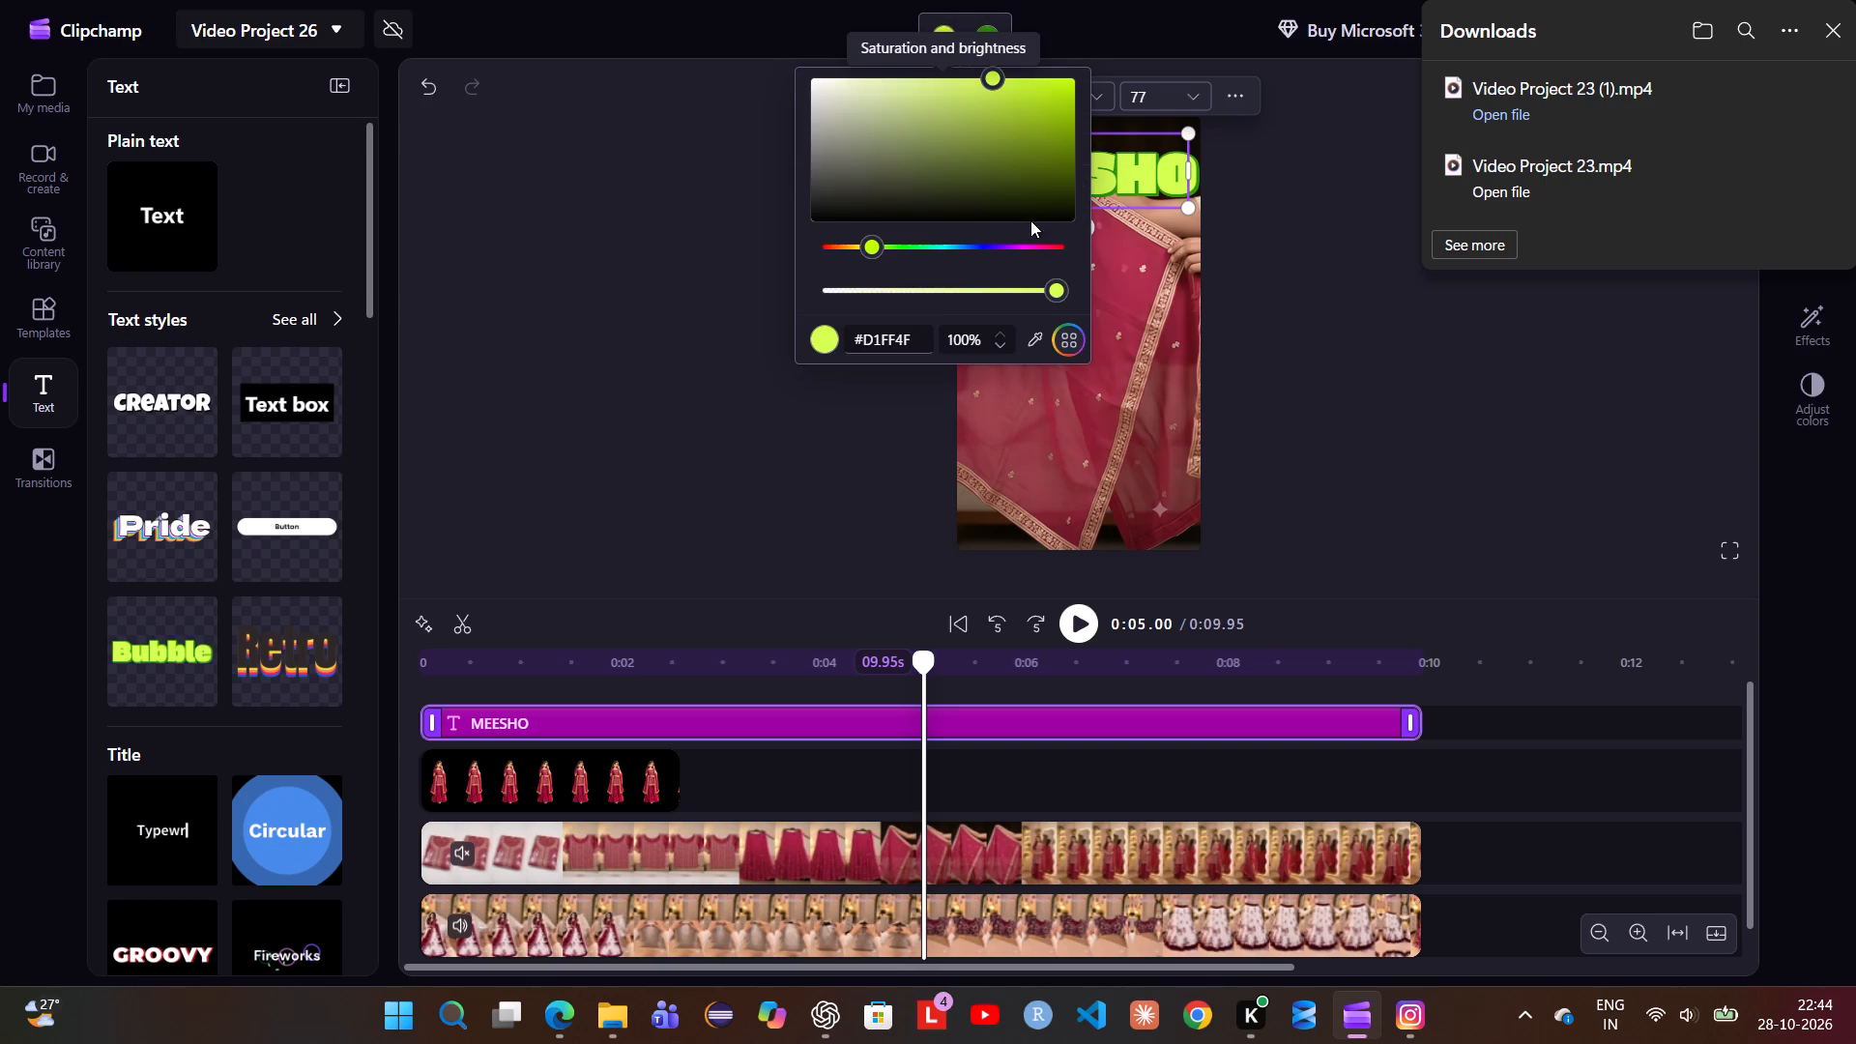
pyautogui.click(1027, 242)
pyautogui.moveTo(1027, 242); pyautogui.dragTo(1040, 243)
pyautogui.click(1063, 89)
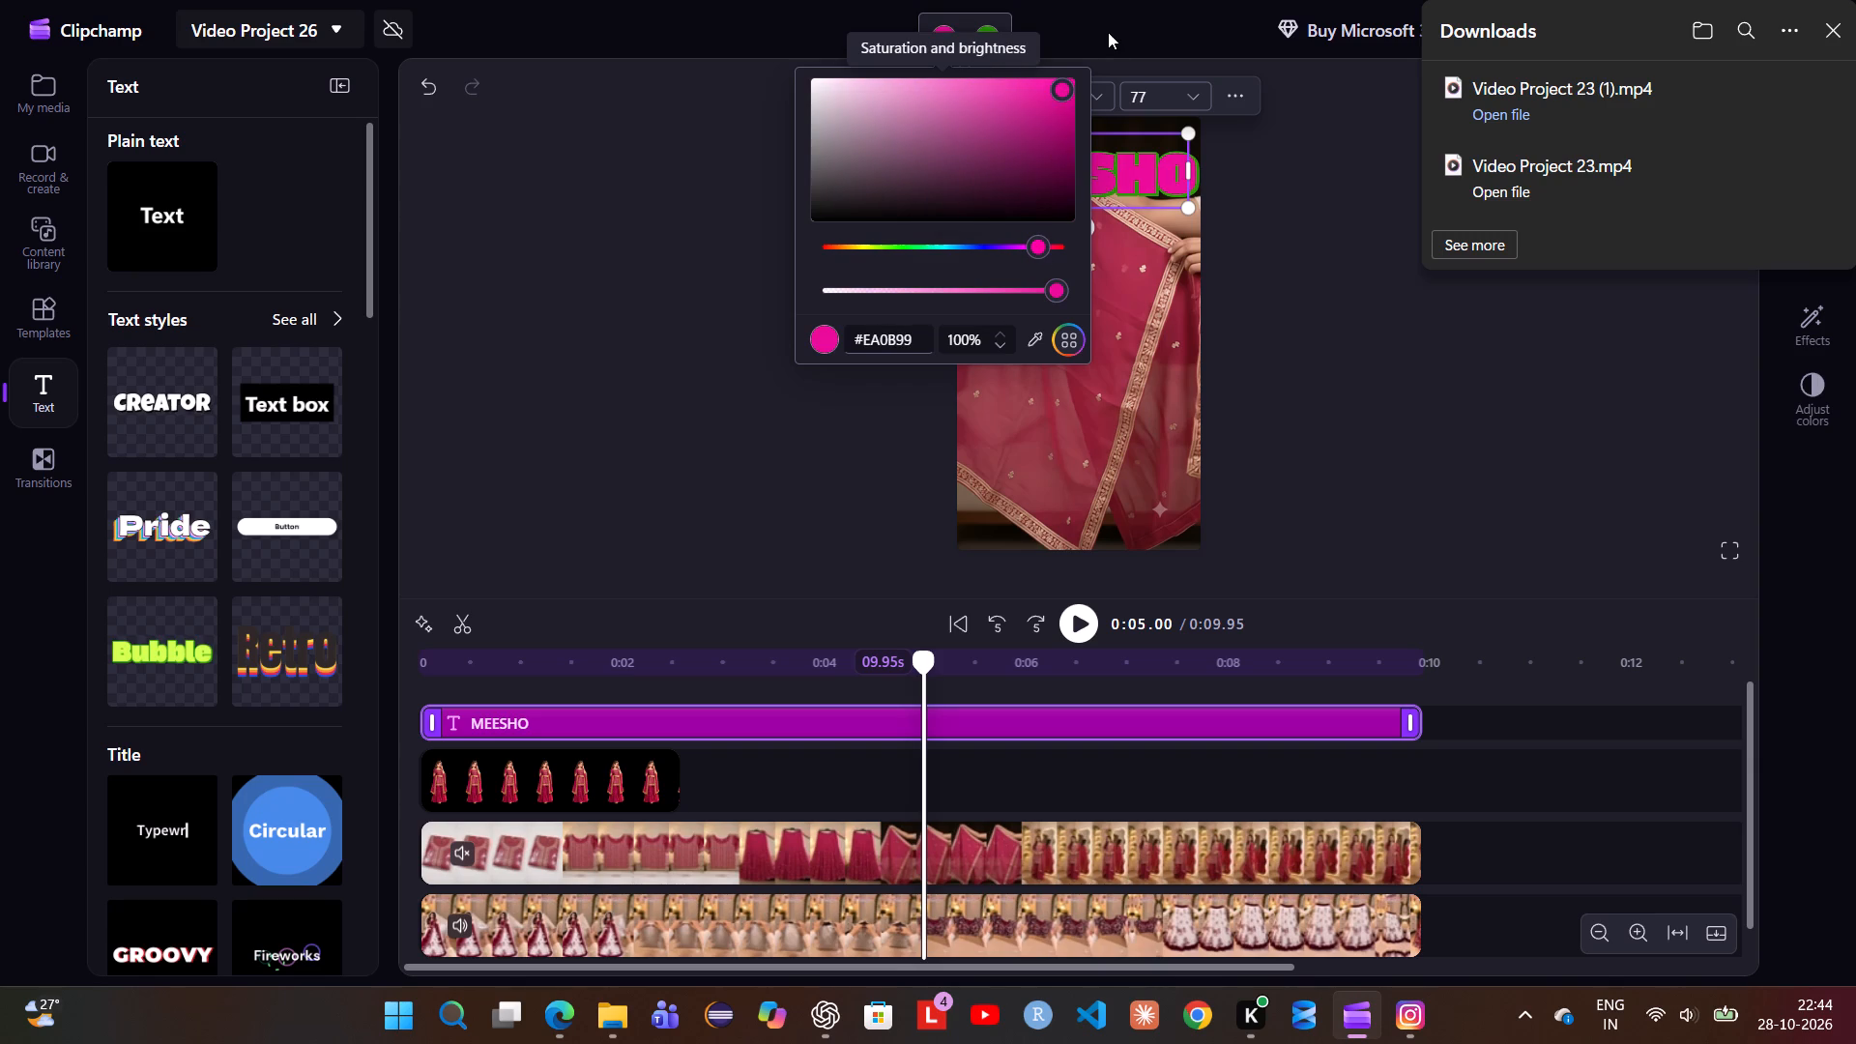
pyautogui.click(1084, 27)
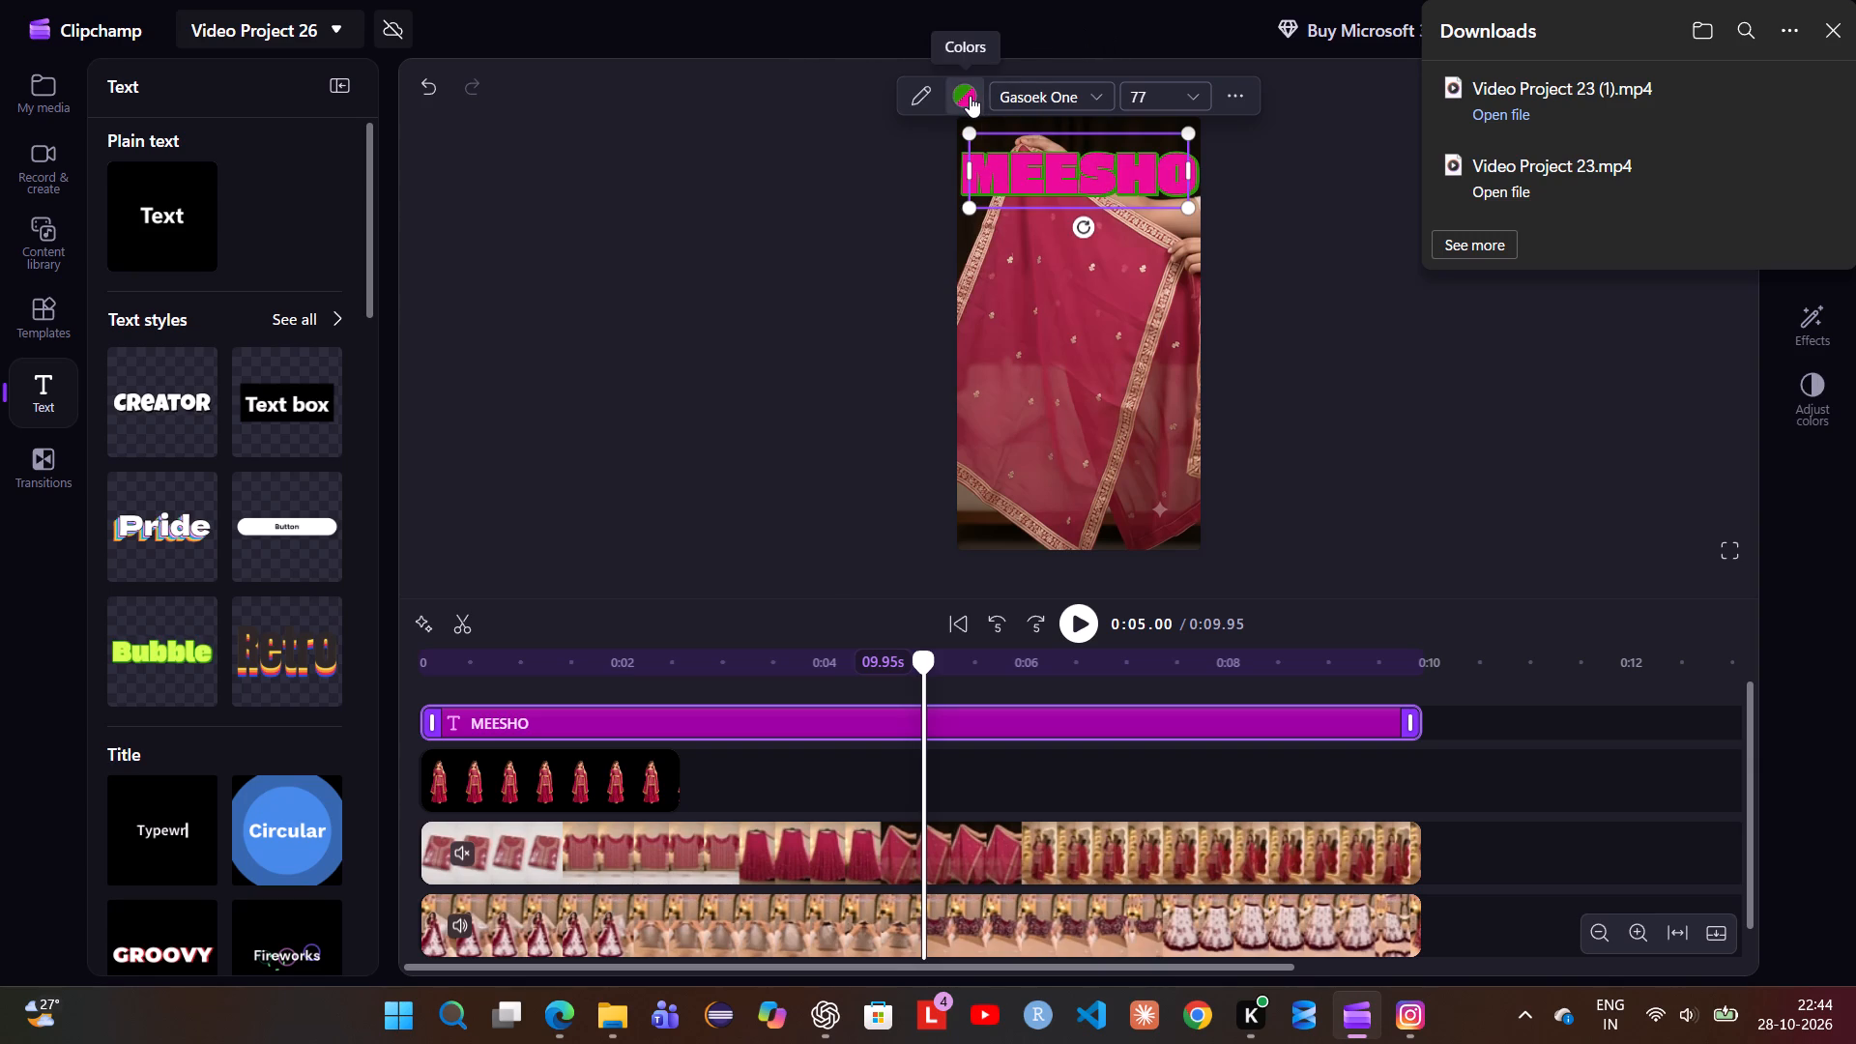
# Change the MEESHO text's shadow colour from green to a custom pale yellow.
pyautogui.click(970, 96)
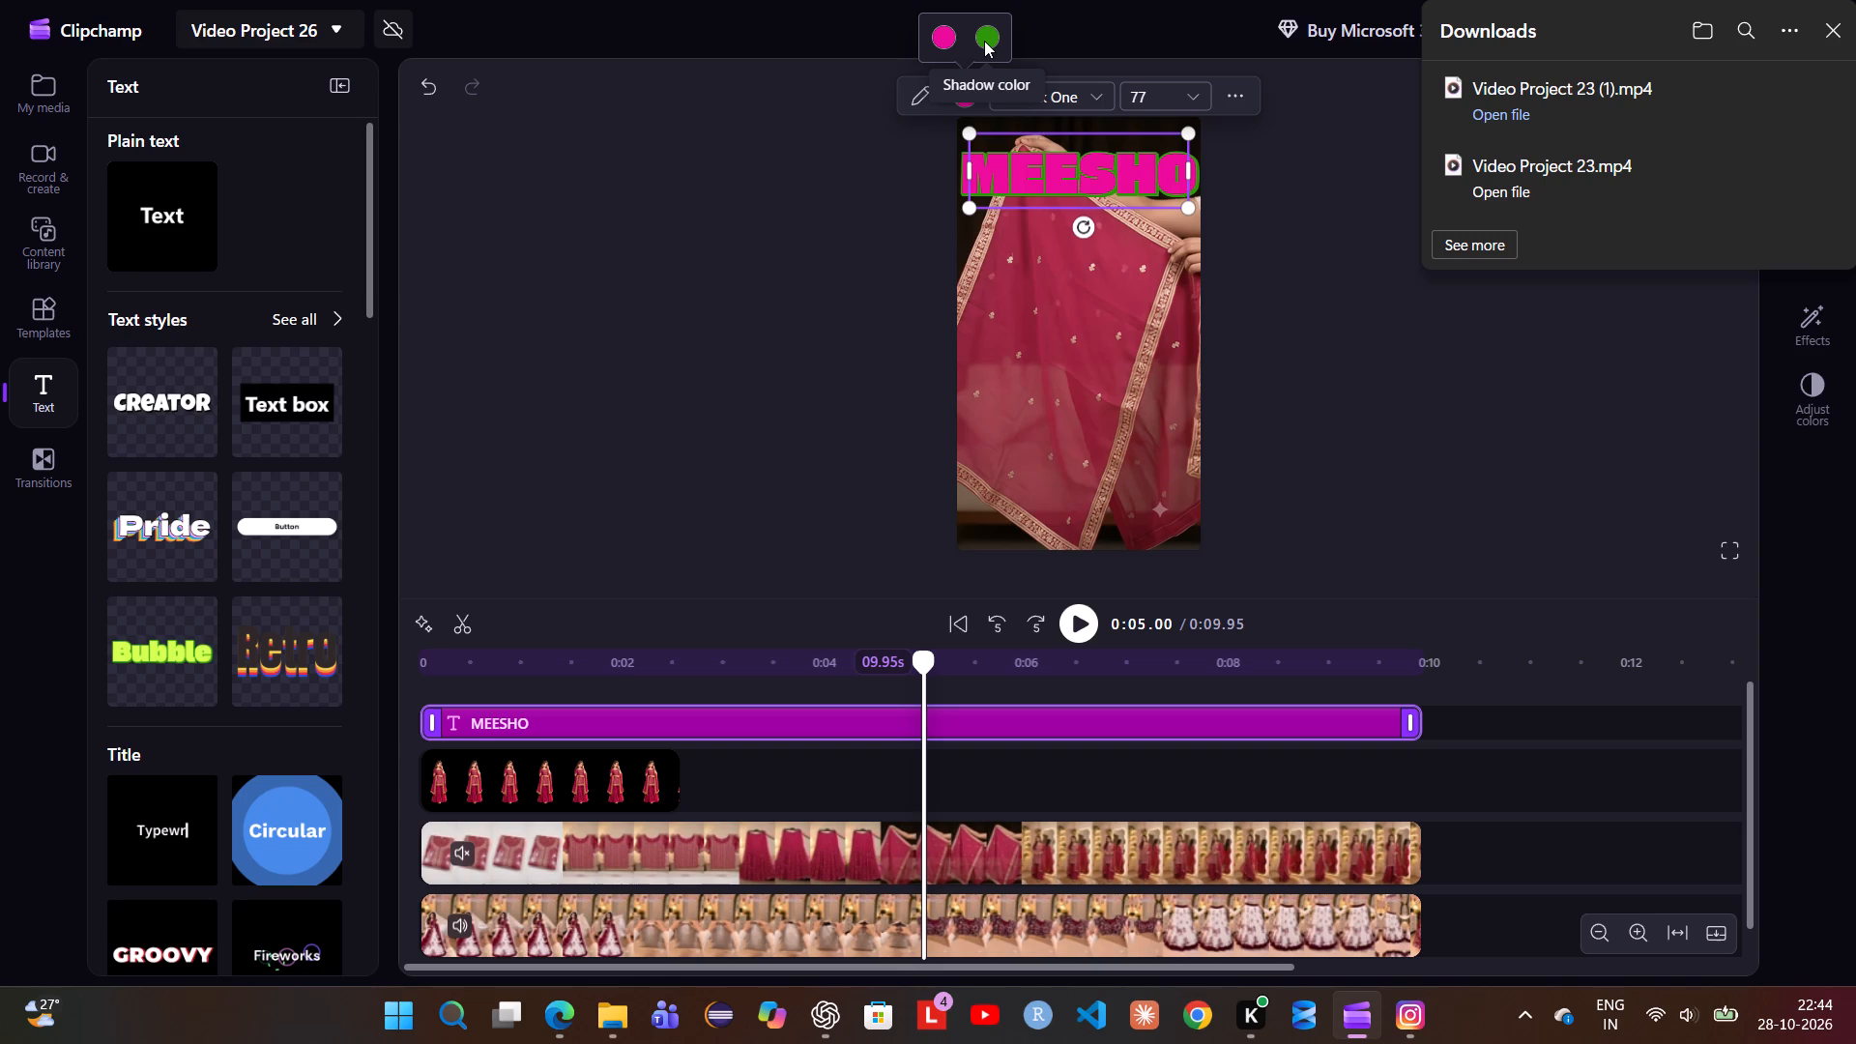
pyautogui.click(985, 40)
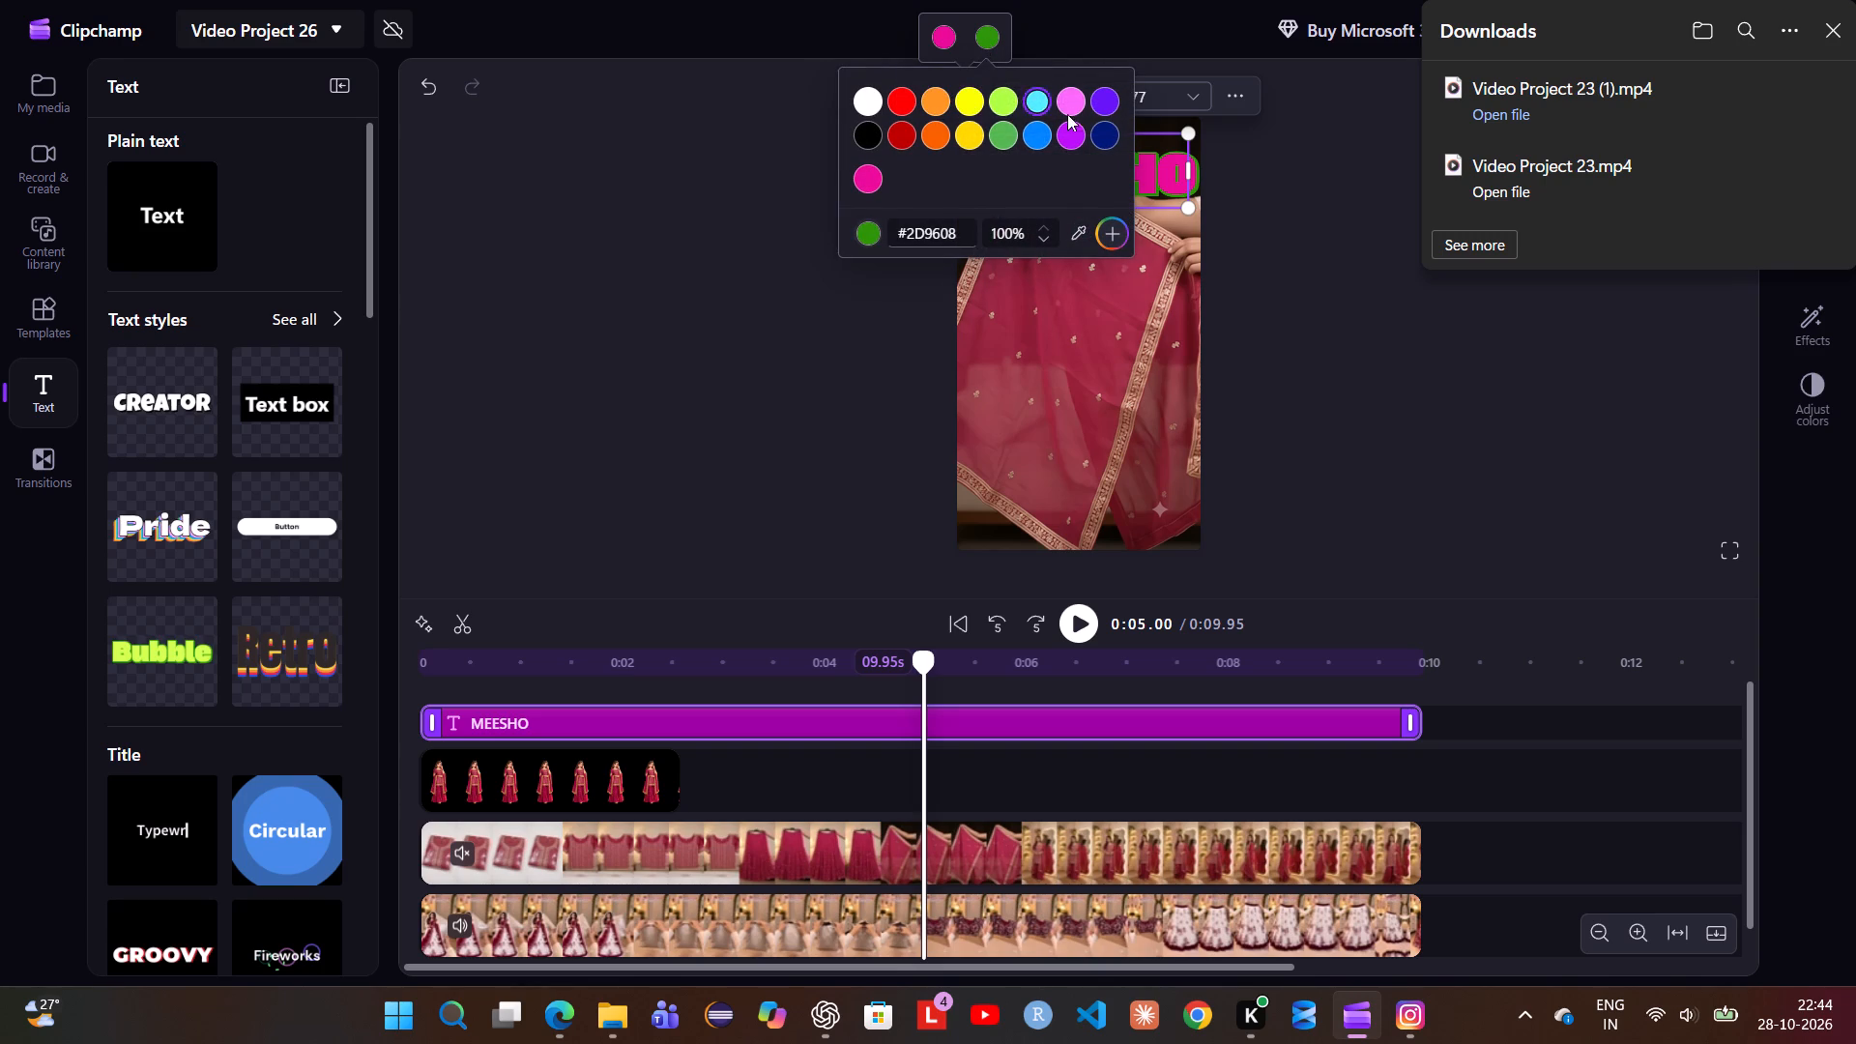
pyautogui.click(1110, 223)
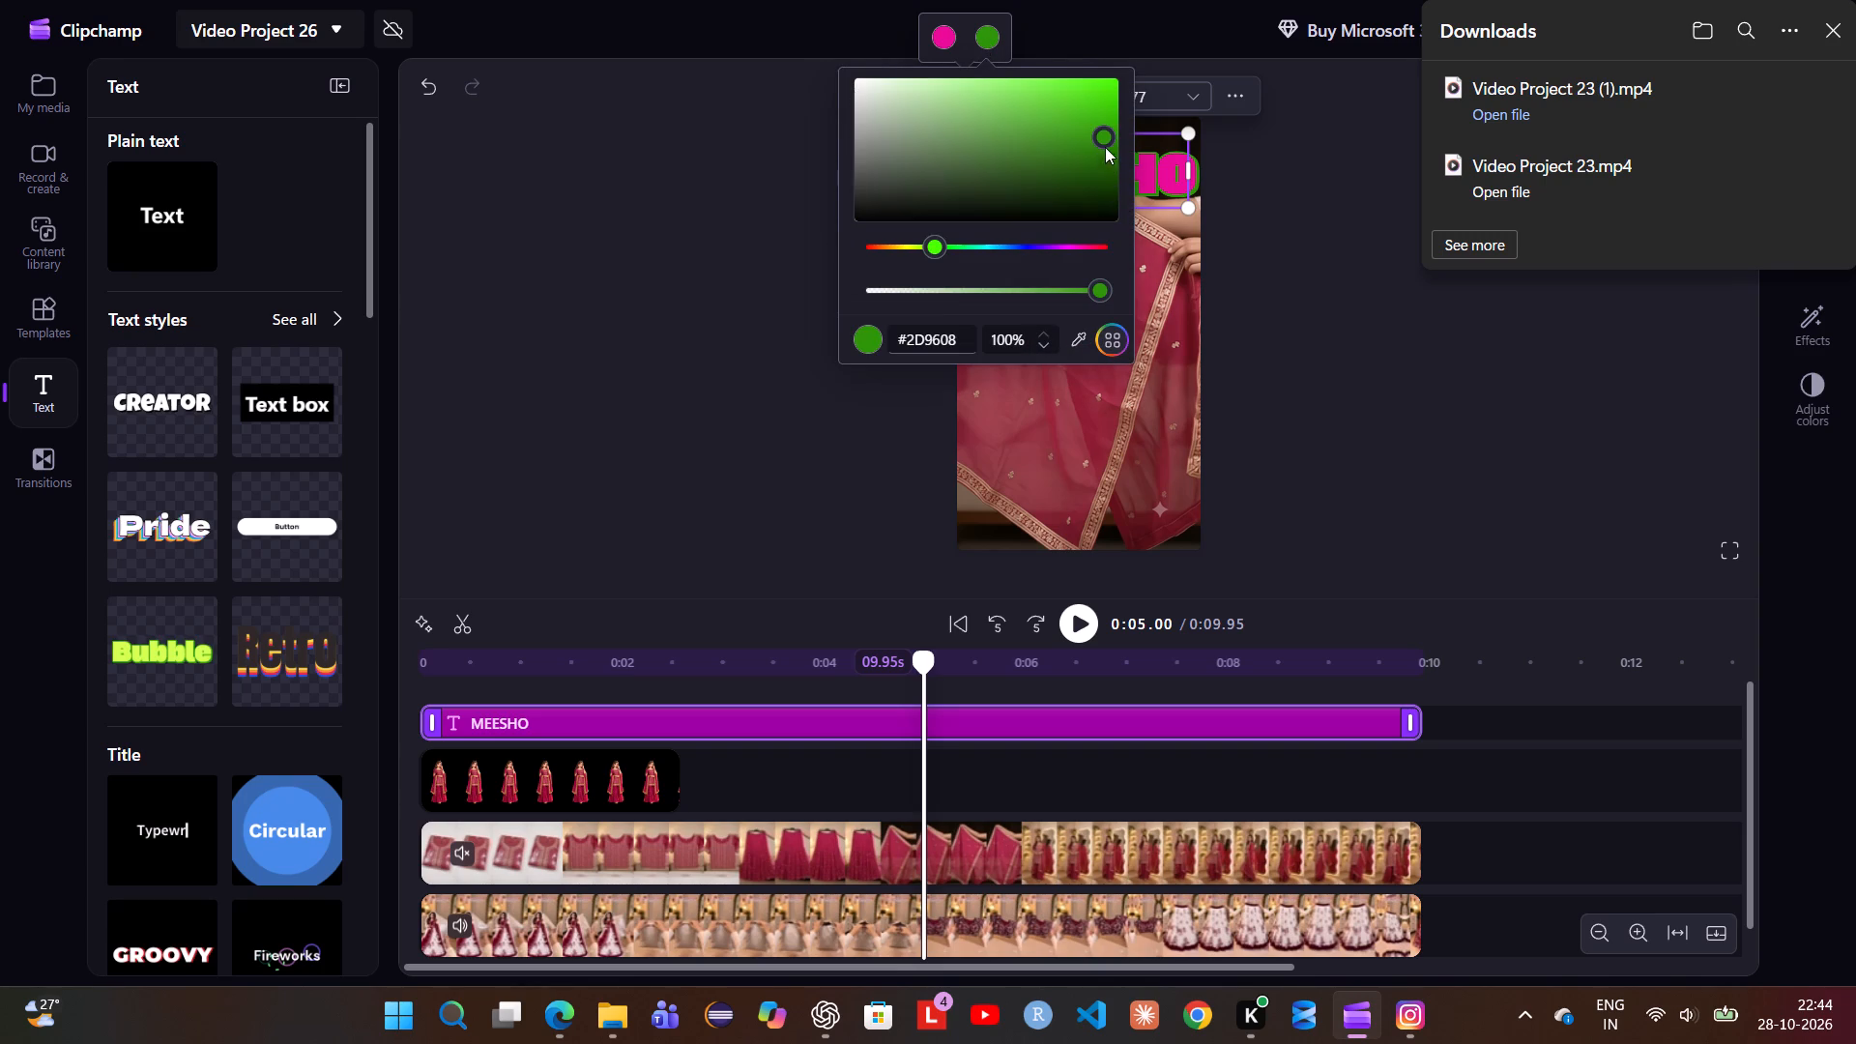
pyautogui.moveTo(1101, 130); pyautogui.dragTo(1003, 102)
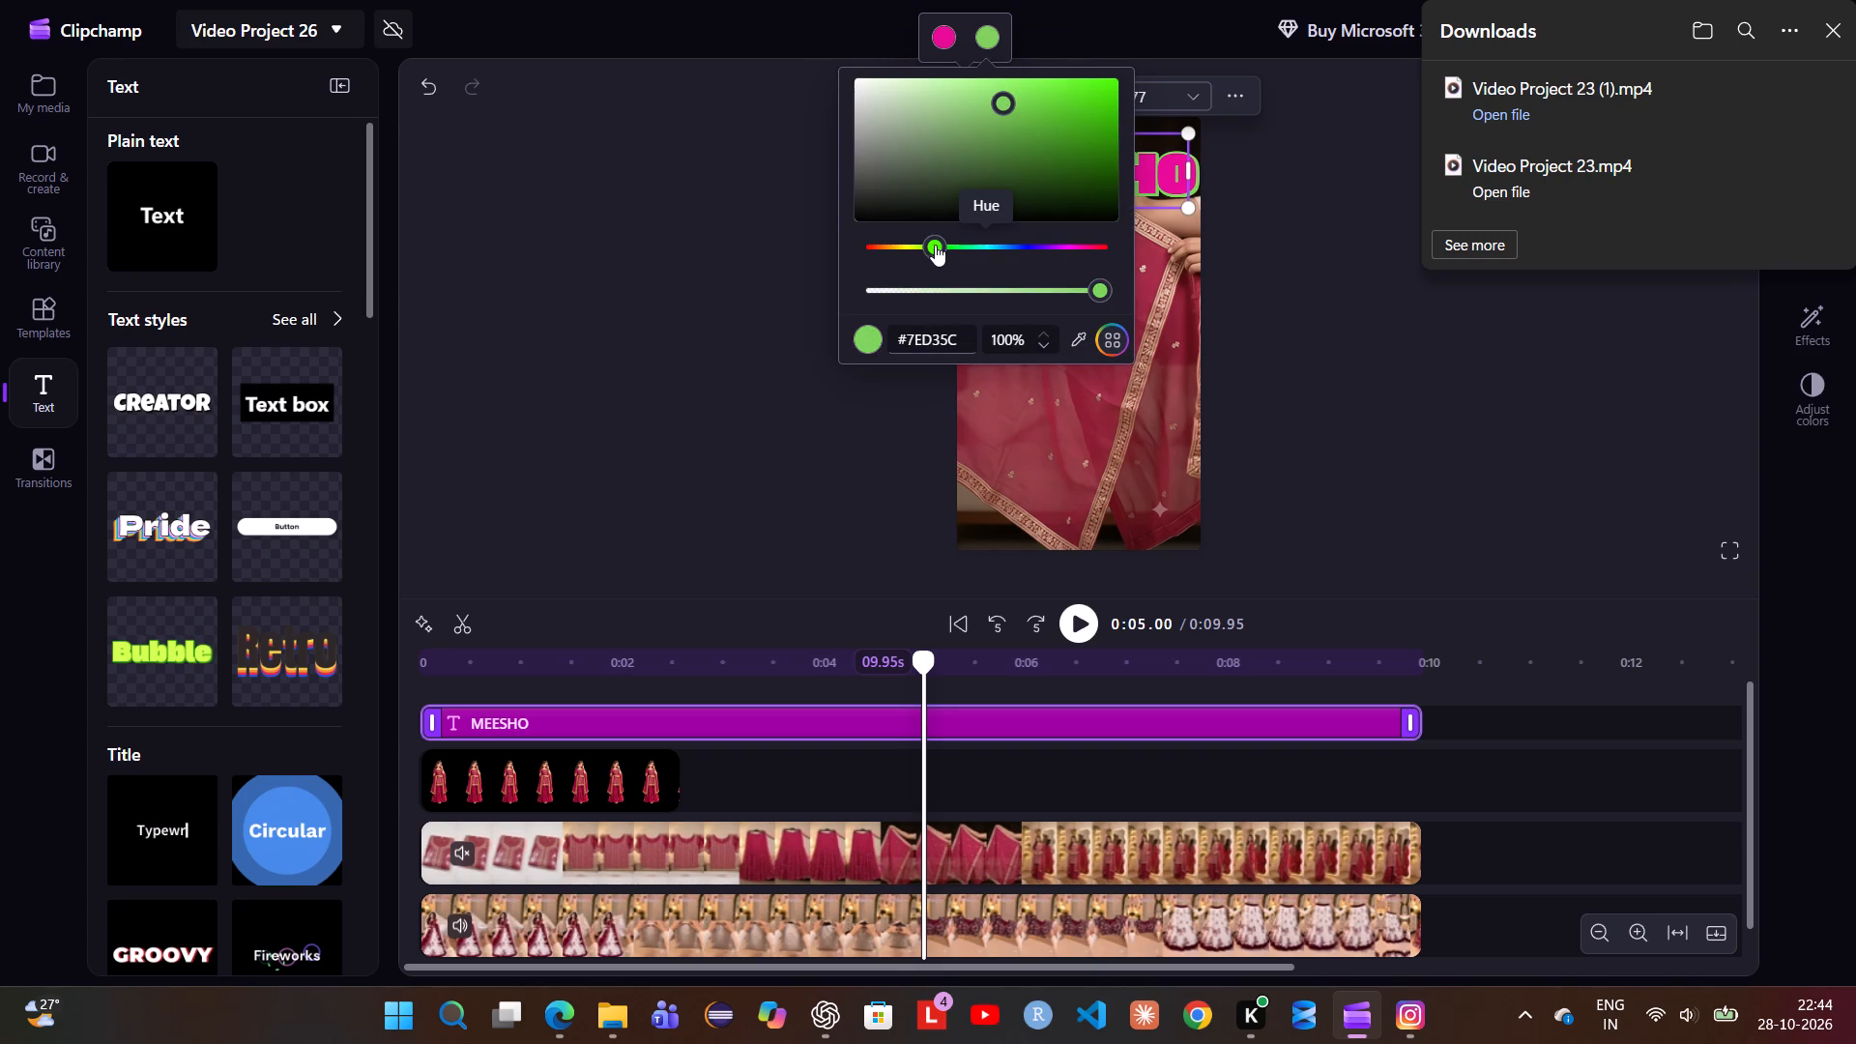
pyautogui.moveTo(935, 246); pyautogui.dragTo(908, 246)
pyautogui.moveTo(993, 108); pyautogui.dragTo(974, 101)
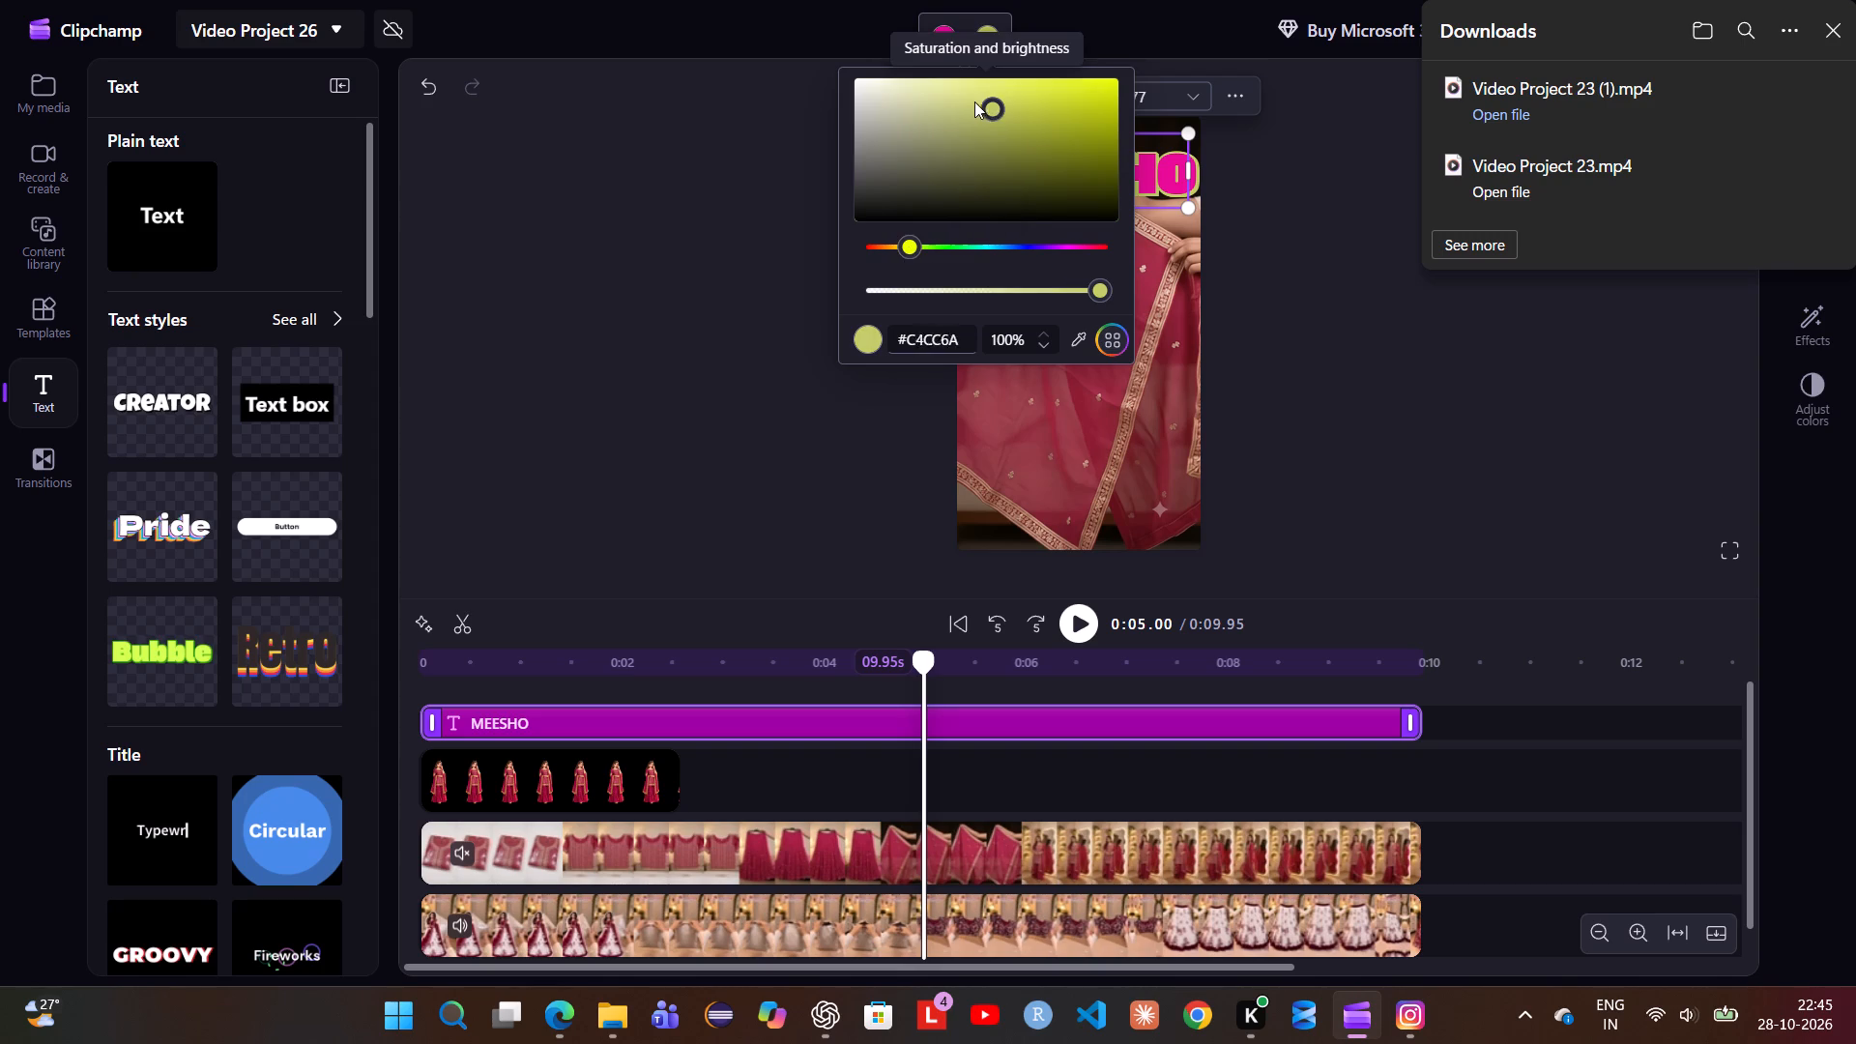
pyautogui.moveTo(974, 101); pyautogui.dragTo(969, 89)
pyautogui.click(1308, 302)
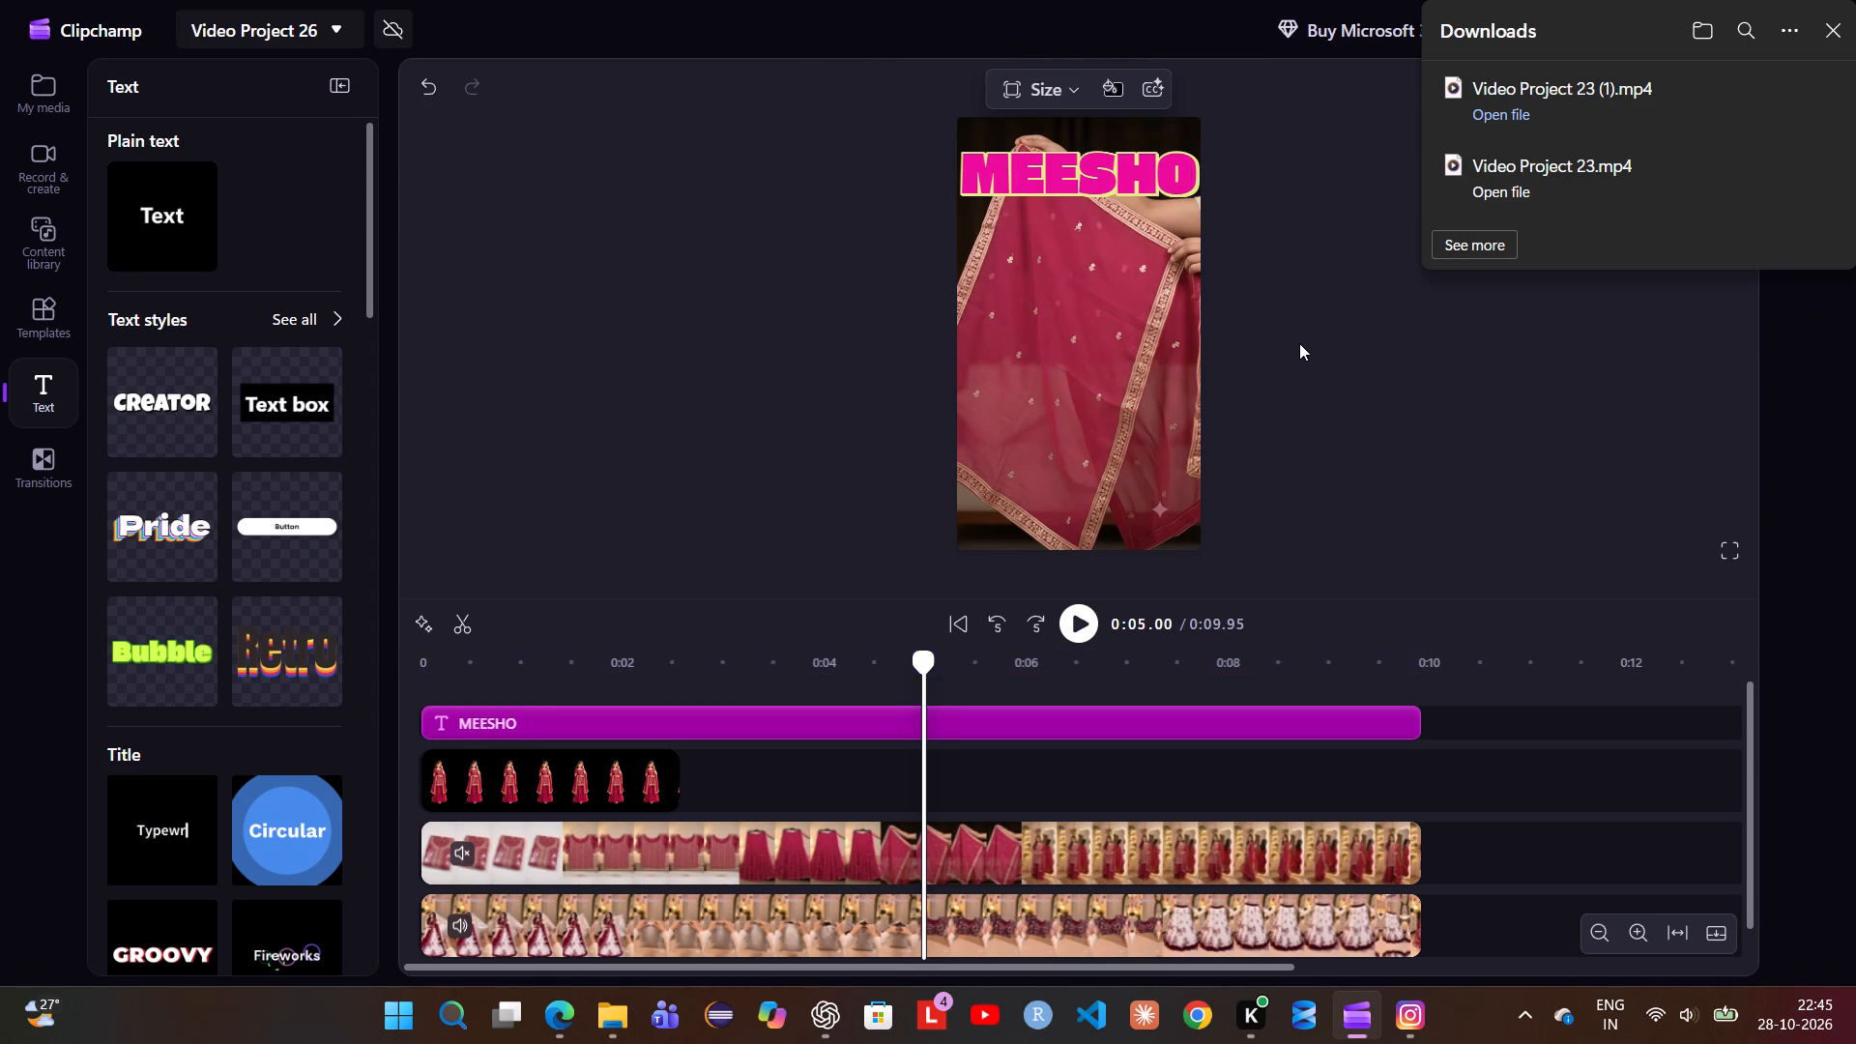
# Play the reel from 0:05 to its end to check the MEESHO text over the outfit video.
pyautogui.click(1073, 611)
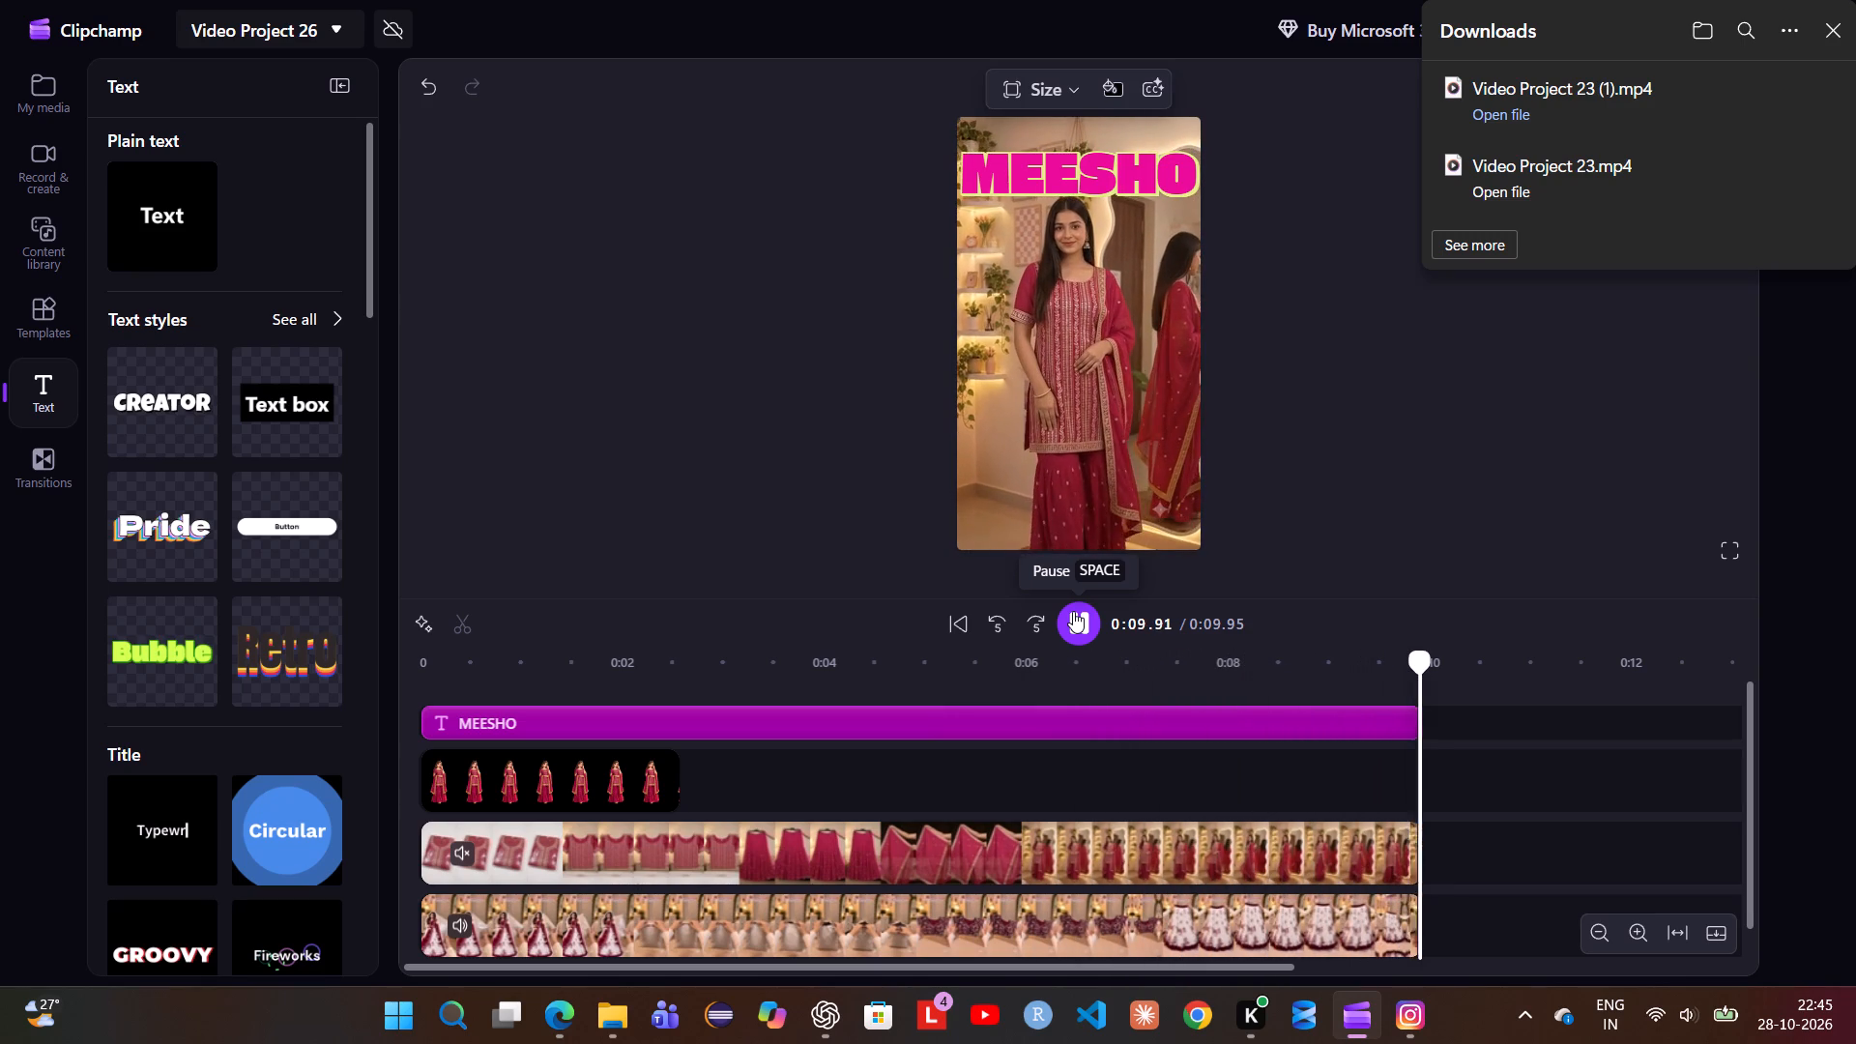
# Change the MEESHO text's fill colour to a slightly brighter custom hot pink with a redder hue.
pyautogui.click(1019, 173)
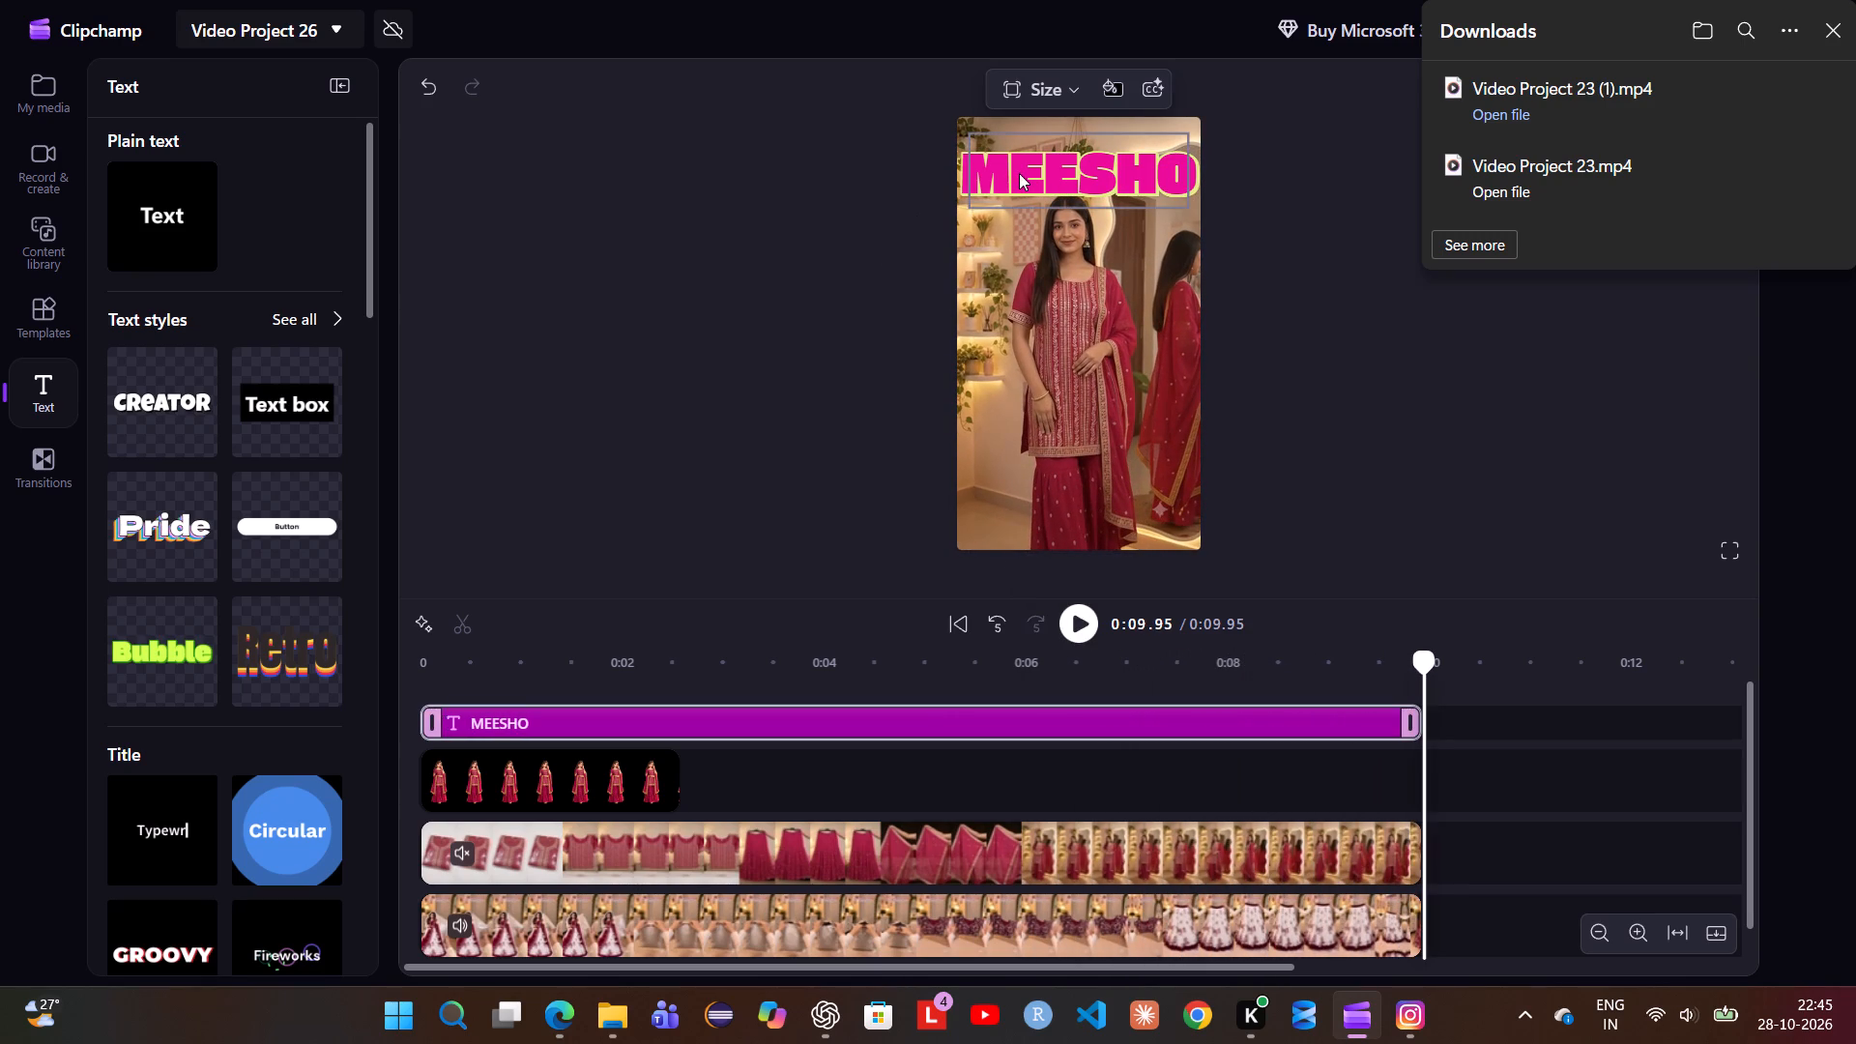
pyautogui.click(966, 92)
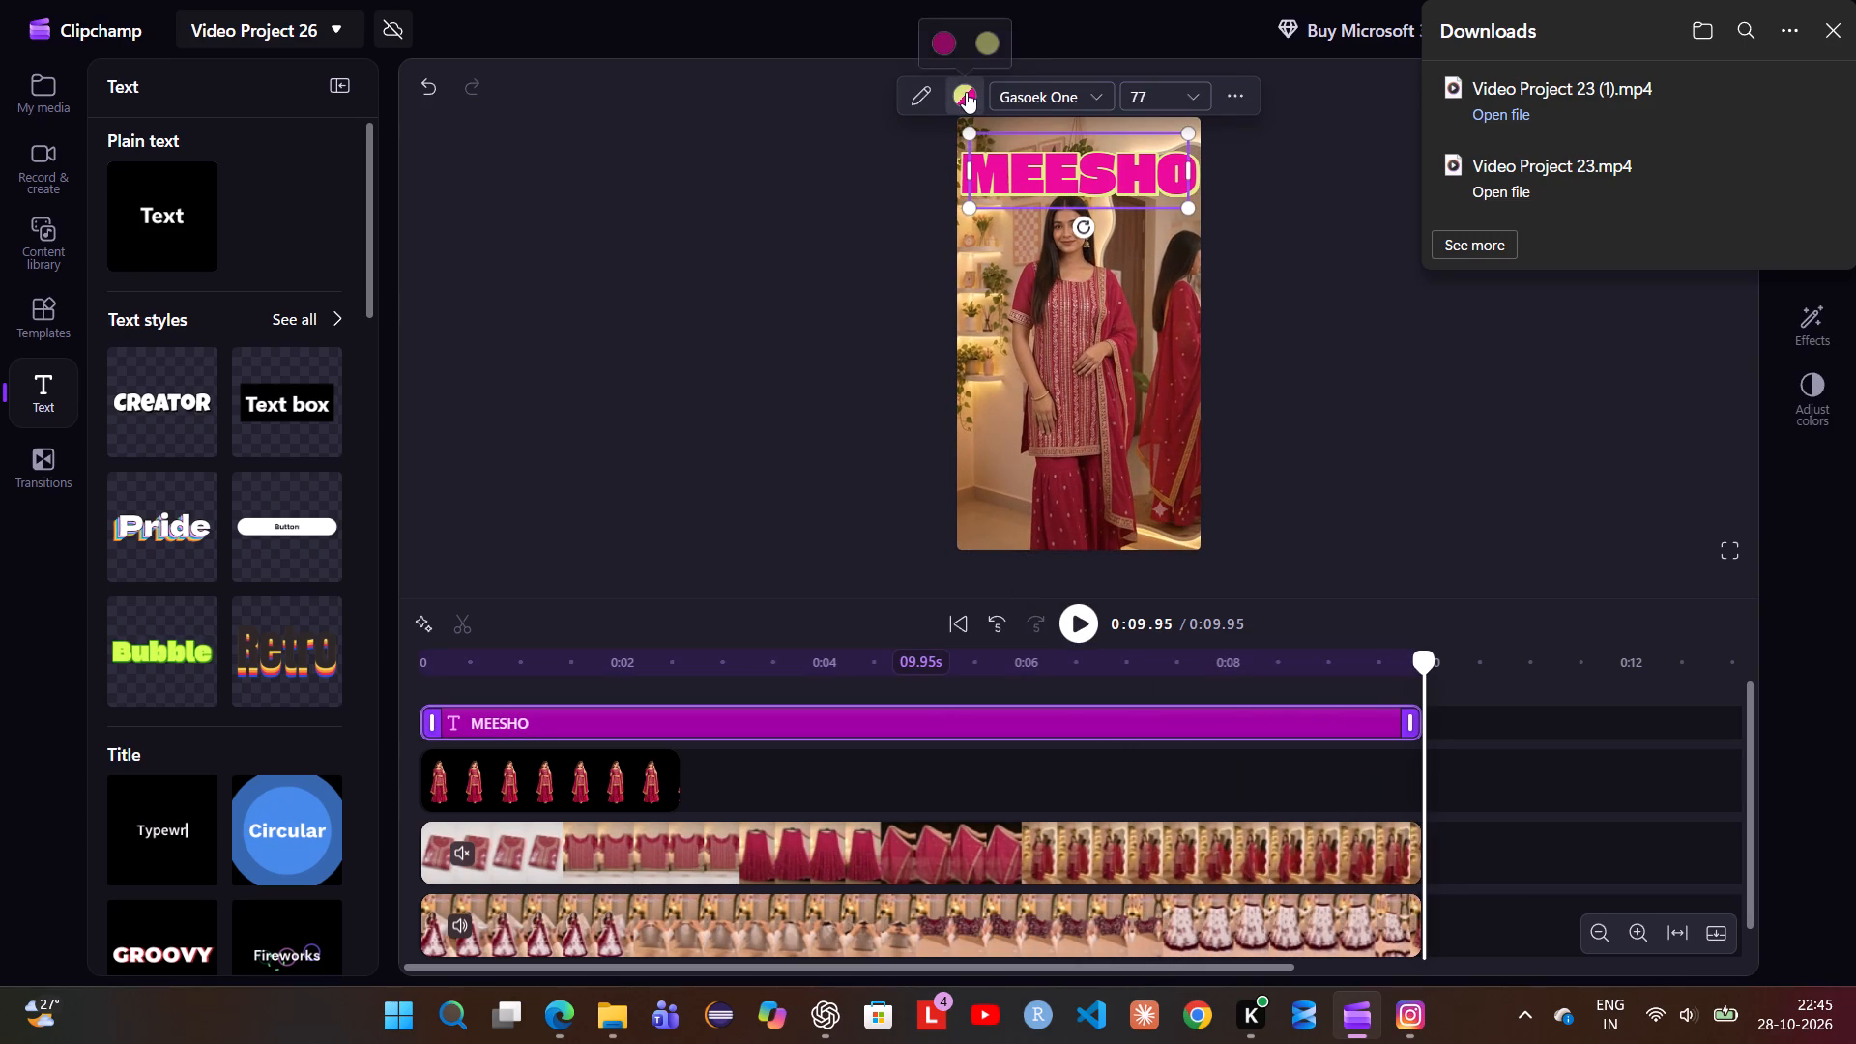
pyautogui.click(939, 40)
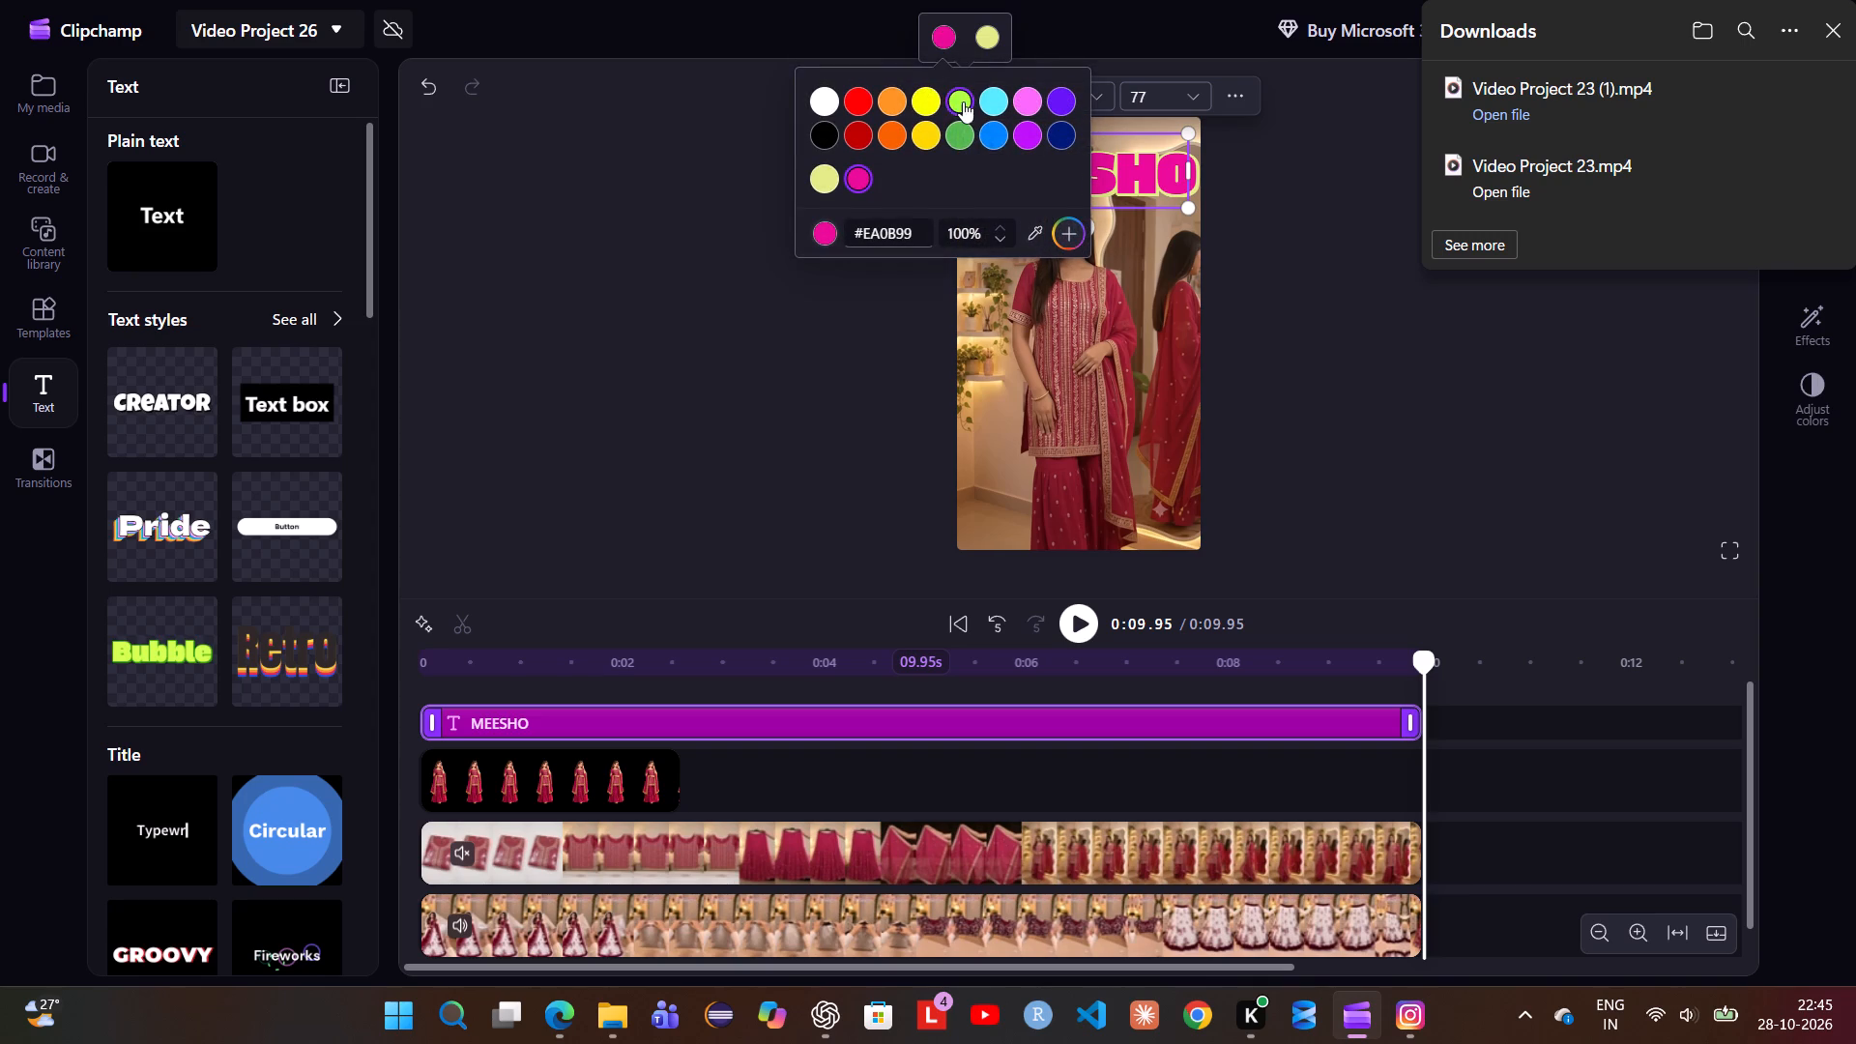
pyautogui.click(1072, 223)
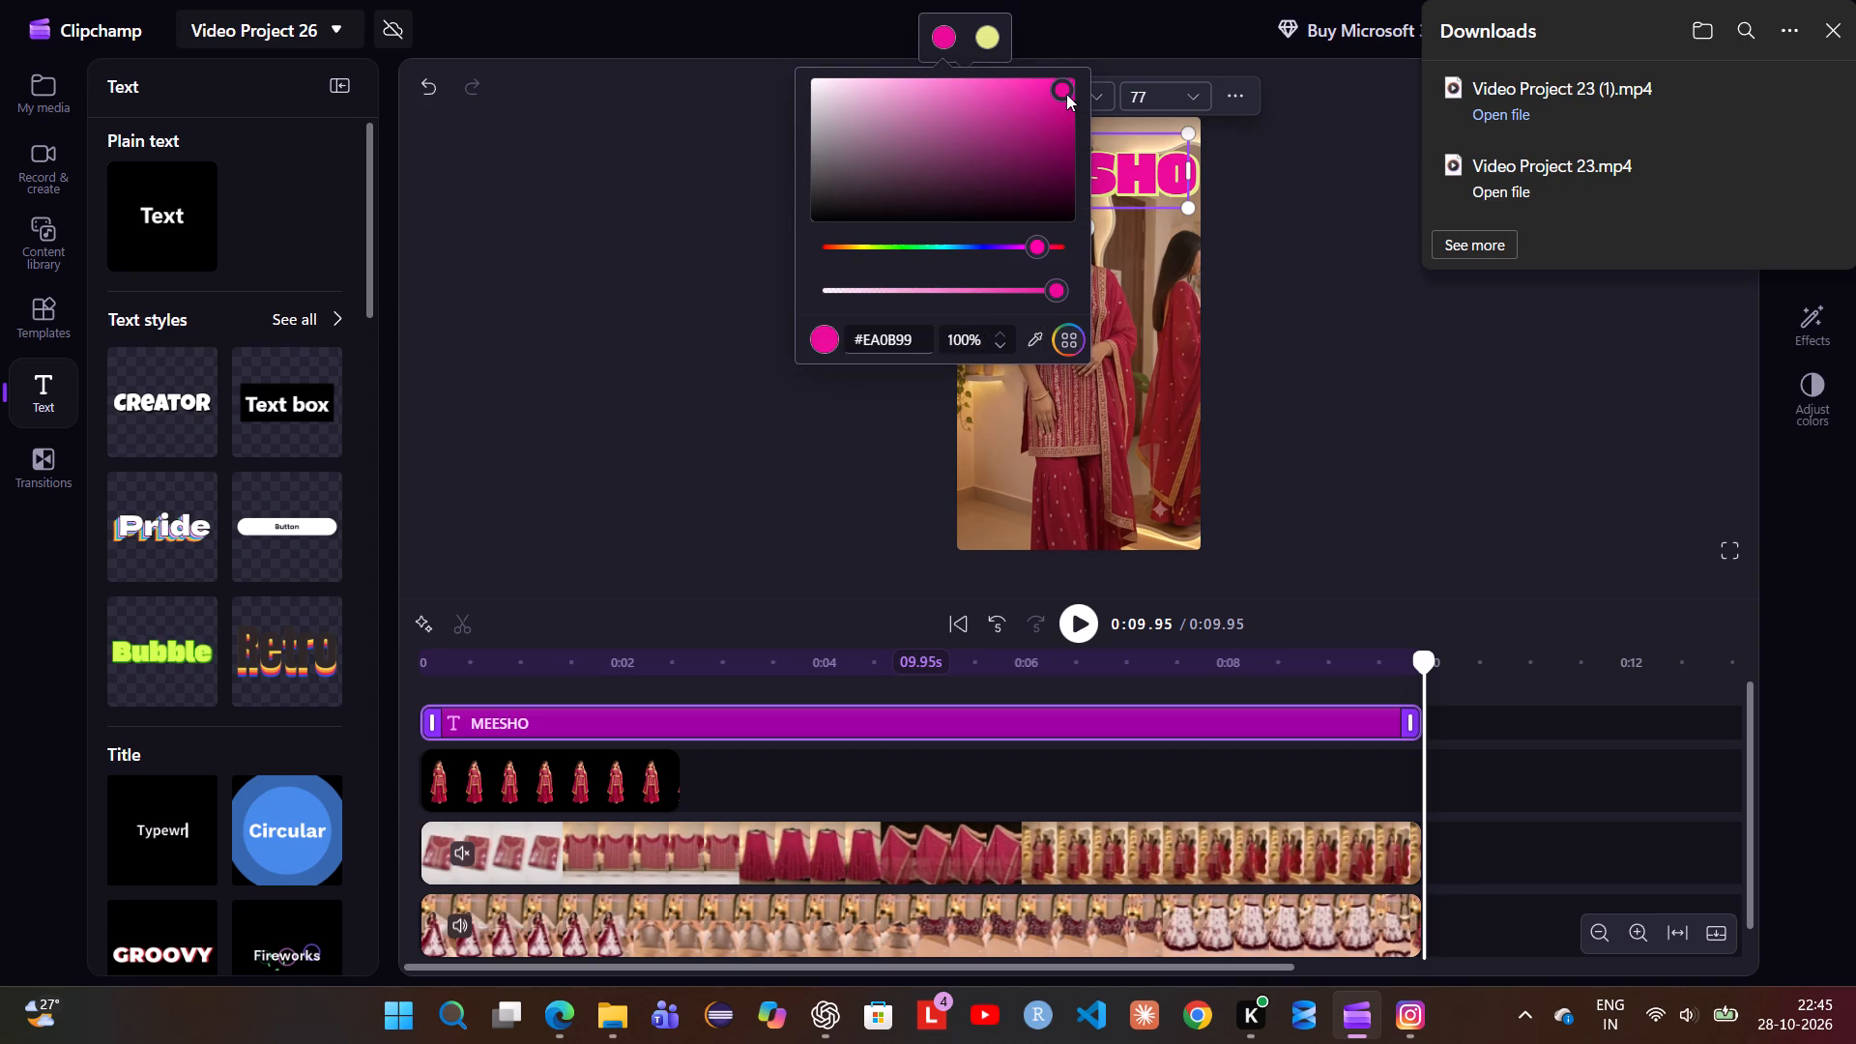
pyautogui.moveTo(1061, 88); pyautogui.dragTo(1064, 121)
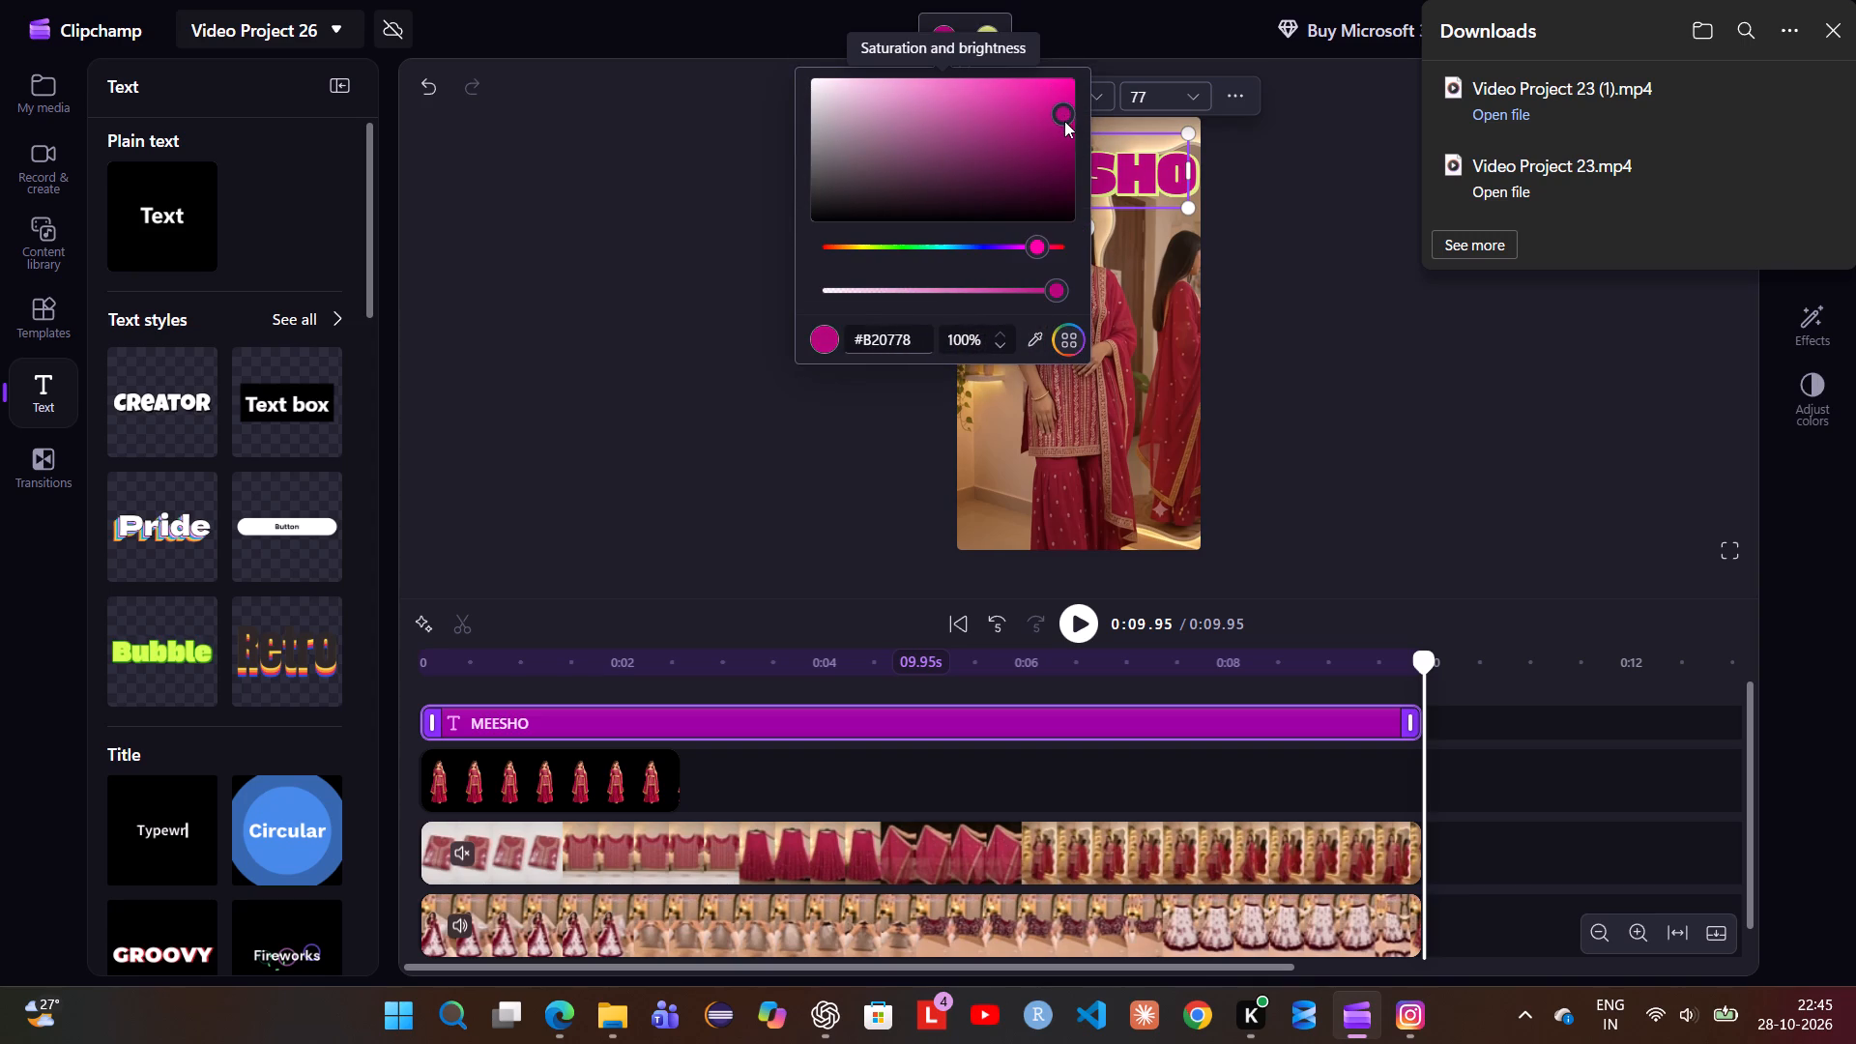
pyautogui.moveTo(1064, 121); pyautogui.dragTo(986, 92)
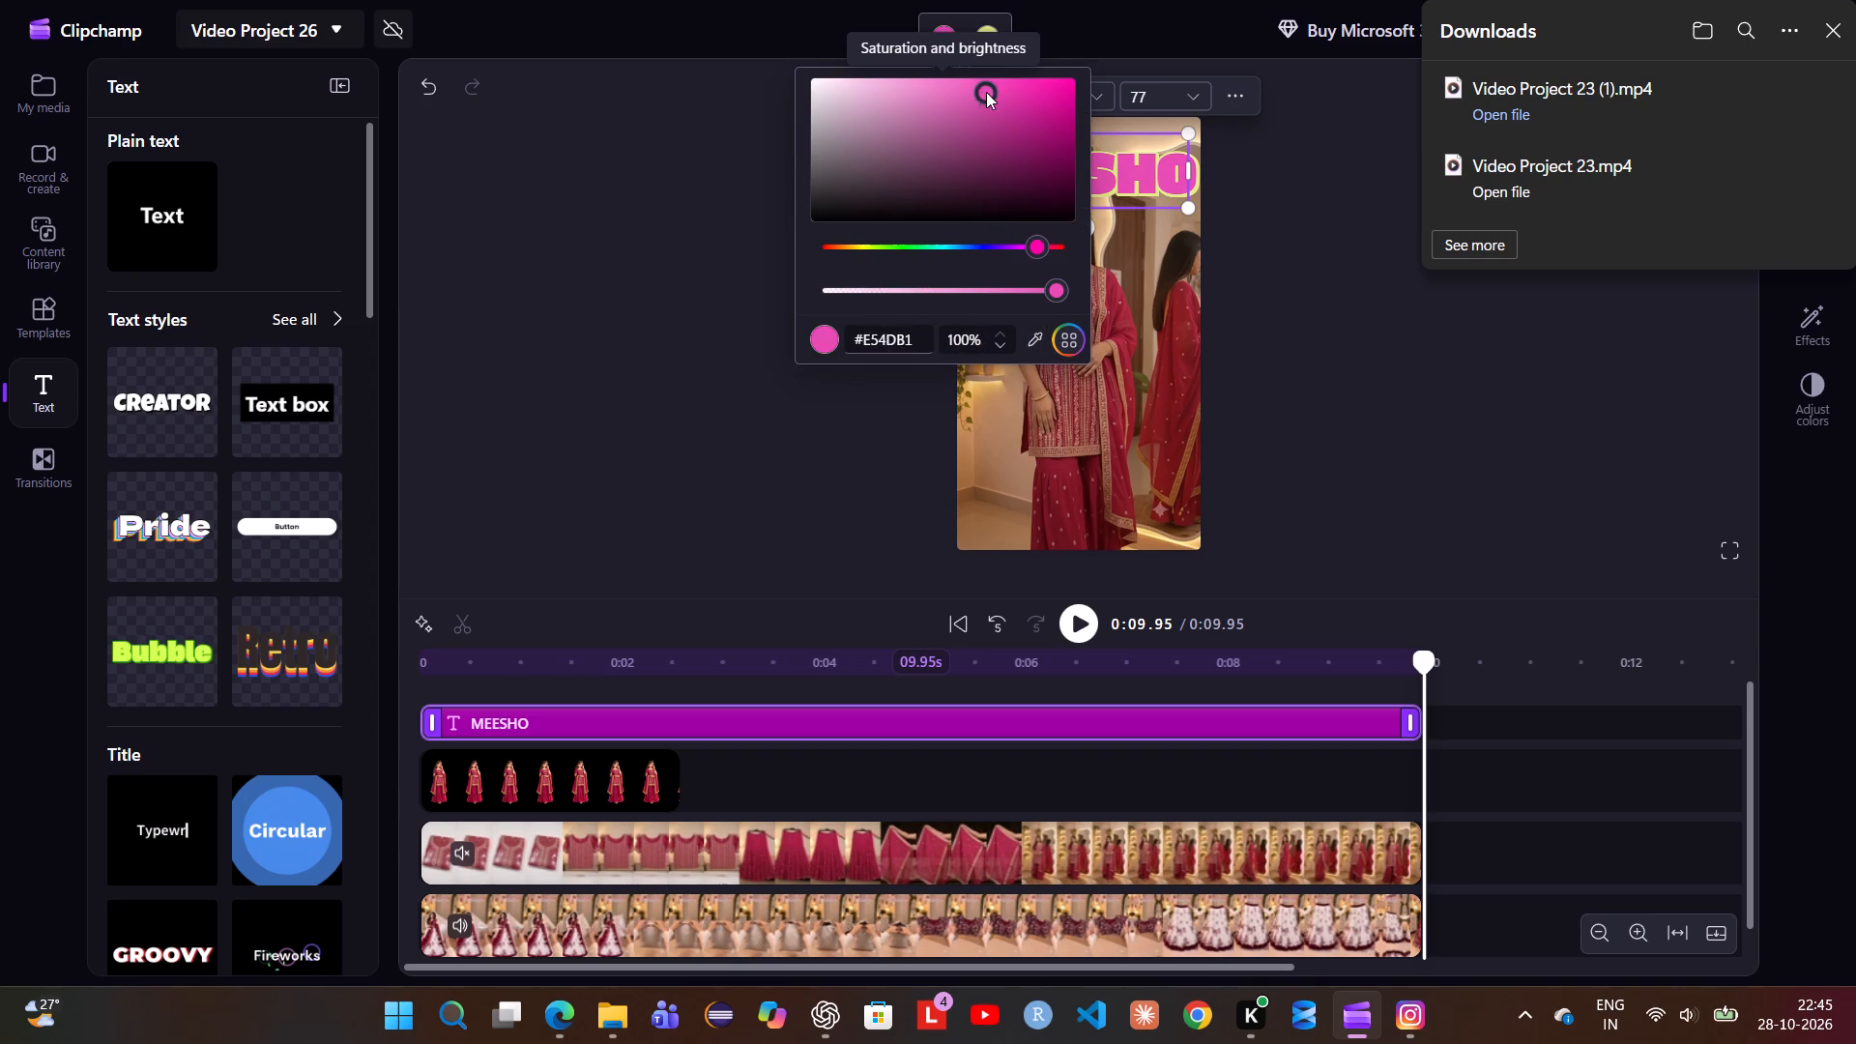
pyautogui.moveTo(986, 92); pyautogui.dragTo(1056, 143)
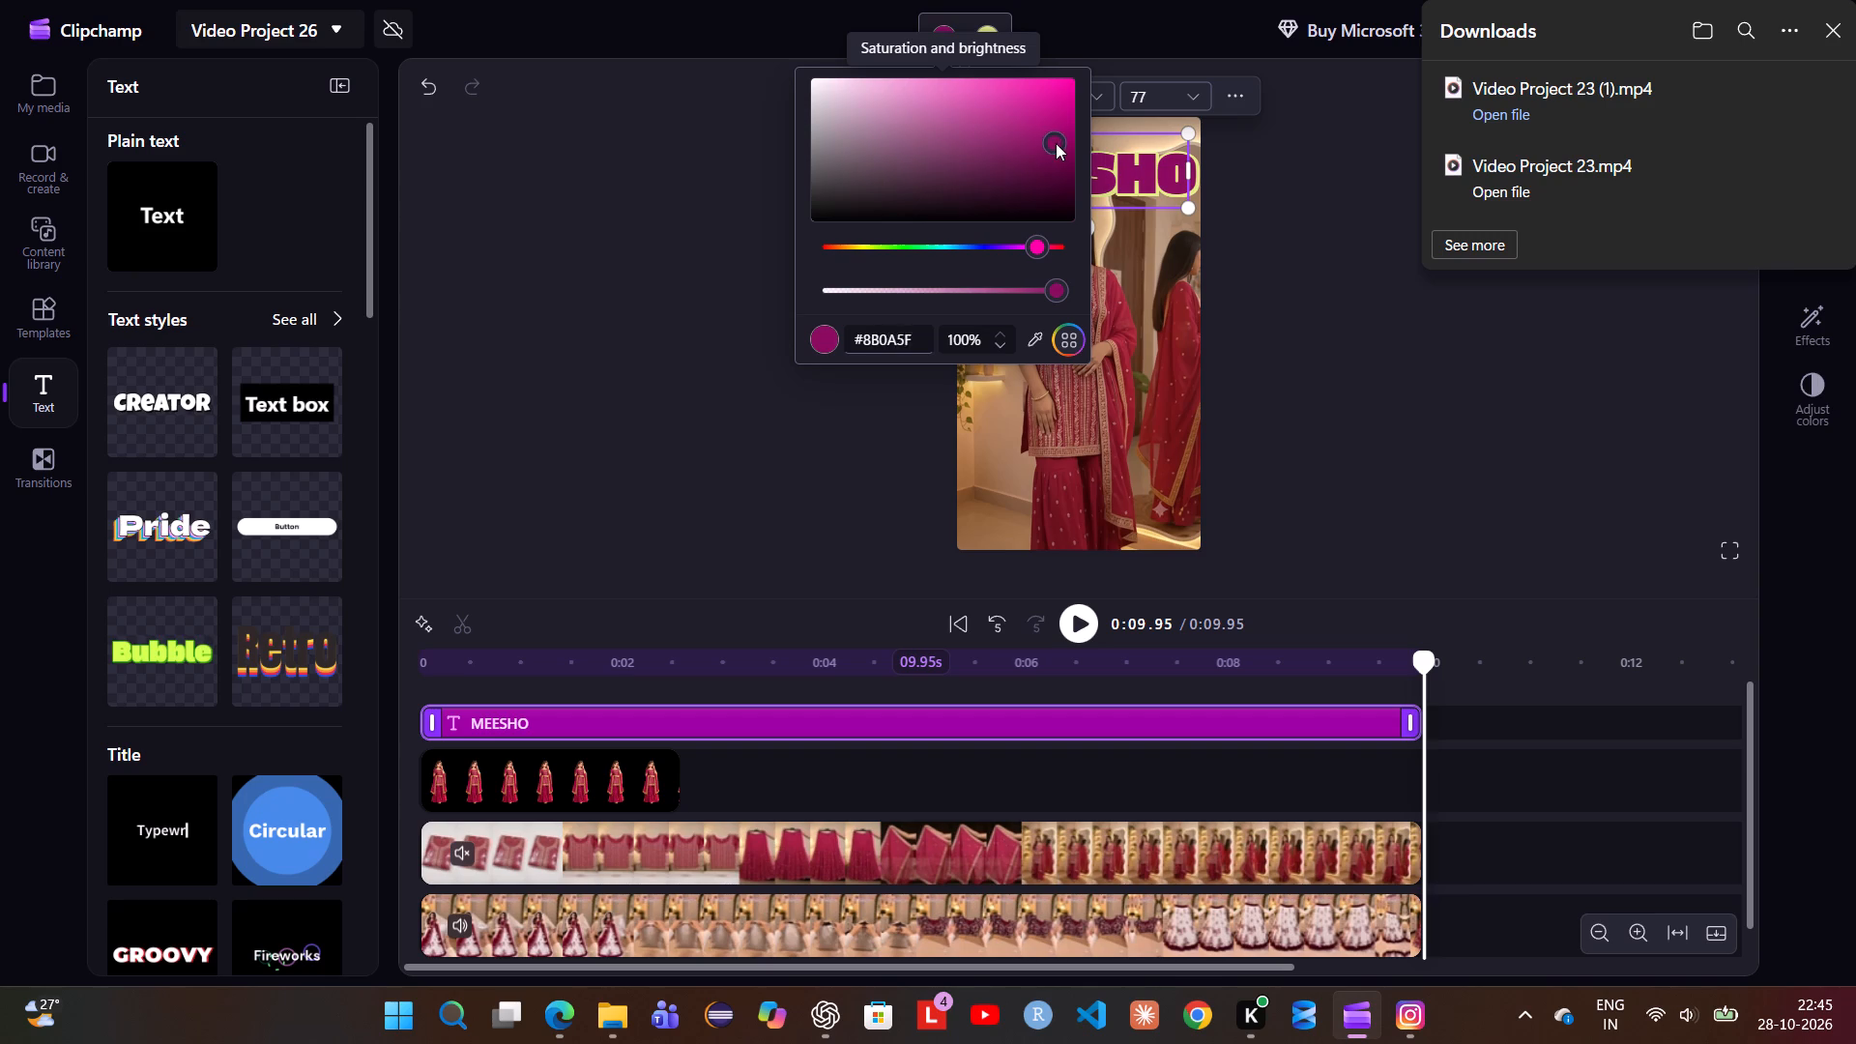
pyautogui.moveTo(1056, 143); pyautogui.dragTo(985, 84)
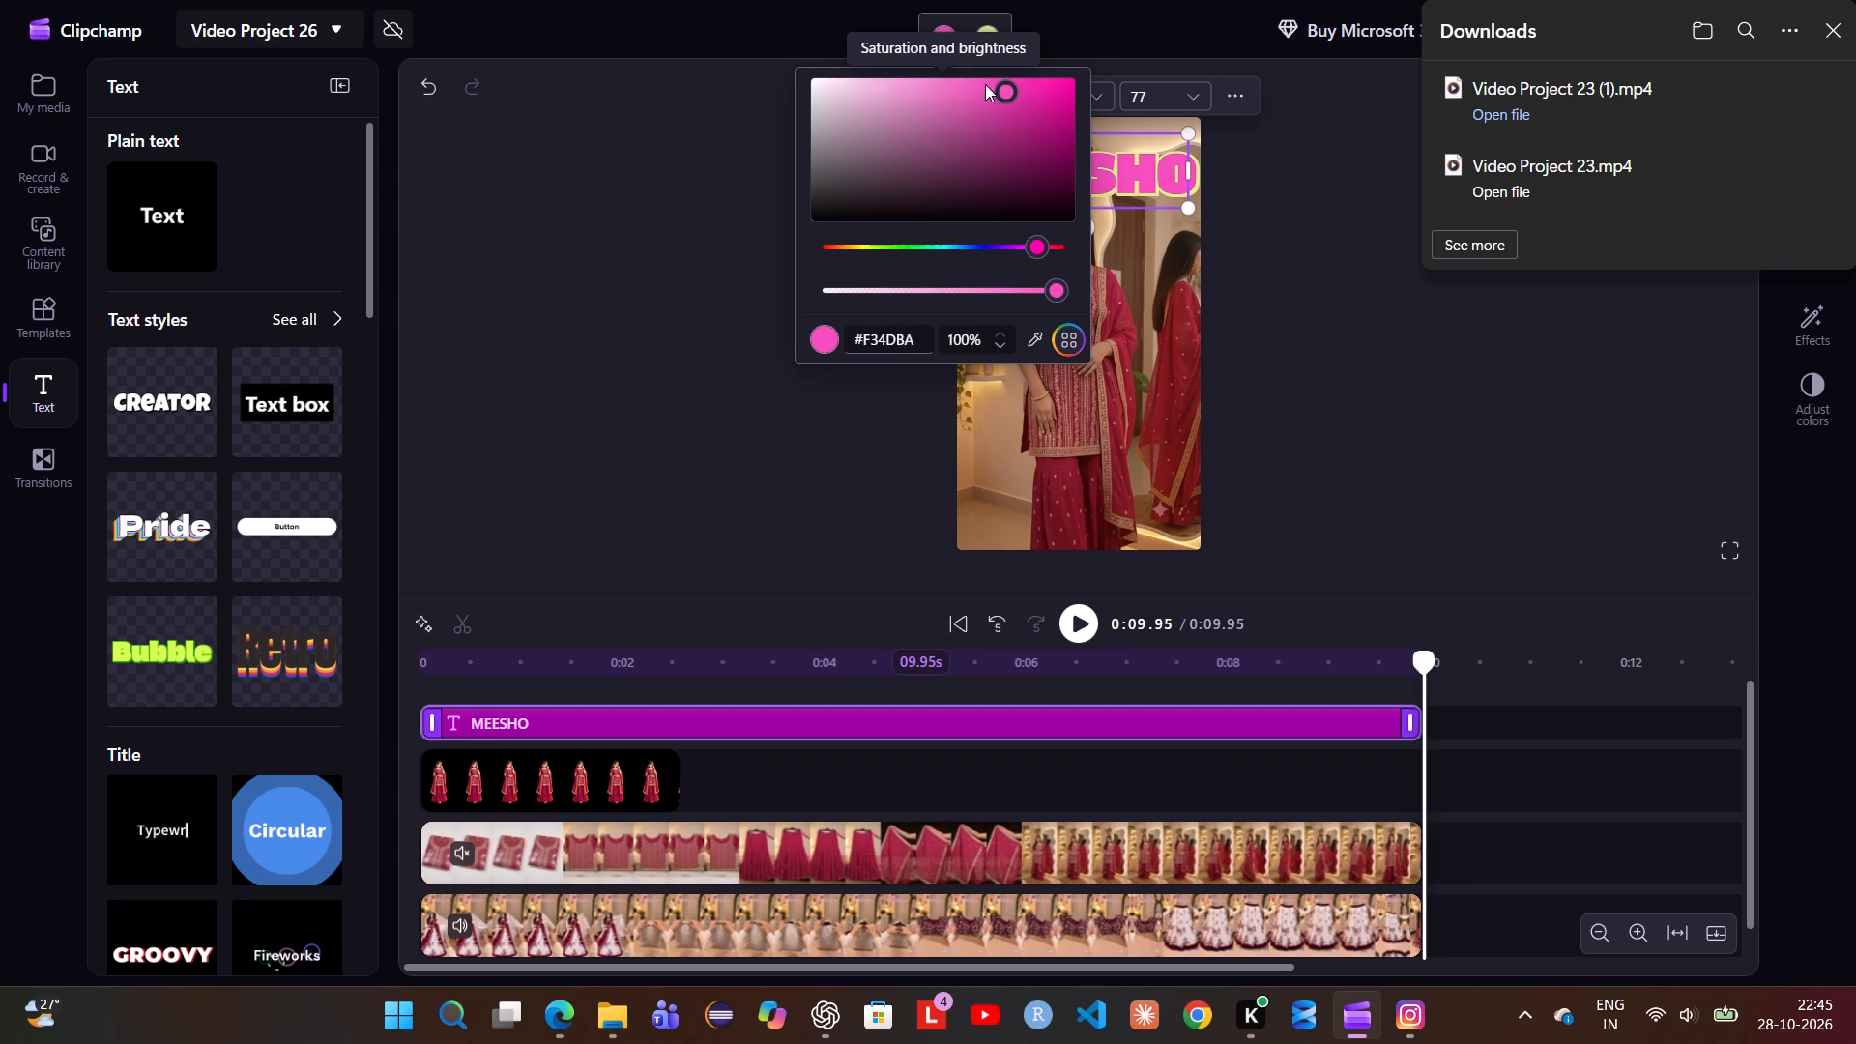
pyautogui.moveTo(985, 84); pyautogui.dragTo(1087, 84)
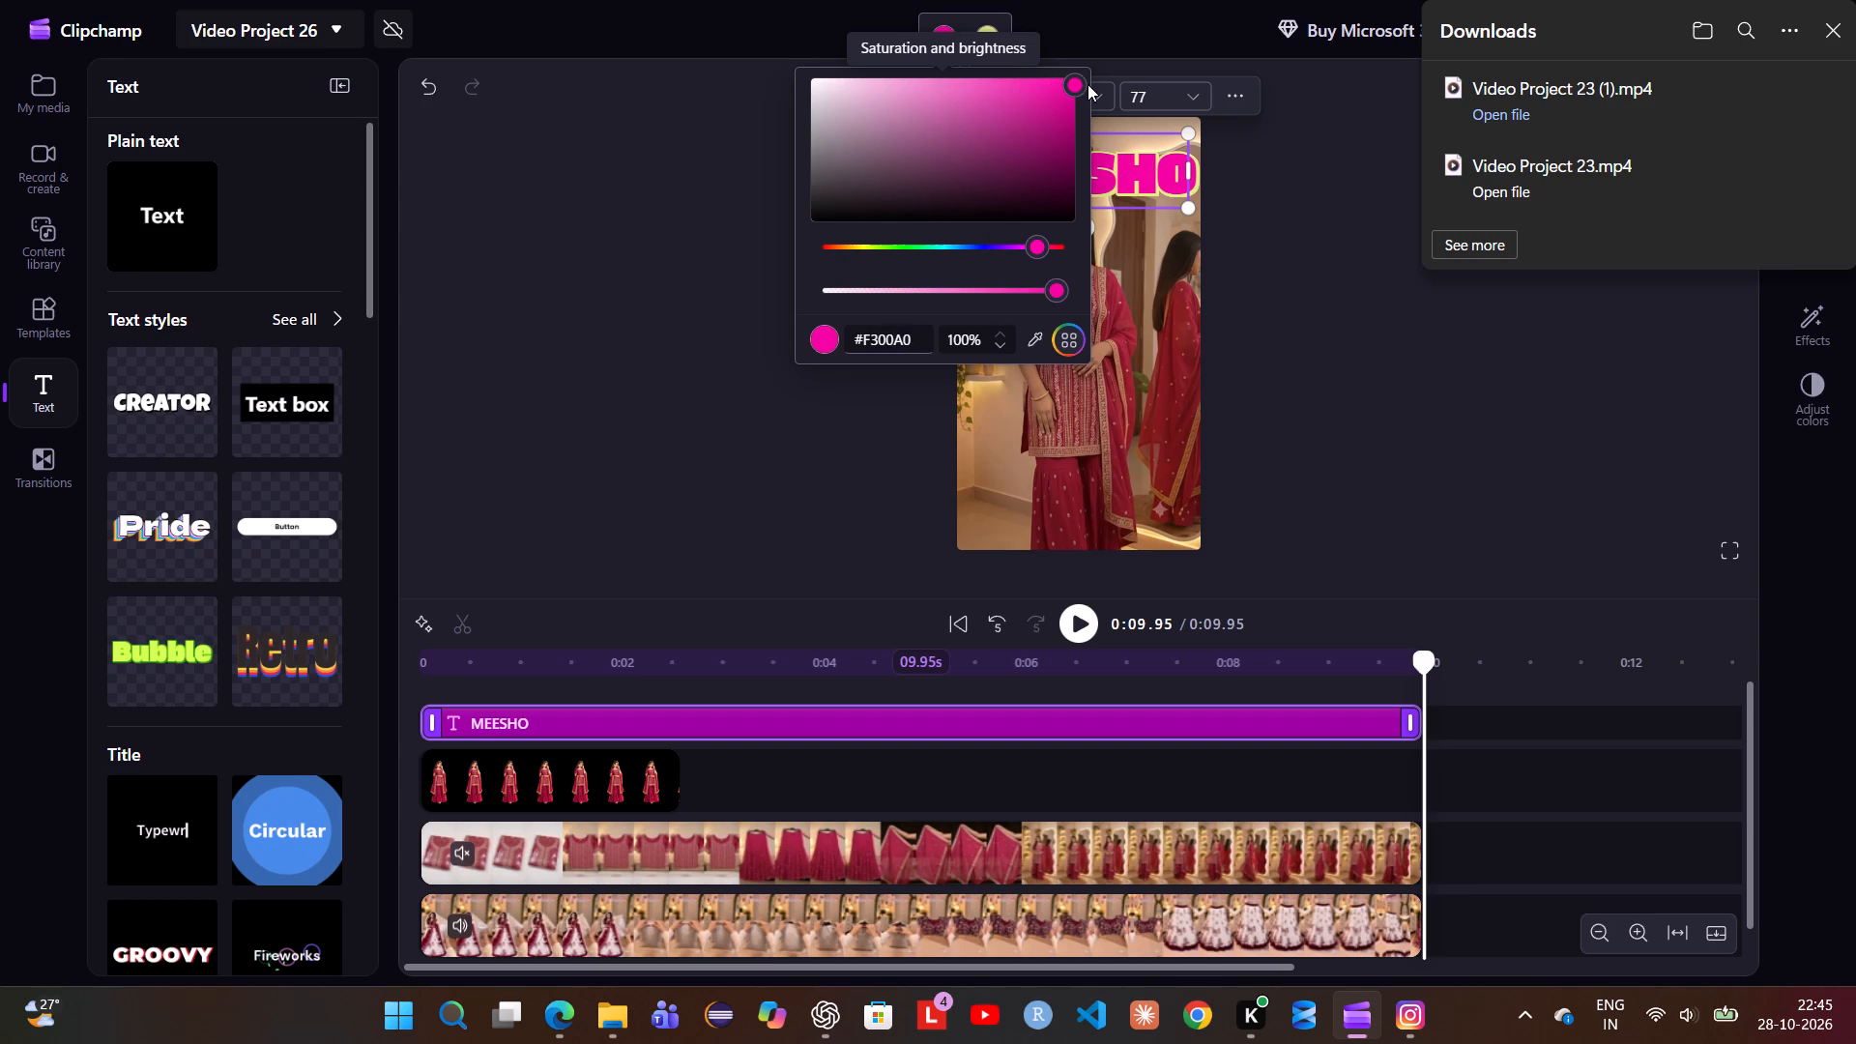
pyautogui.moveTo(1087, 84); pyautogui.dragTo(1090, 89)
pyautogui.click(1035, 239)
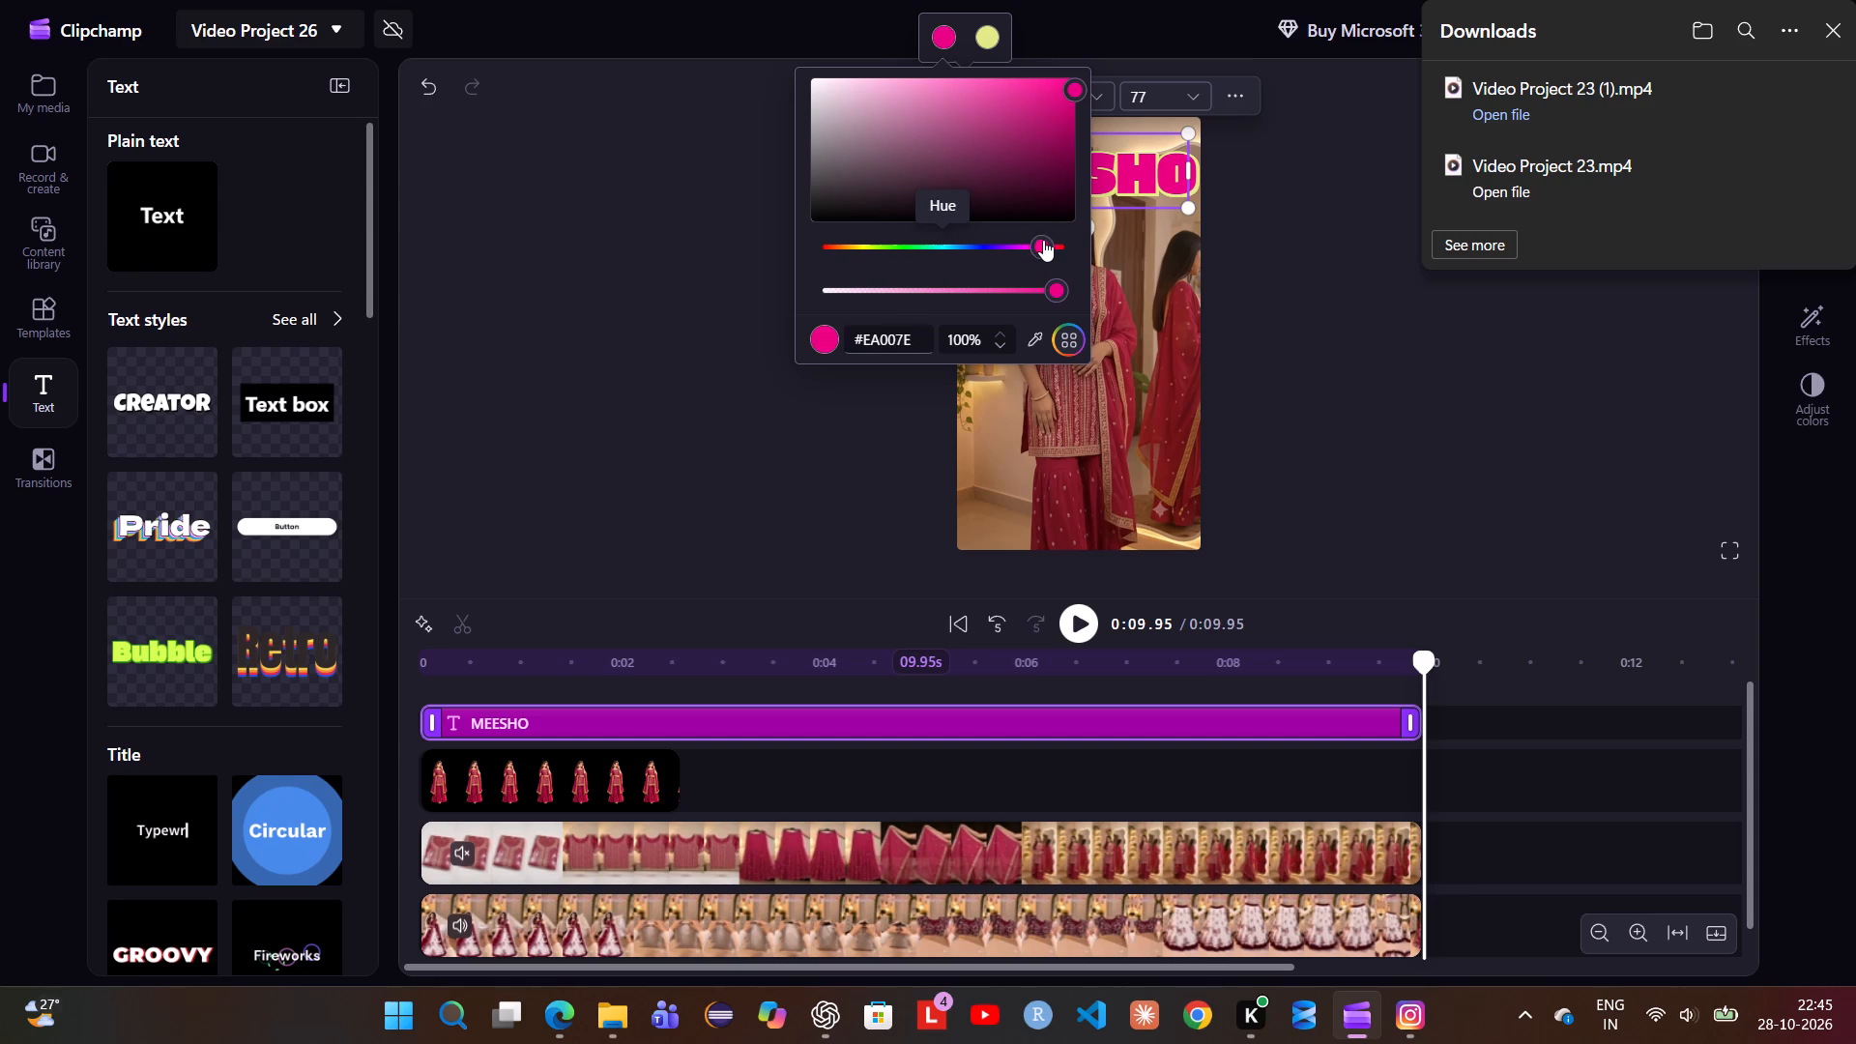
pyautogui.moveTo(1075, 84); pyautogui.dragTo(1058, 84)
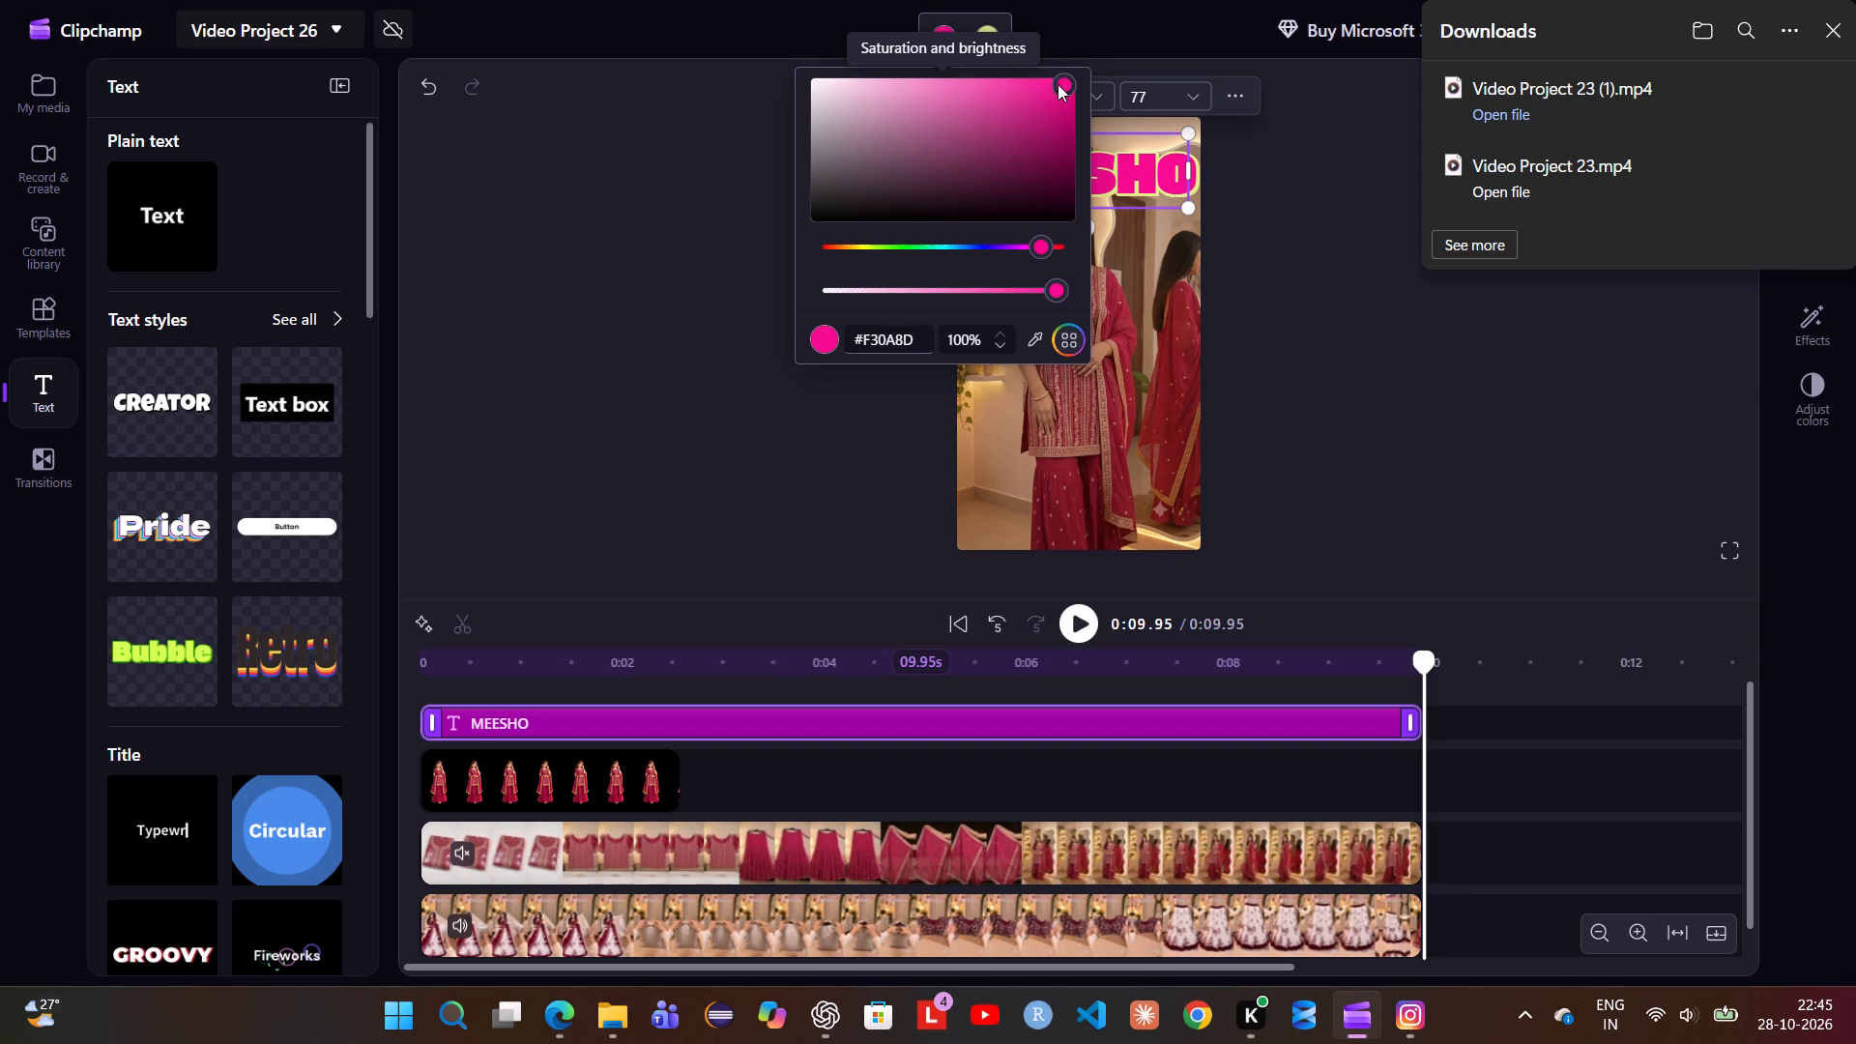
pyautogui.moveTo(1058, 84); pyautogui.dragTo(1054, 78)
pyautogui.moveTo(1054, 78); pyautogui.dragTo(1061, 78)
pyautogui.click(1319, 287)
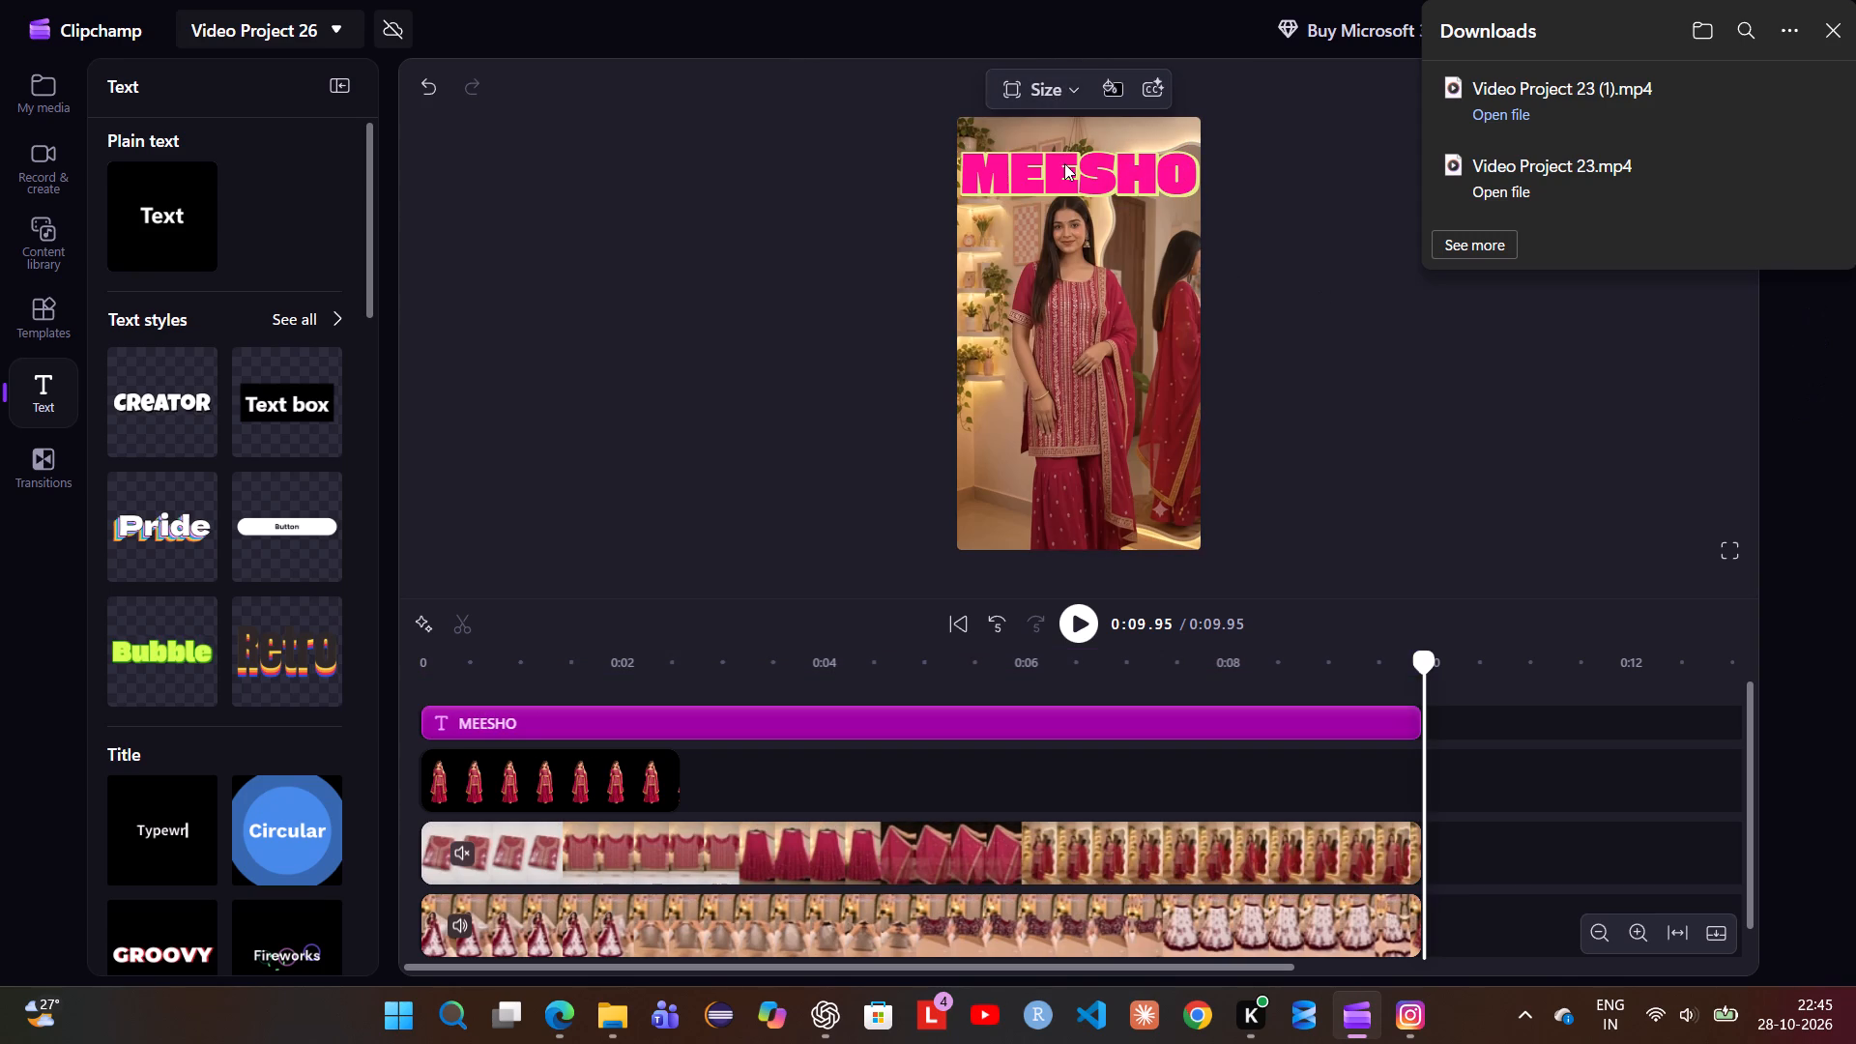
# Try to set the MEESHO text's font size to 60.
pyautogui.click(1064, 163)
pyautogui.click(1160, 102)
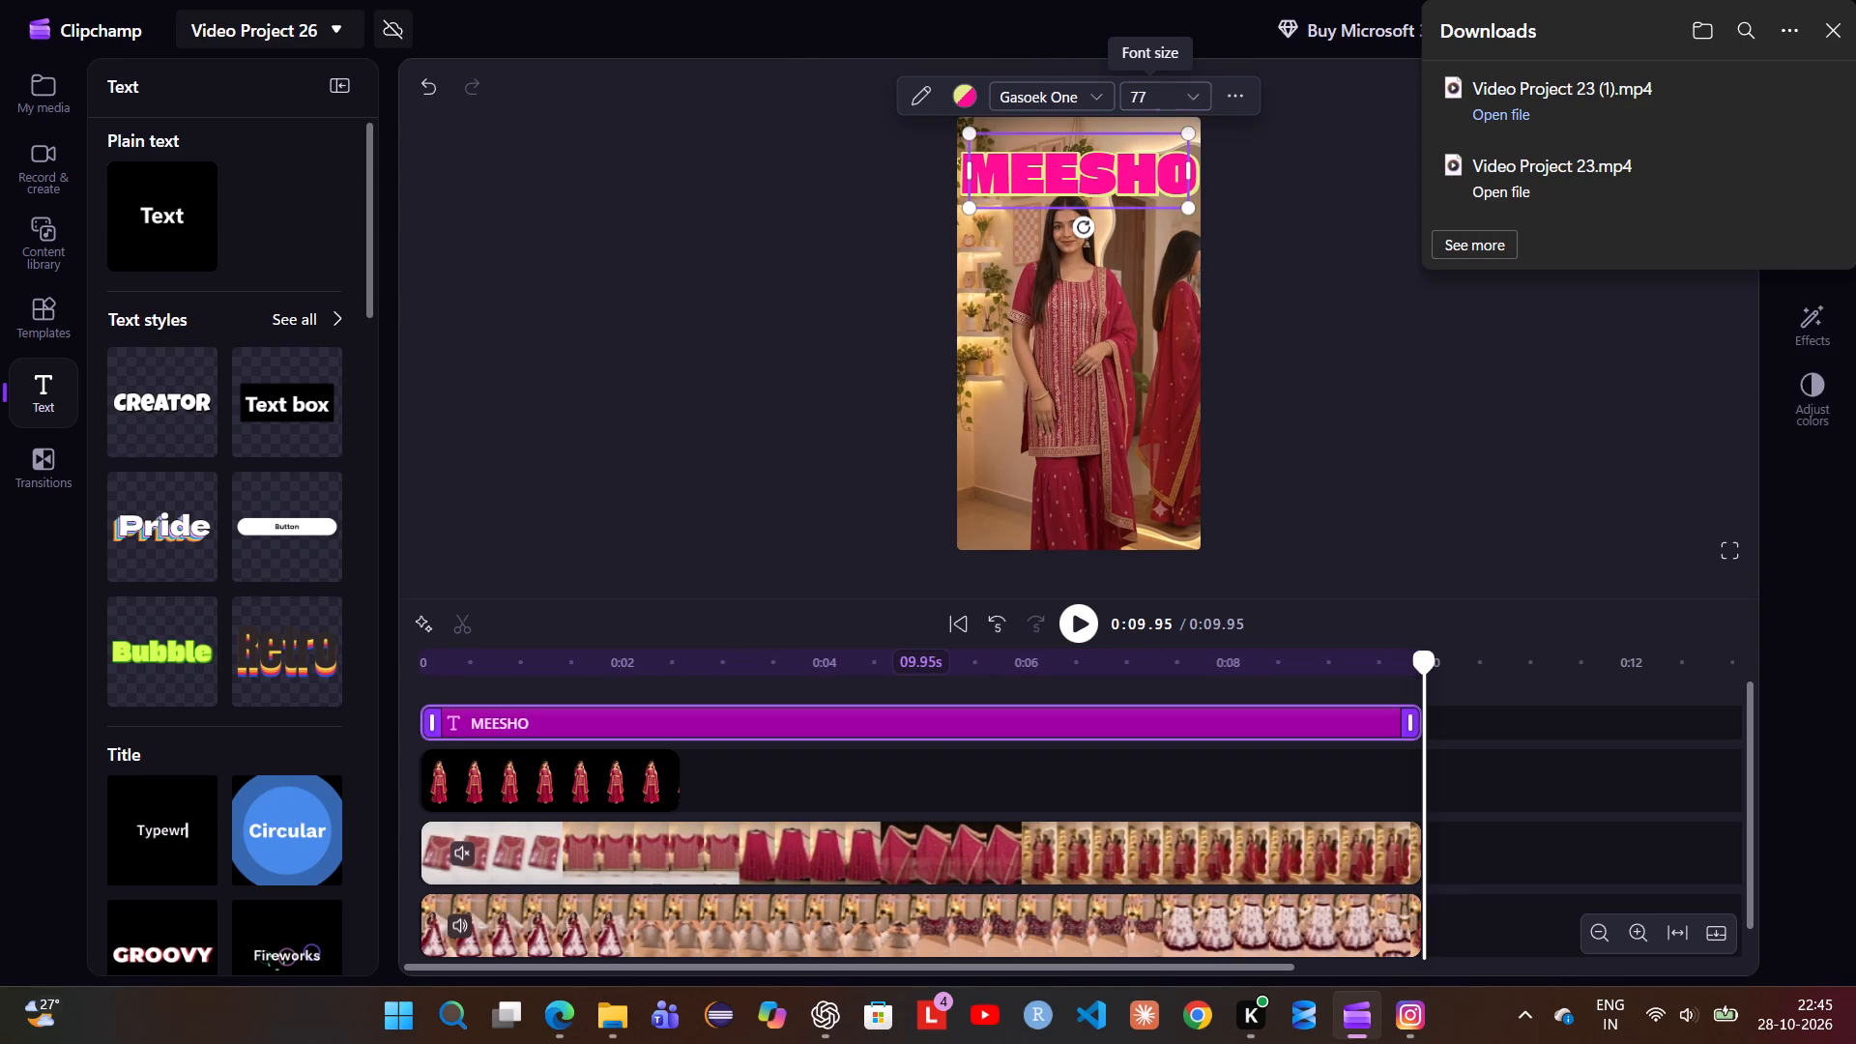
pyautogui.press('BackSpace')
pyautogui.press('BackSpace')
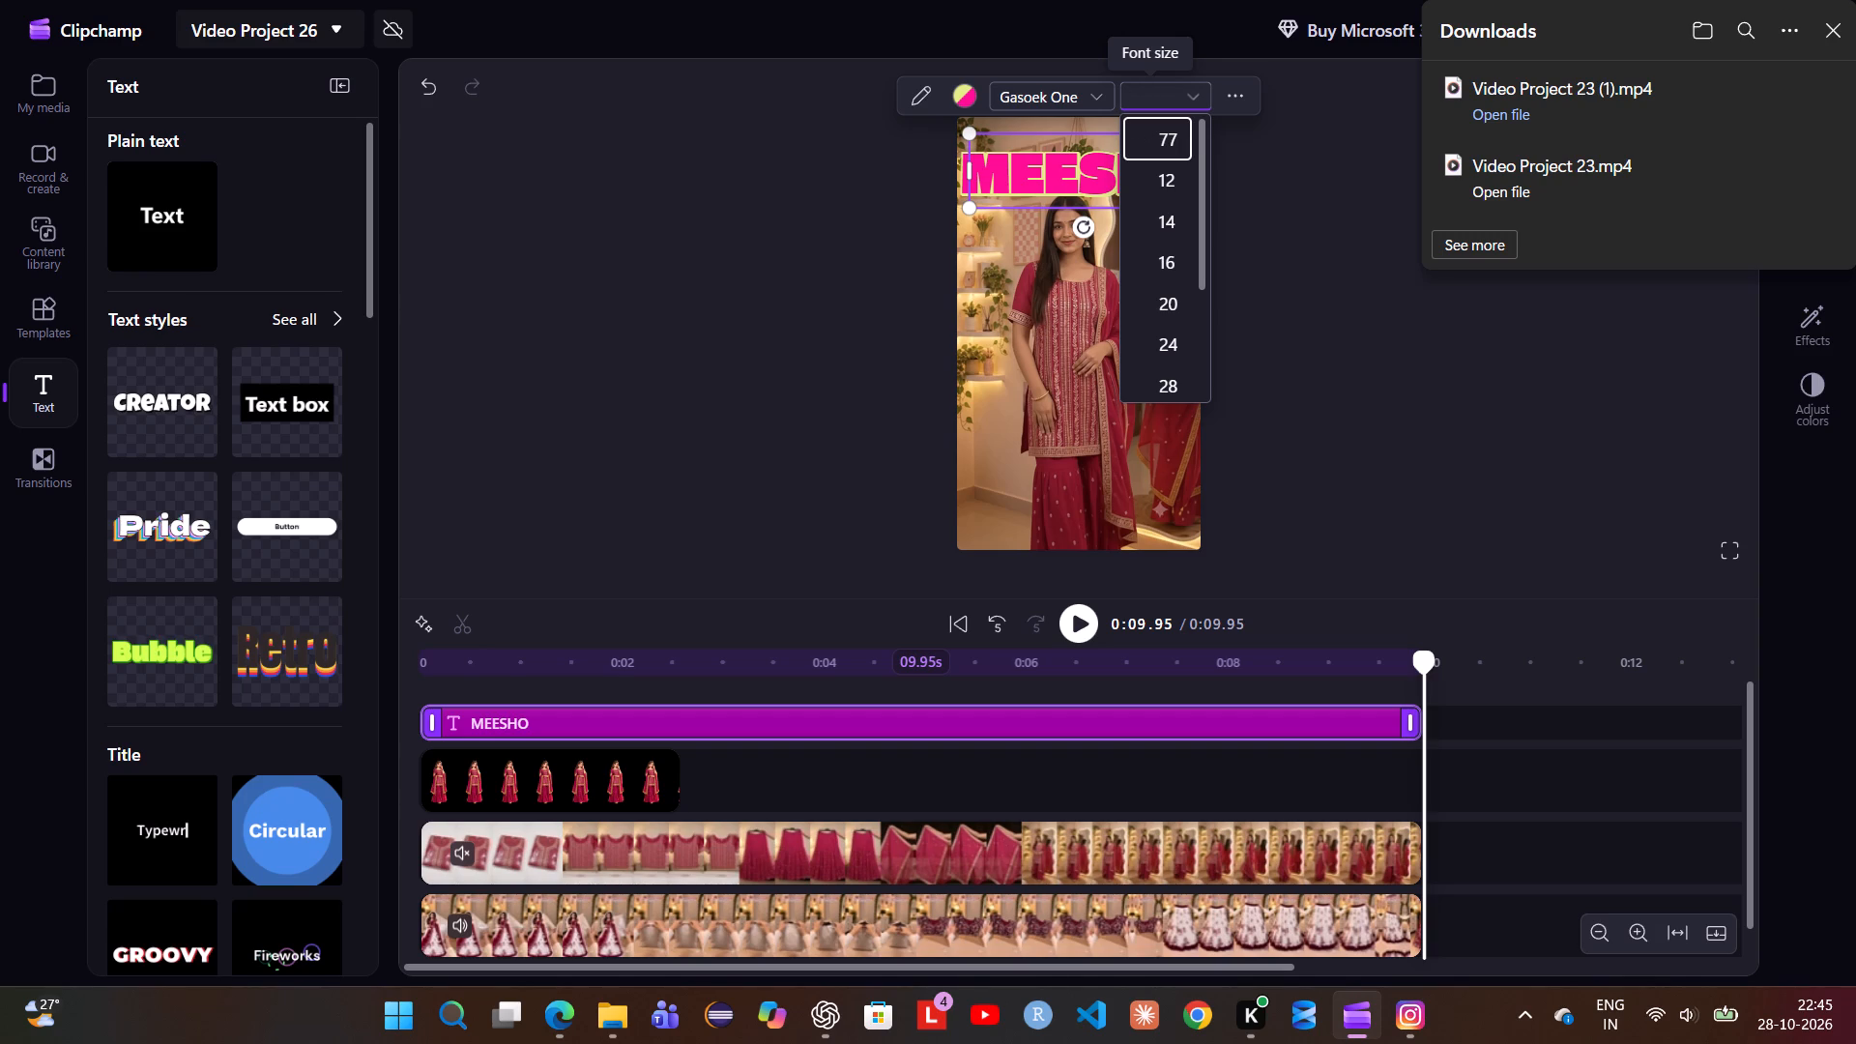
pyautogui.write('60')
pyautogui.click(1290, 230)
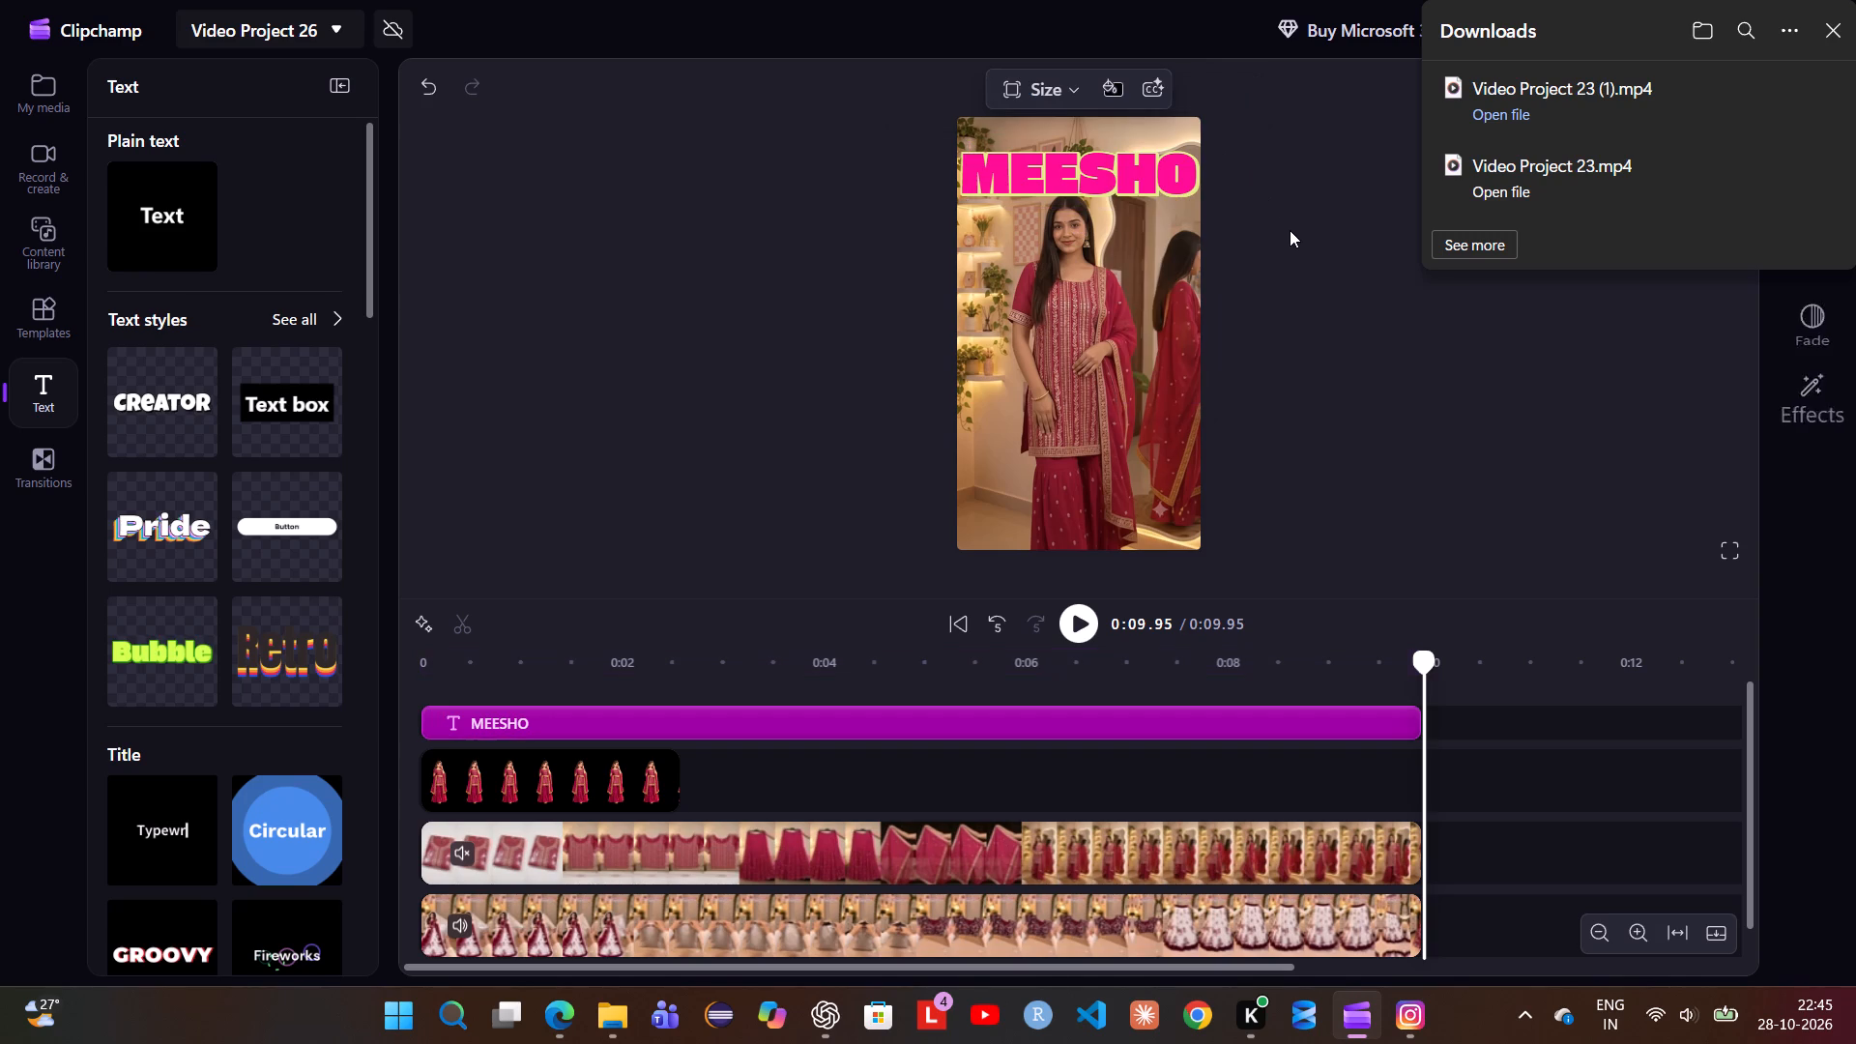
# Set the MEESHO text's font size to 64.
pyautogui.click(1129, 167)
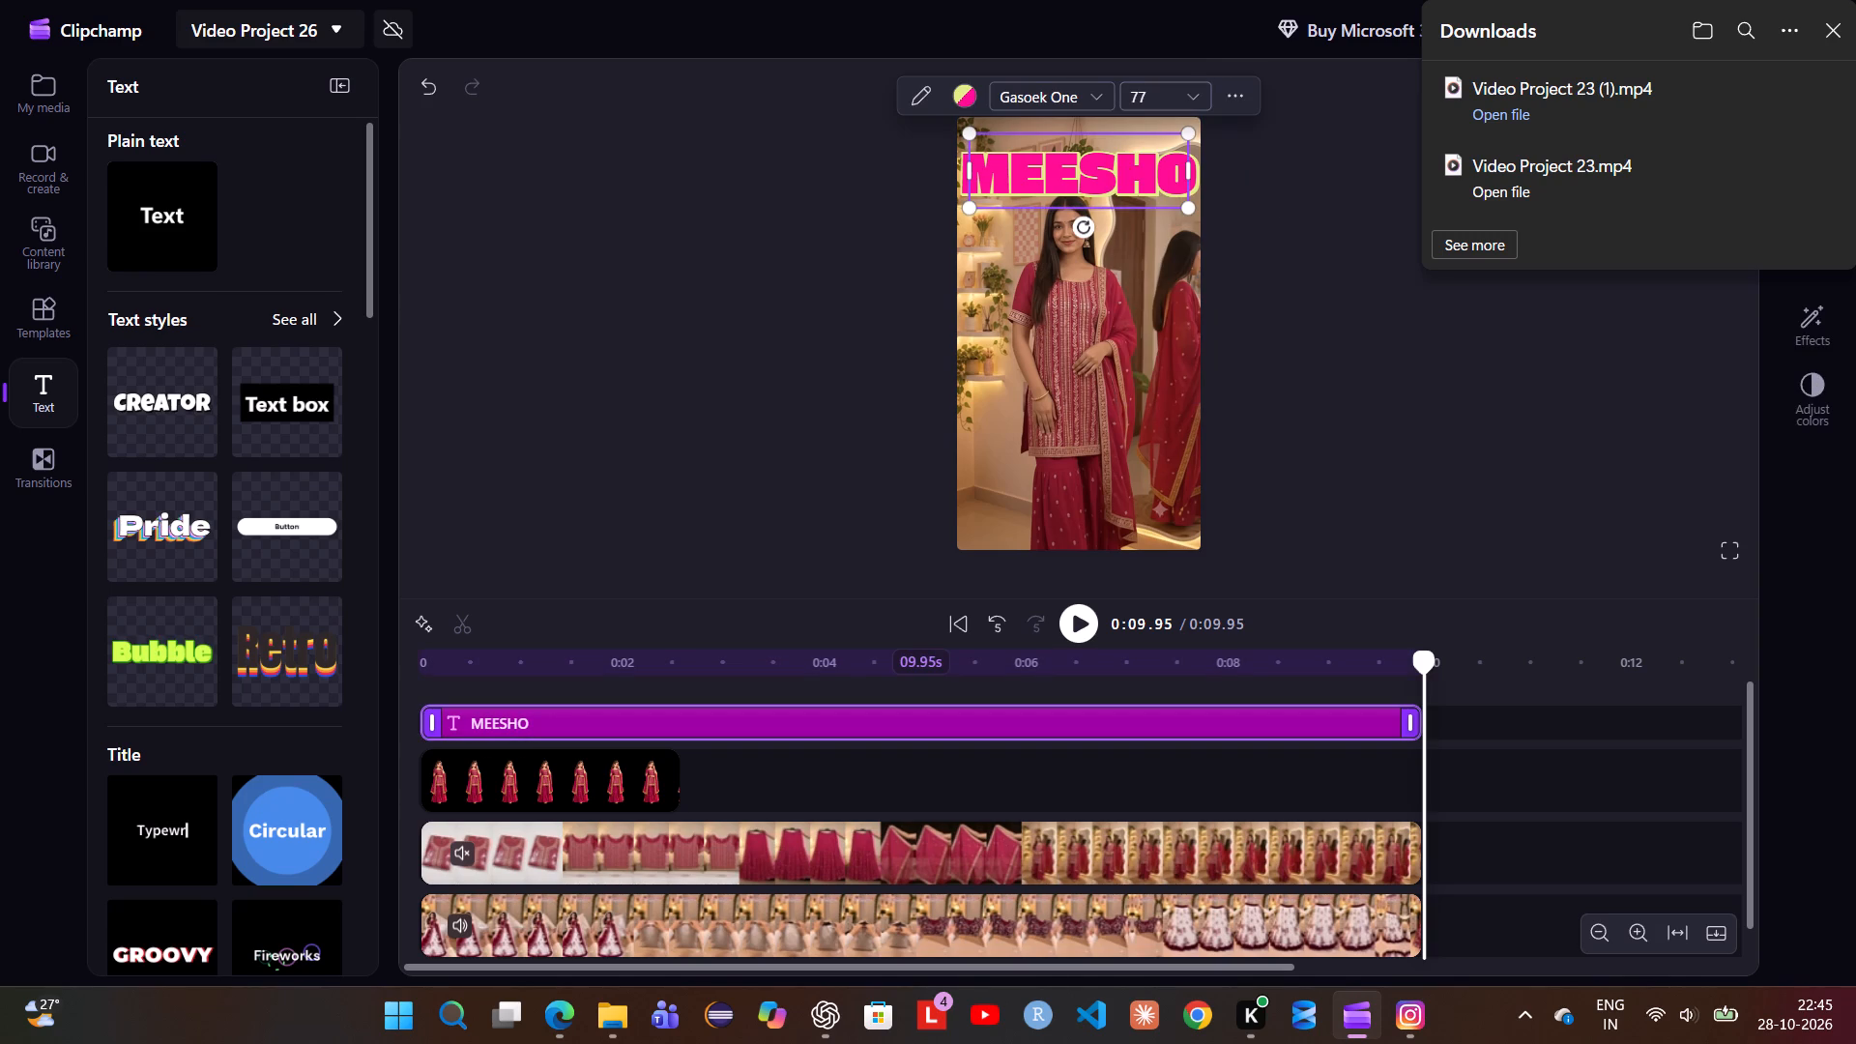
pyautogui.click(1199, 96)
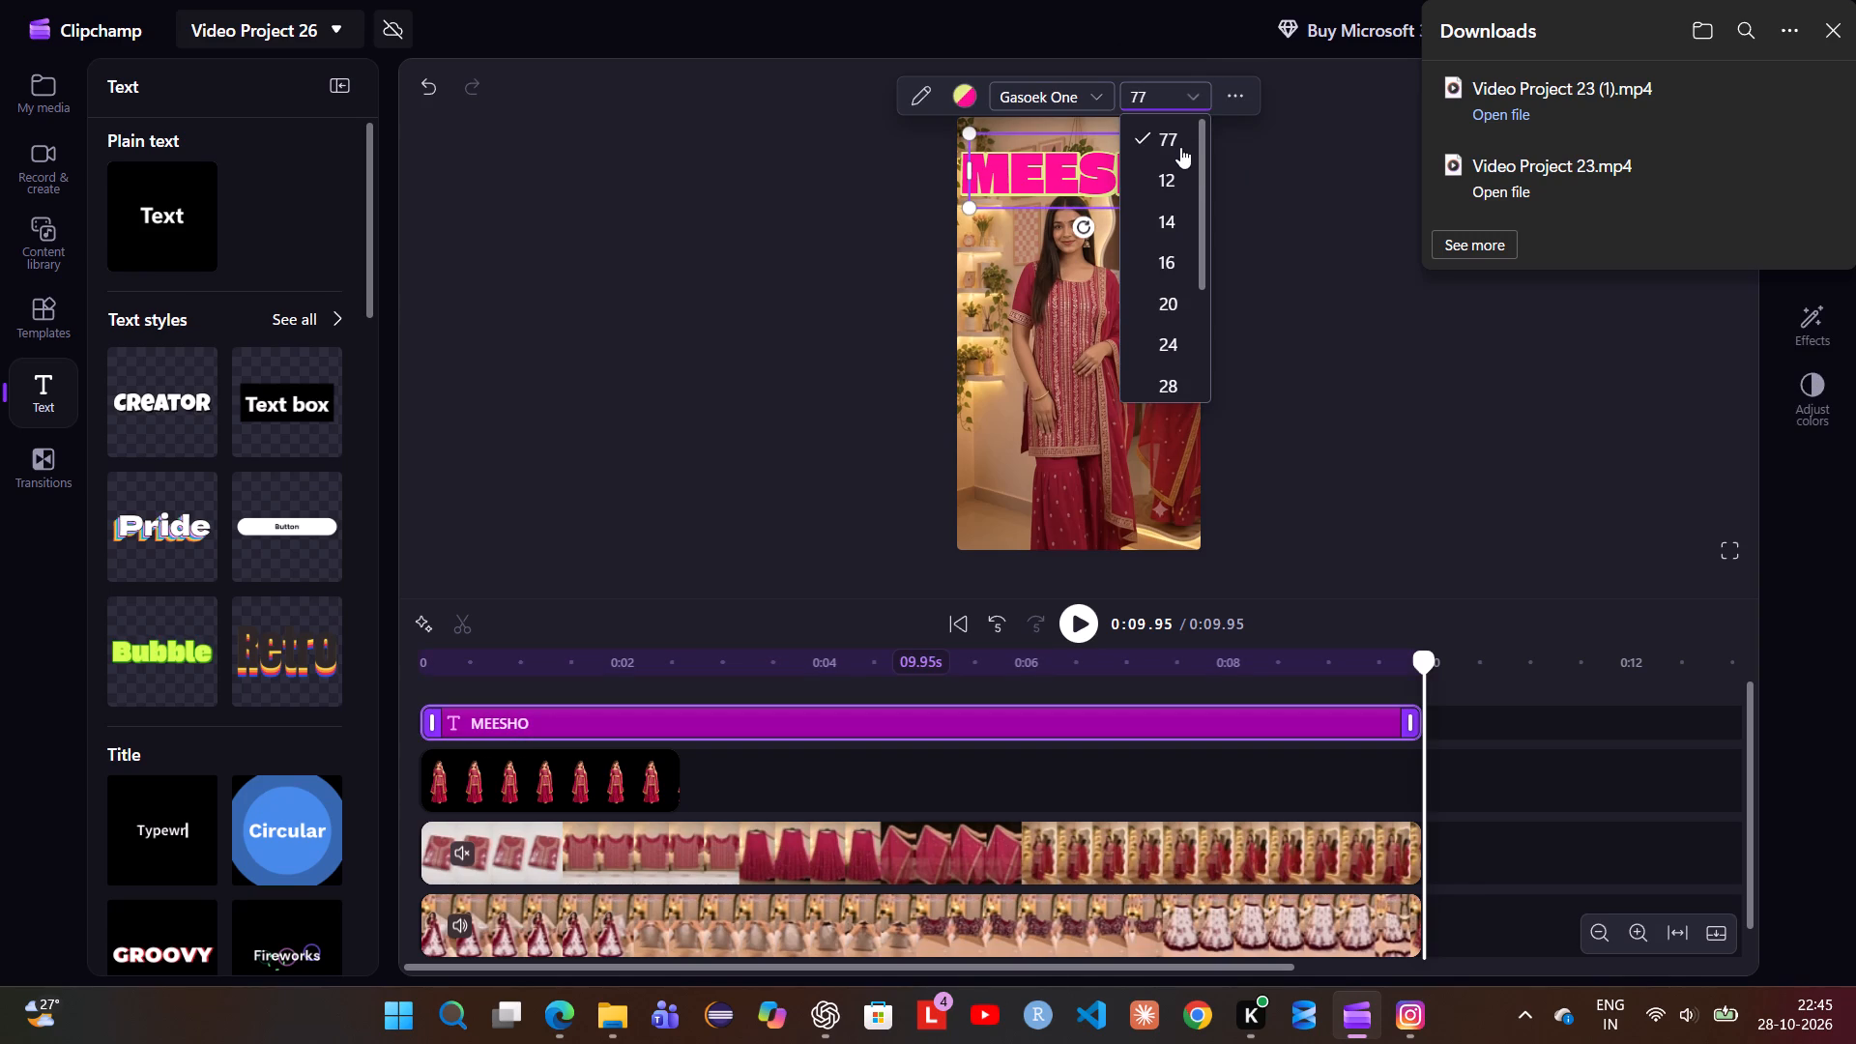
pyautogui.scroll(-1, 1172, 217)
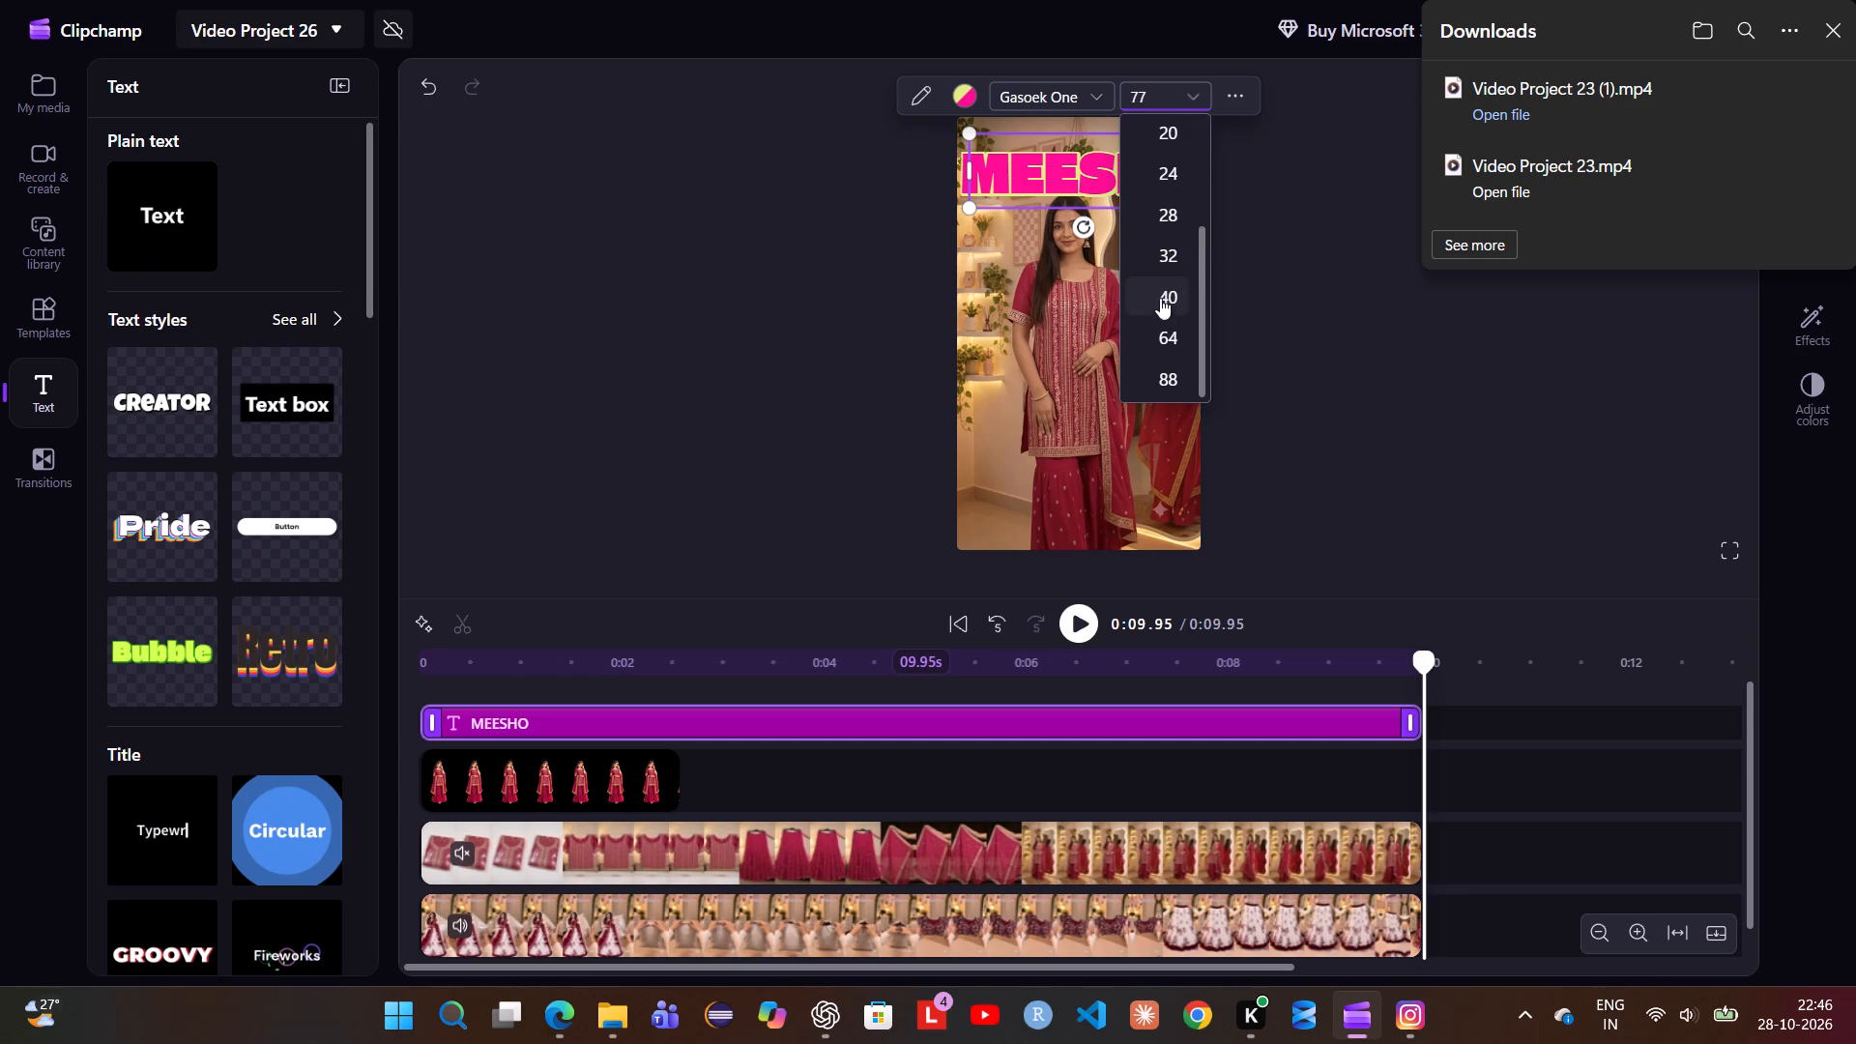
pyautogui.click(1164, 332)
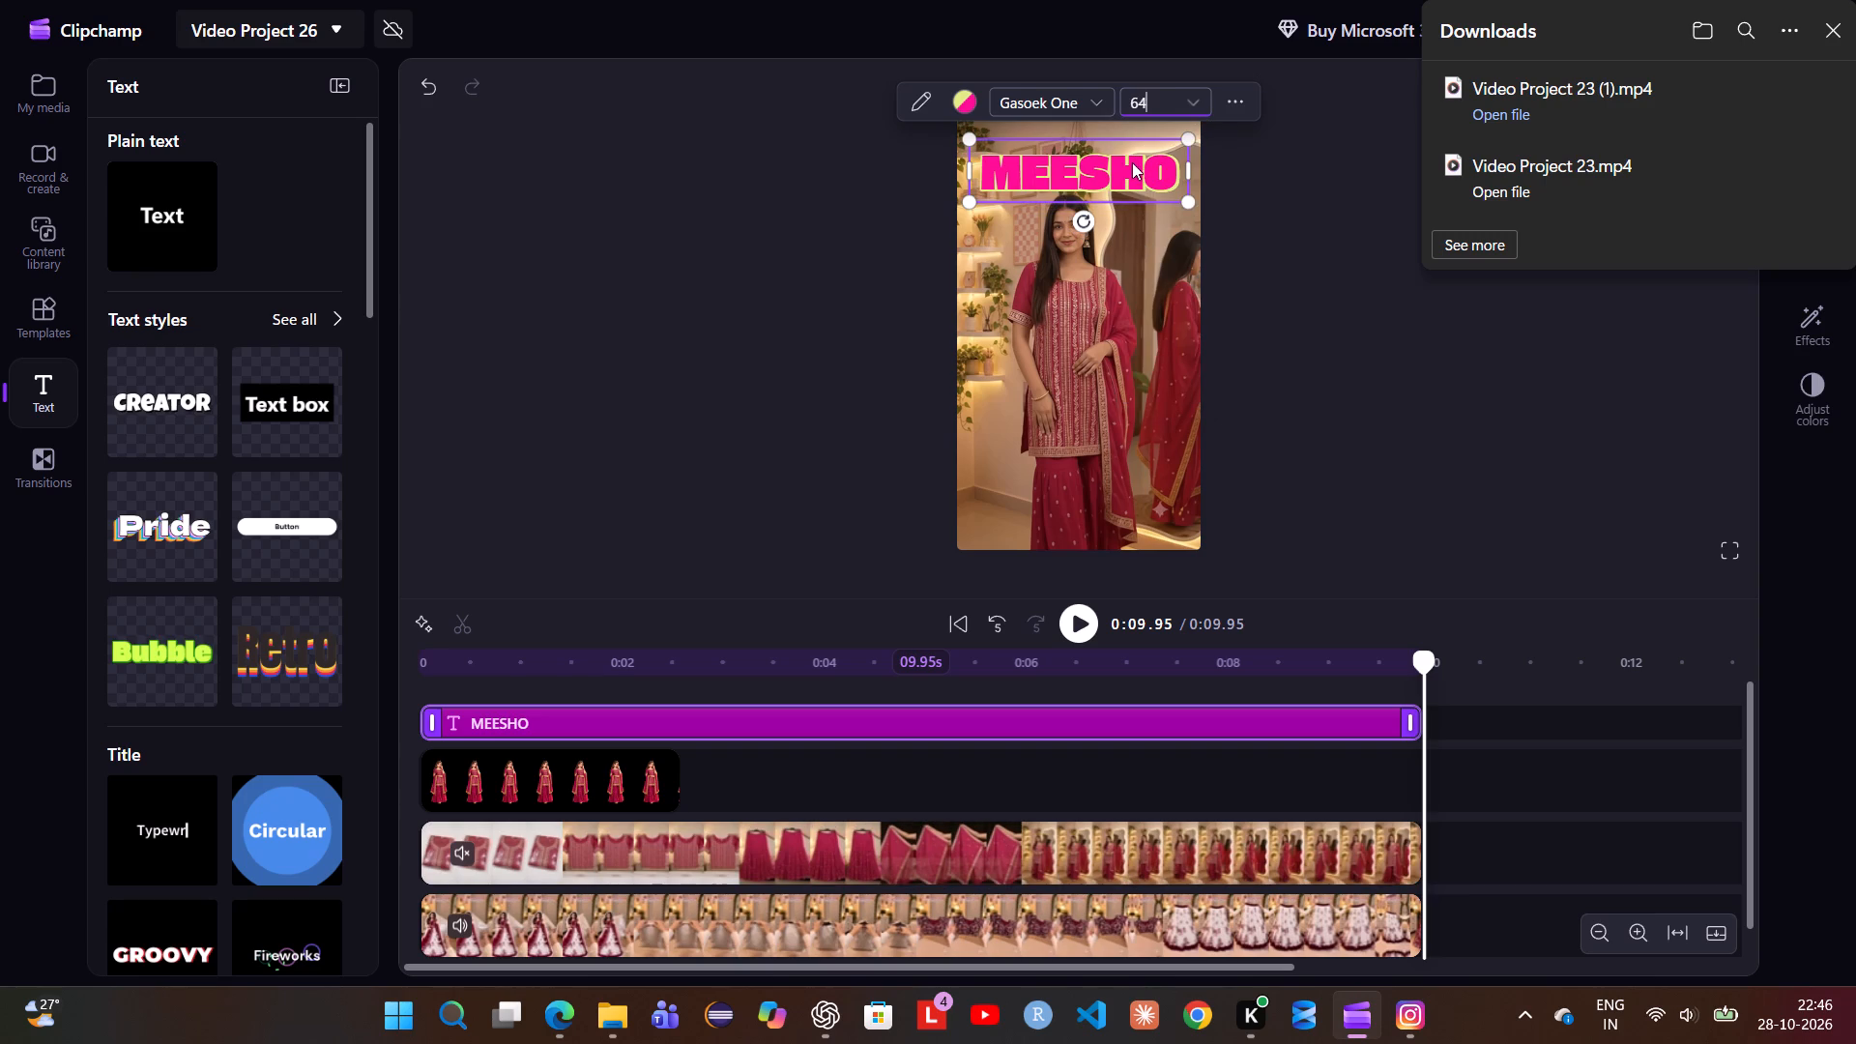
# Move the MEESHO text slightly higher, close to the top edge of the video frame, keeping it centred.
pyautogui.moveTo(1130, 162); pyautogui.dragTo(1130, 147)
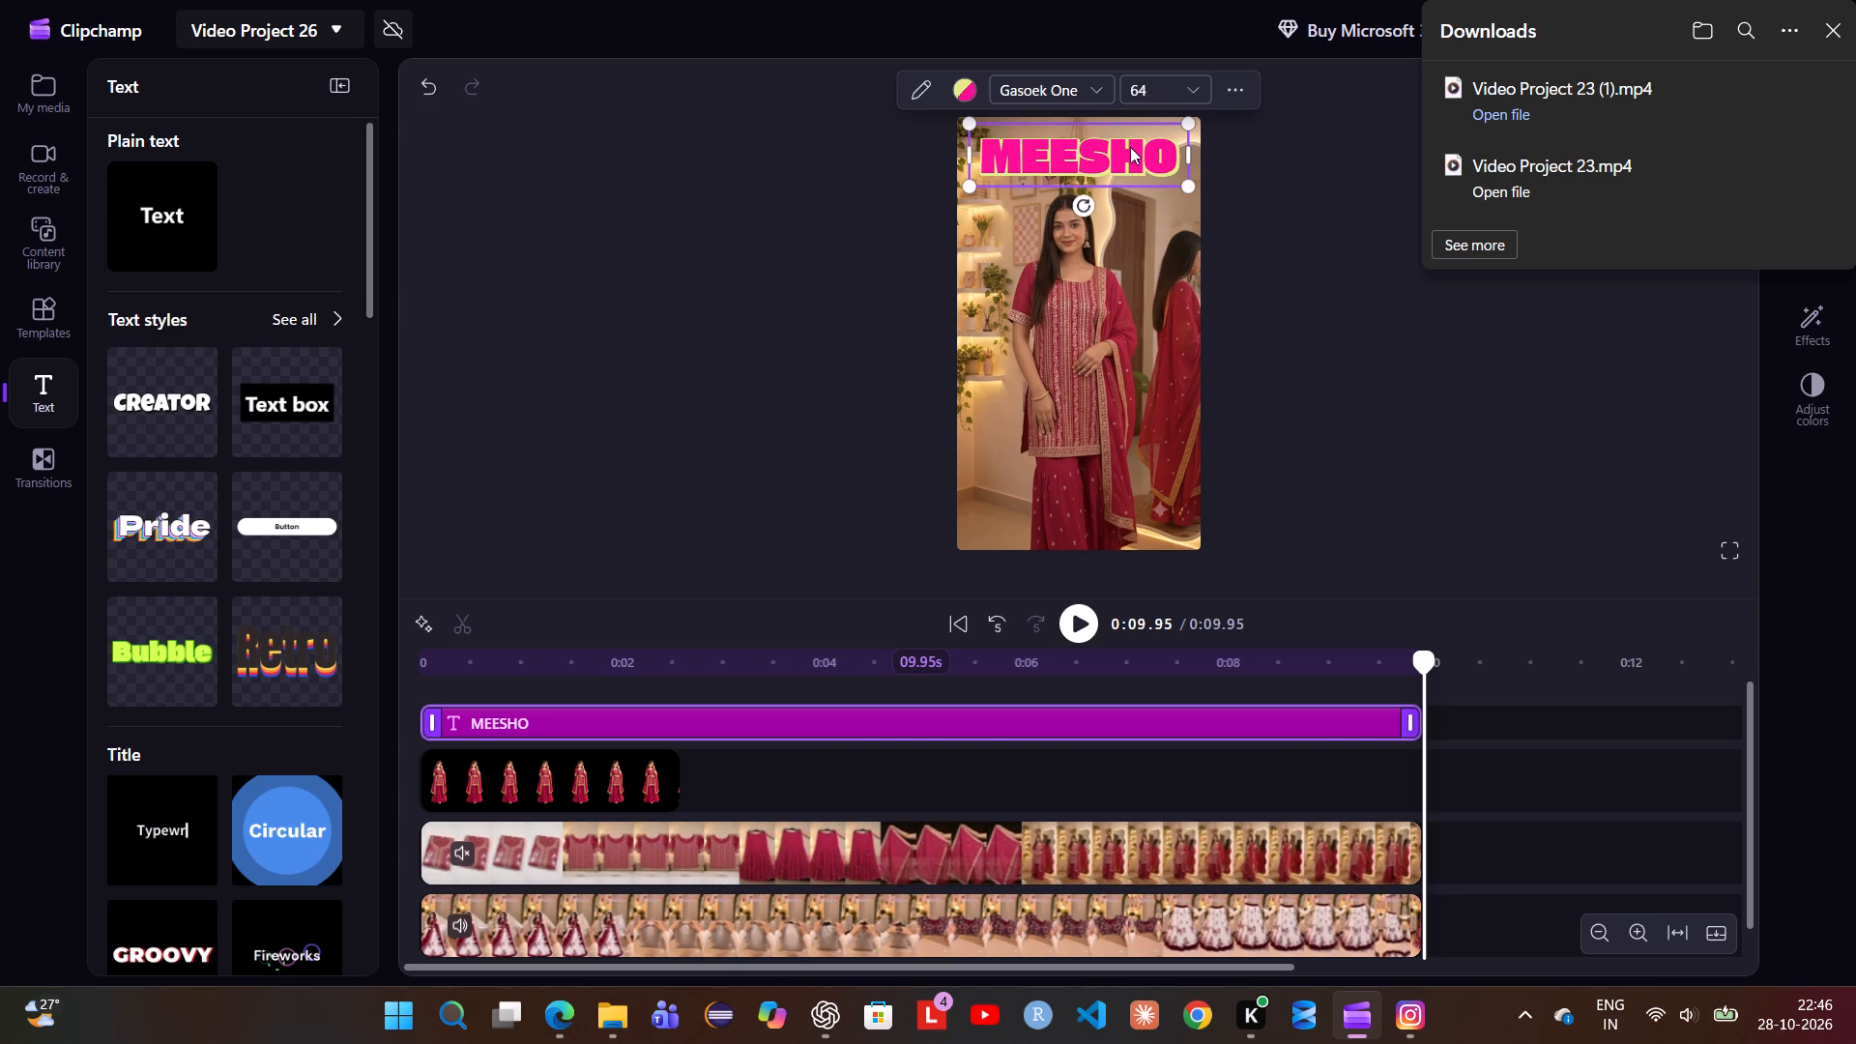
pyautogui.click(1359, 319)
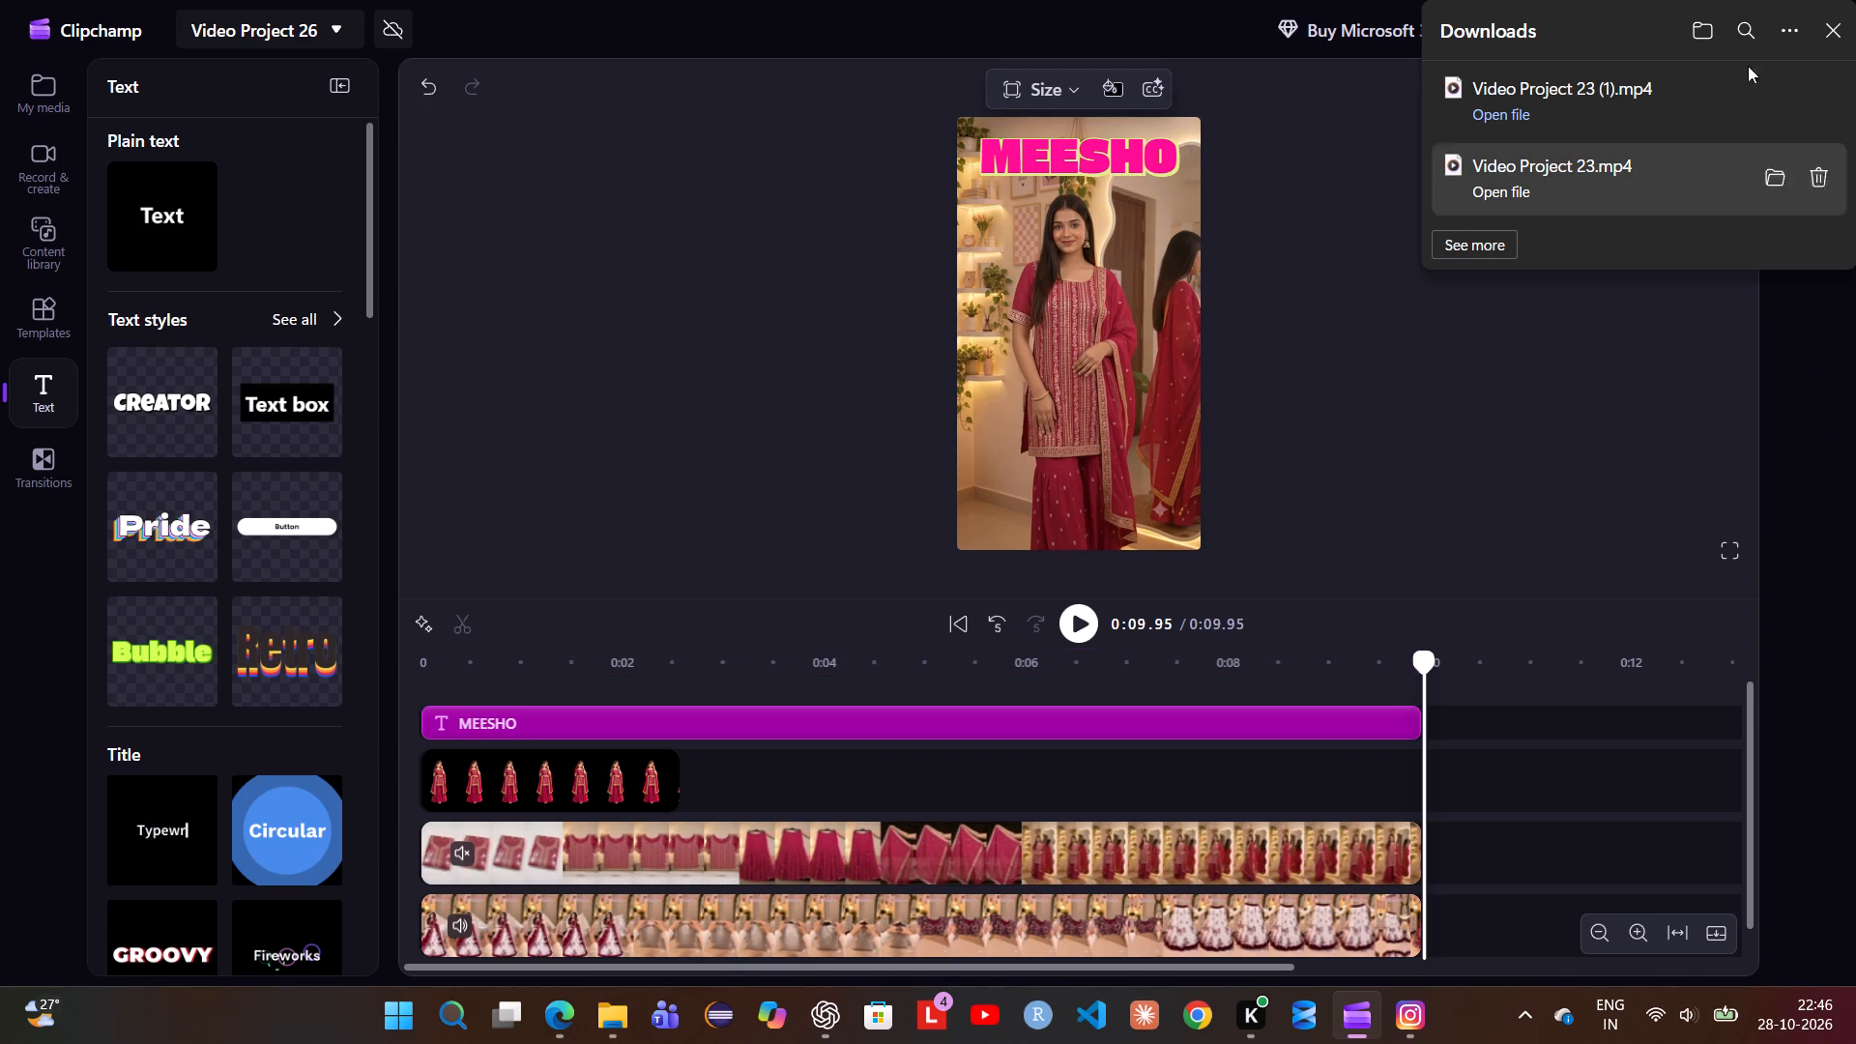
# Dismiss the downloads pop-up and export the reel at 1080p as Video Project 23.mp4.
pyautogui.click(1837, 29)
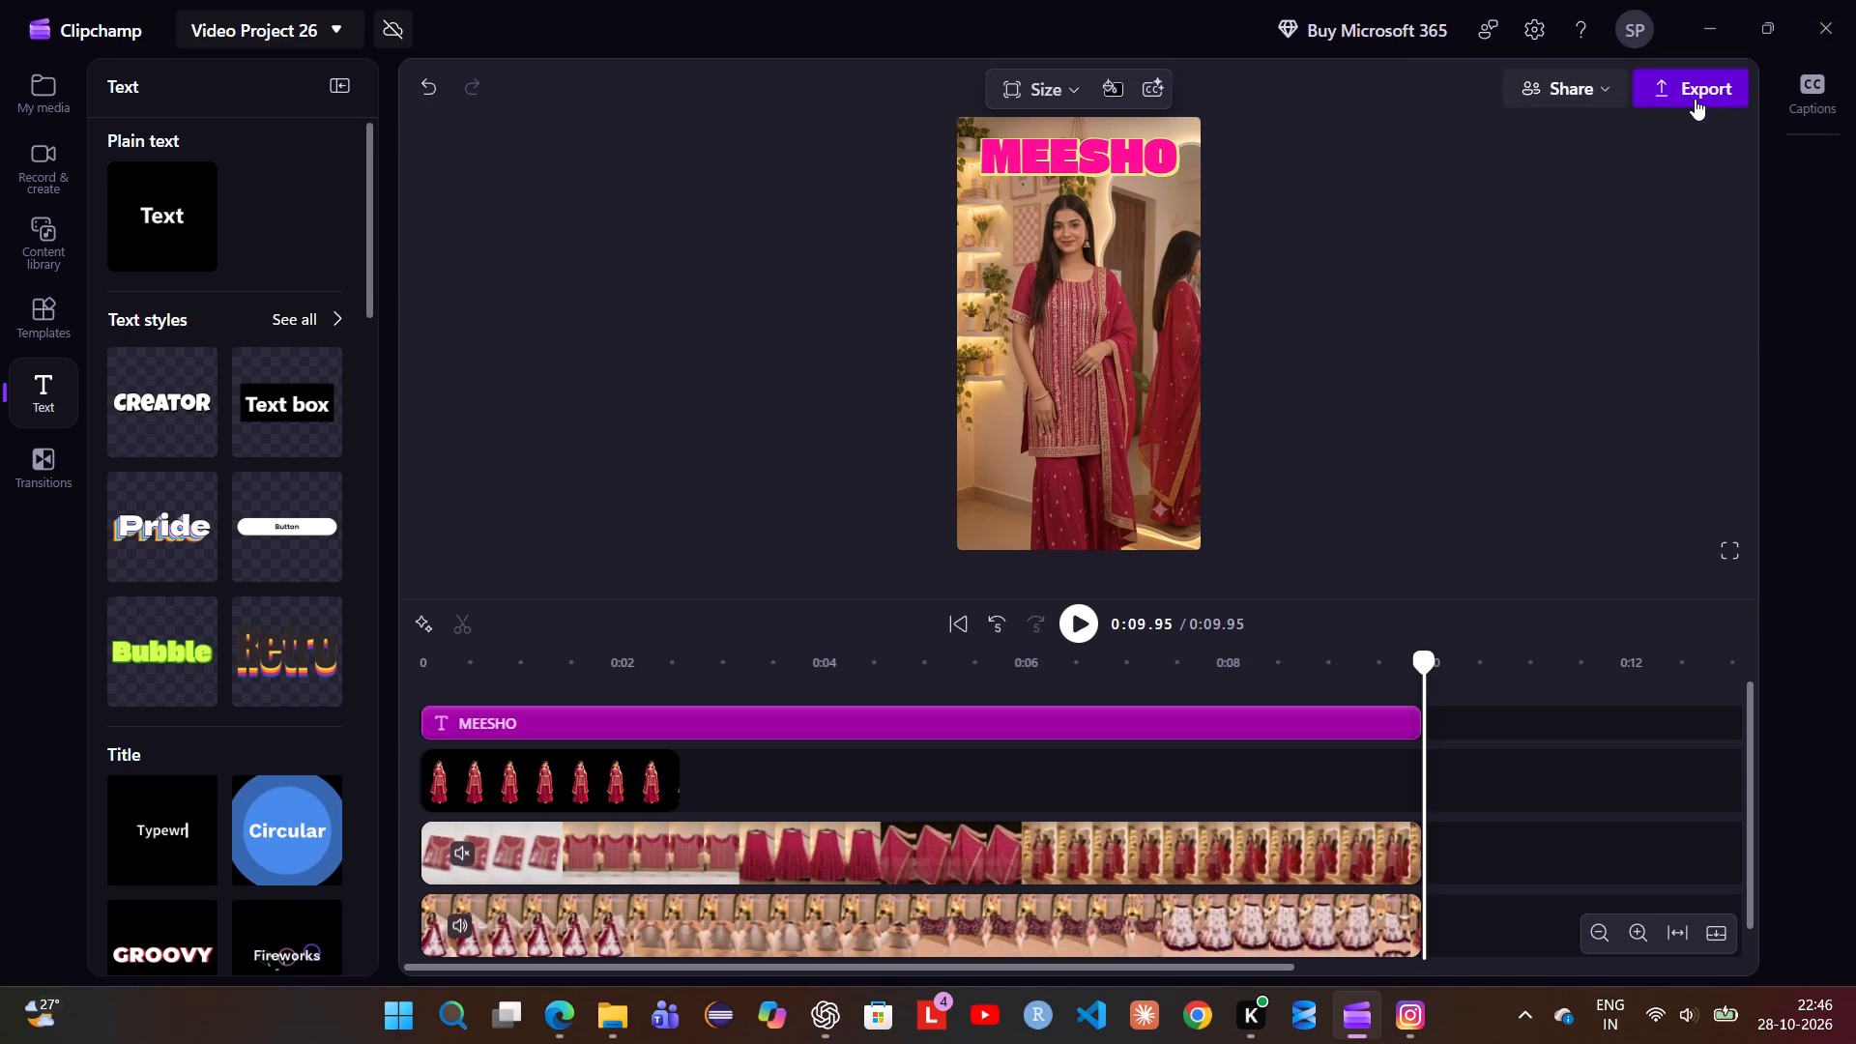
pyautogui.click(1695, 99)
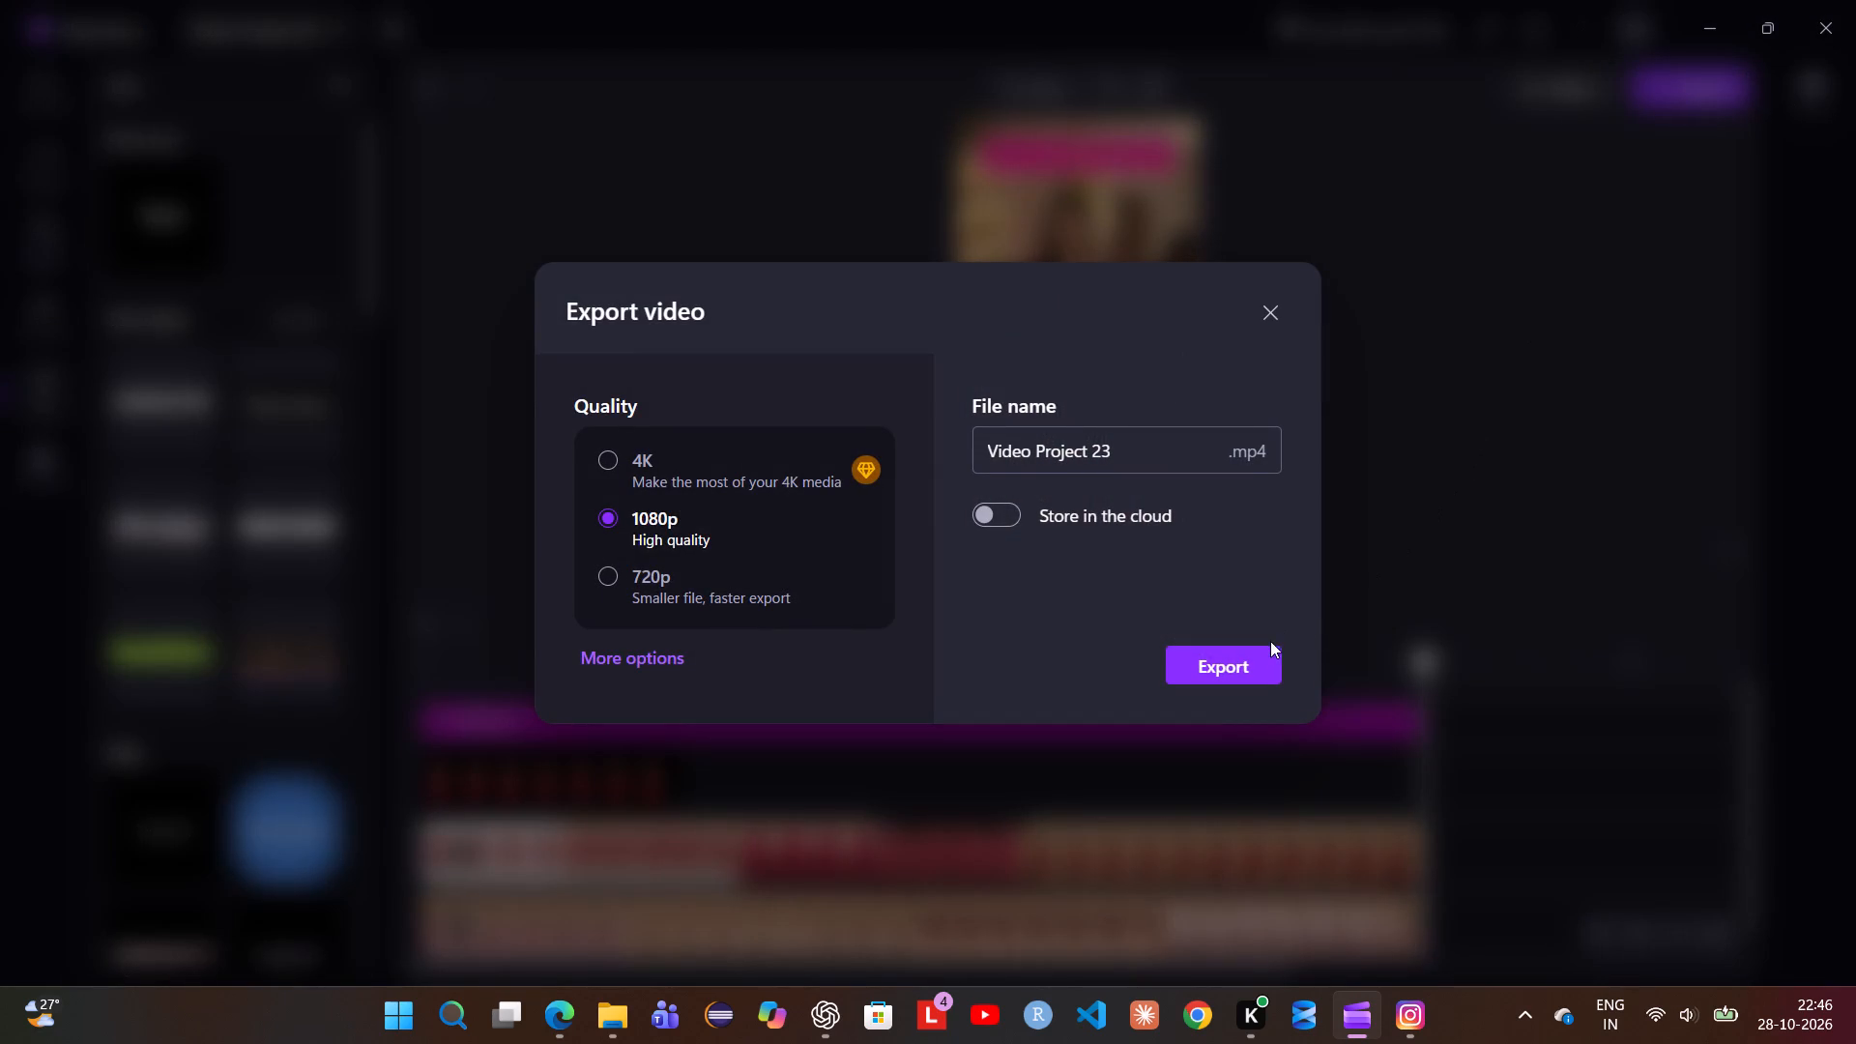